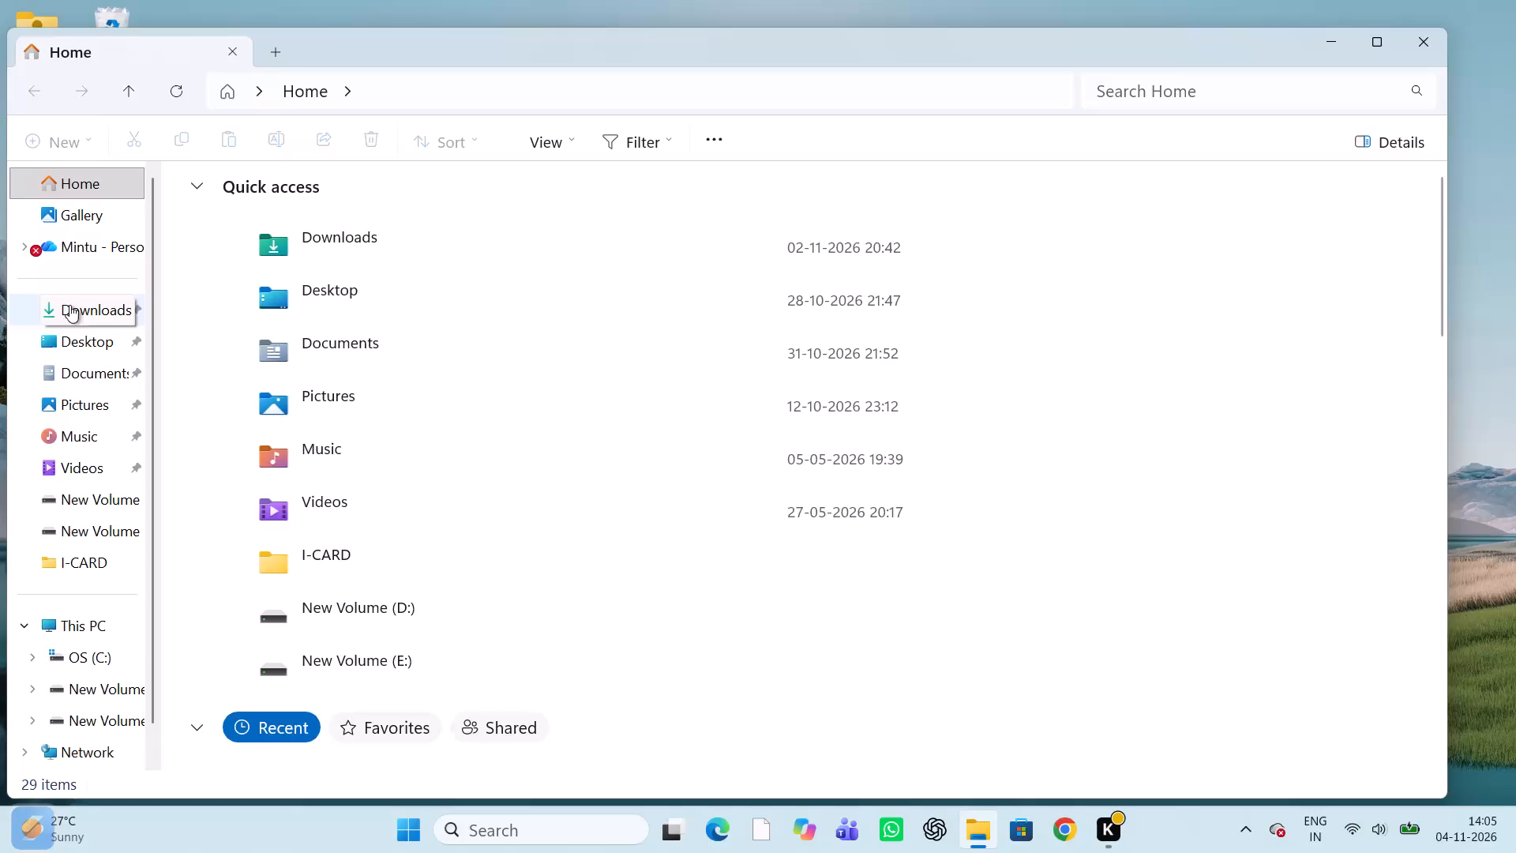
# Open the SRS project document whose name ends in SRSproject3 from the Downloads folder and dismiss the support notice.
pyautogui.click(93, 307)
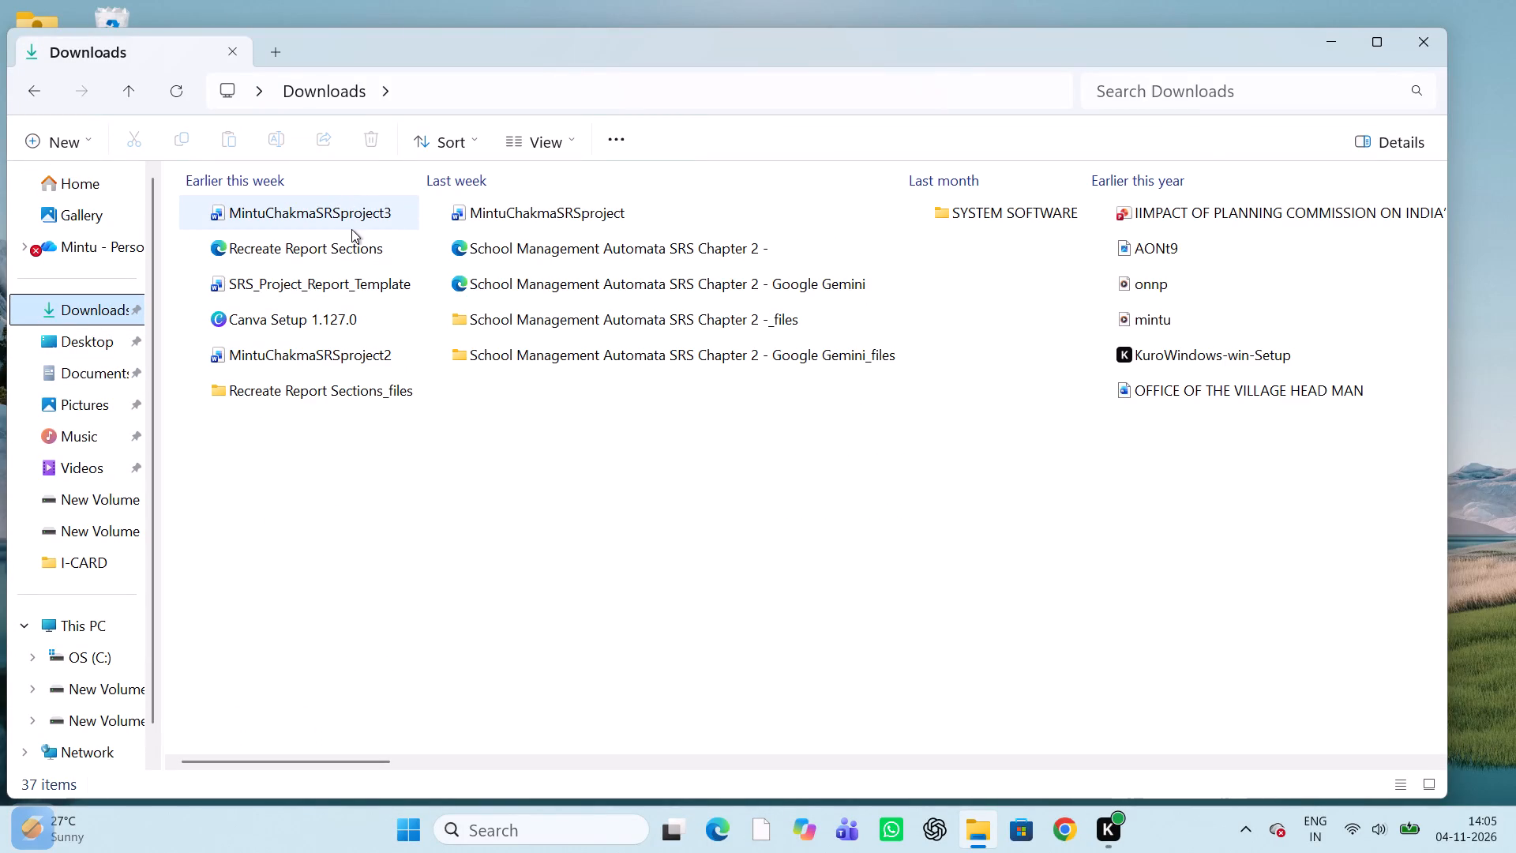
pyautogui.doubleClick(351, 229)
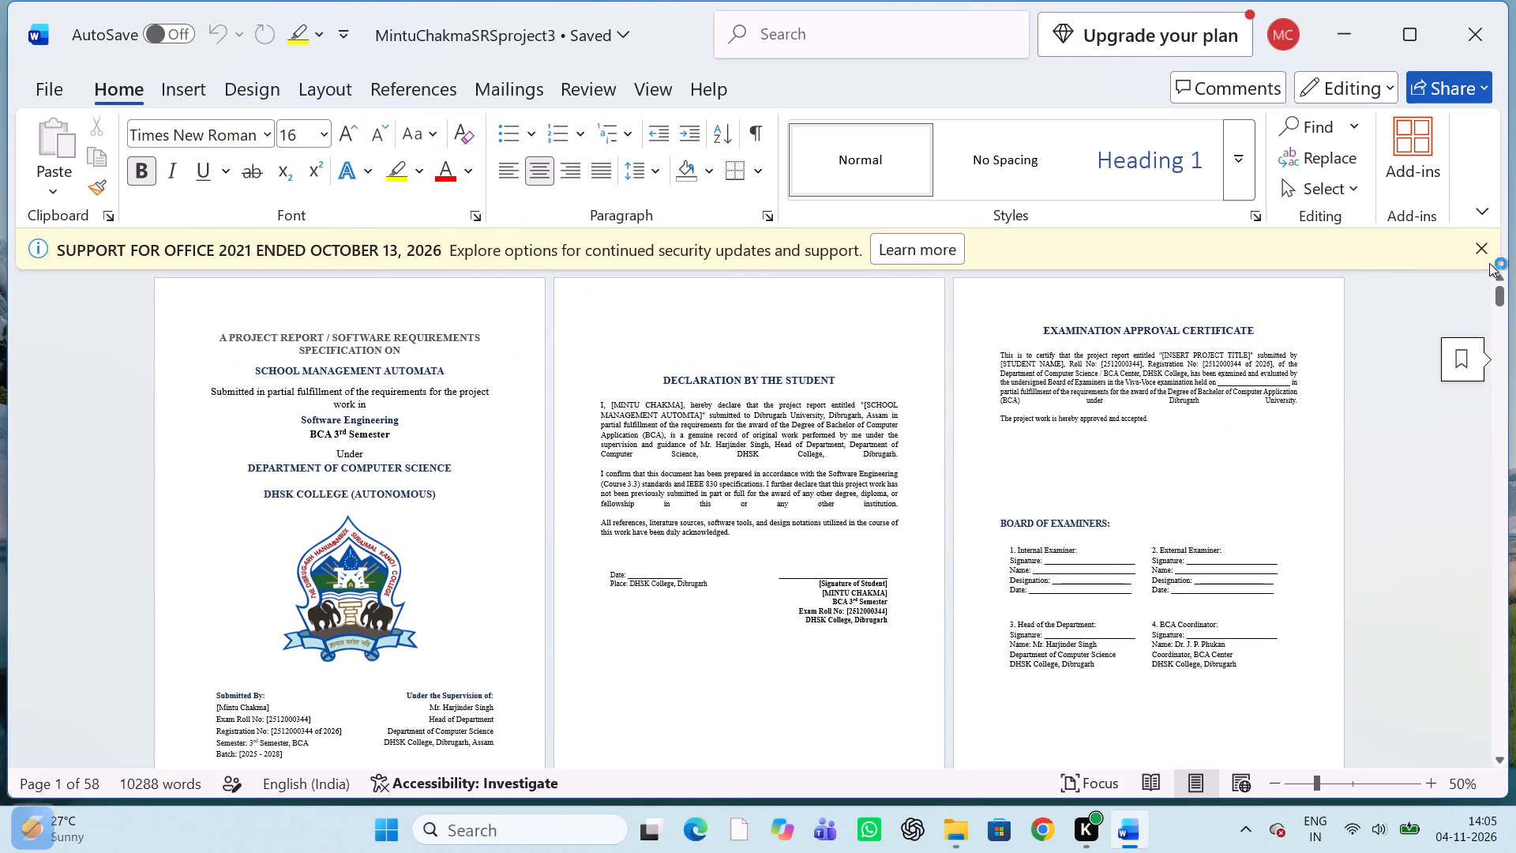
pyautogui.click(1480, 242)
# Skim the report from the cover page through the front matter, contents and lists to the start of Chapter 1.
pyautogui.scroll(-1, 878, 442)
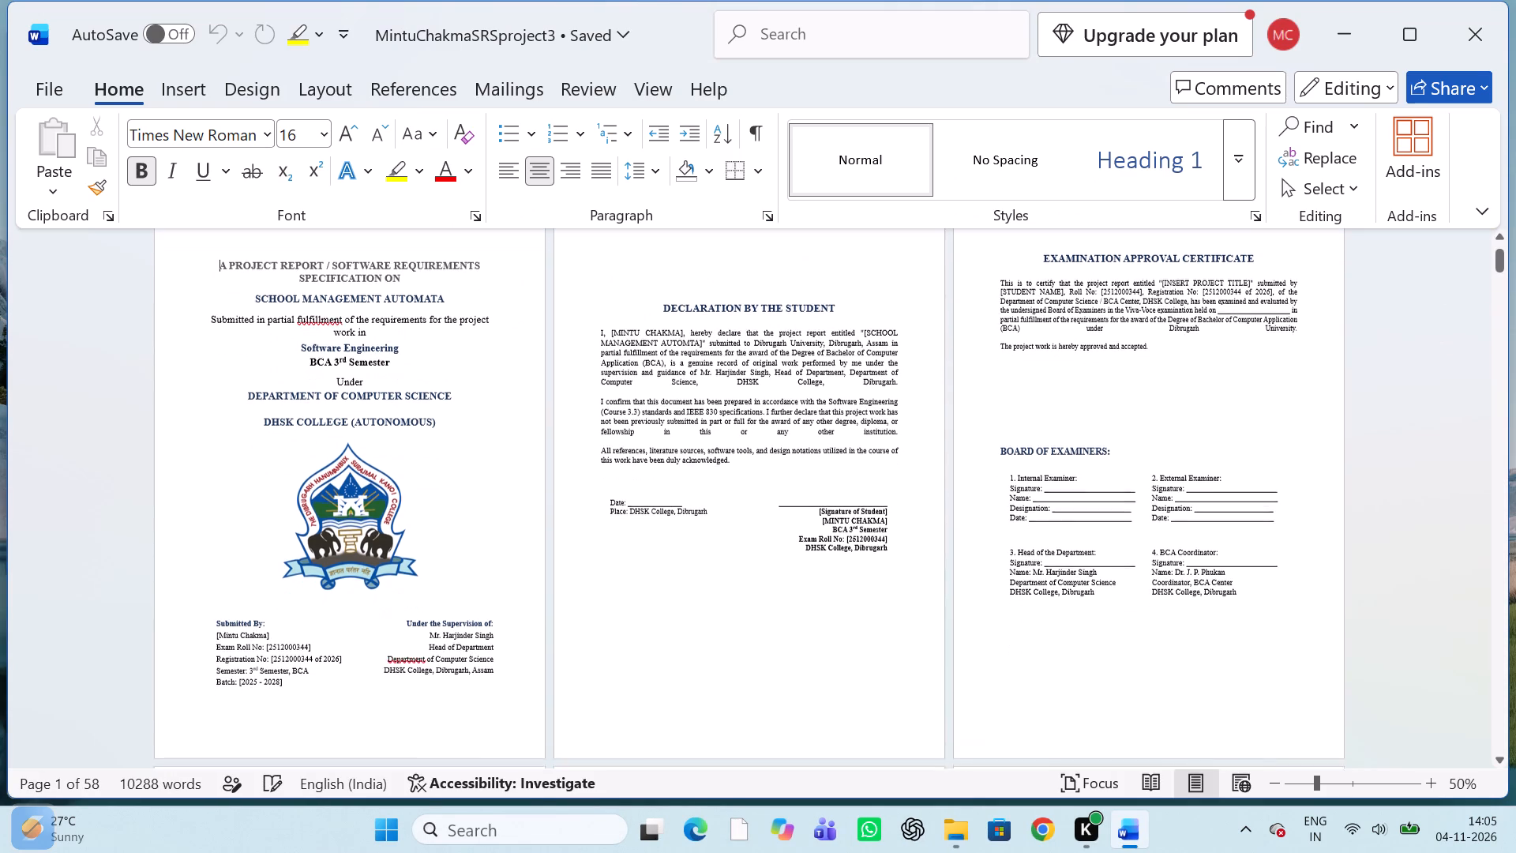
pyautogui.scroll(-5, 878, 442)
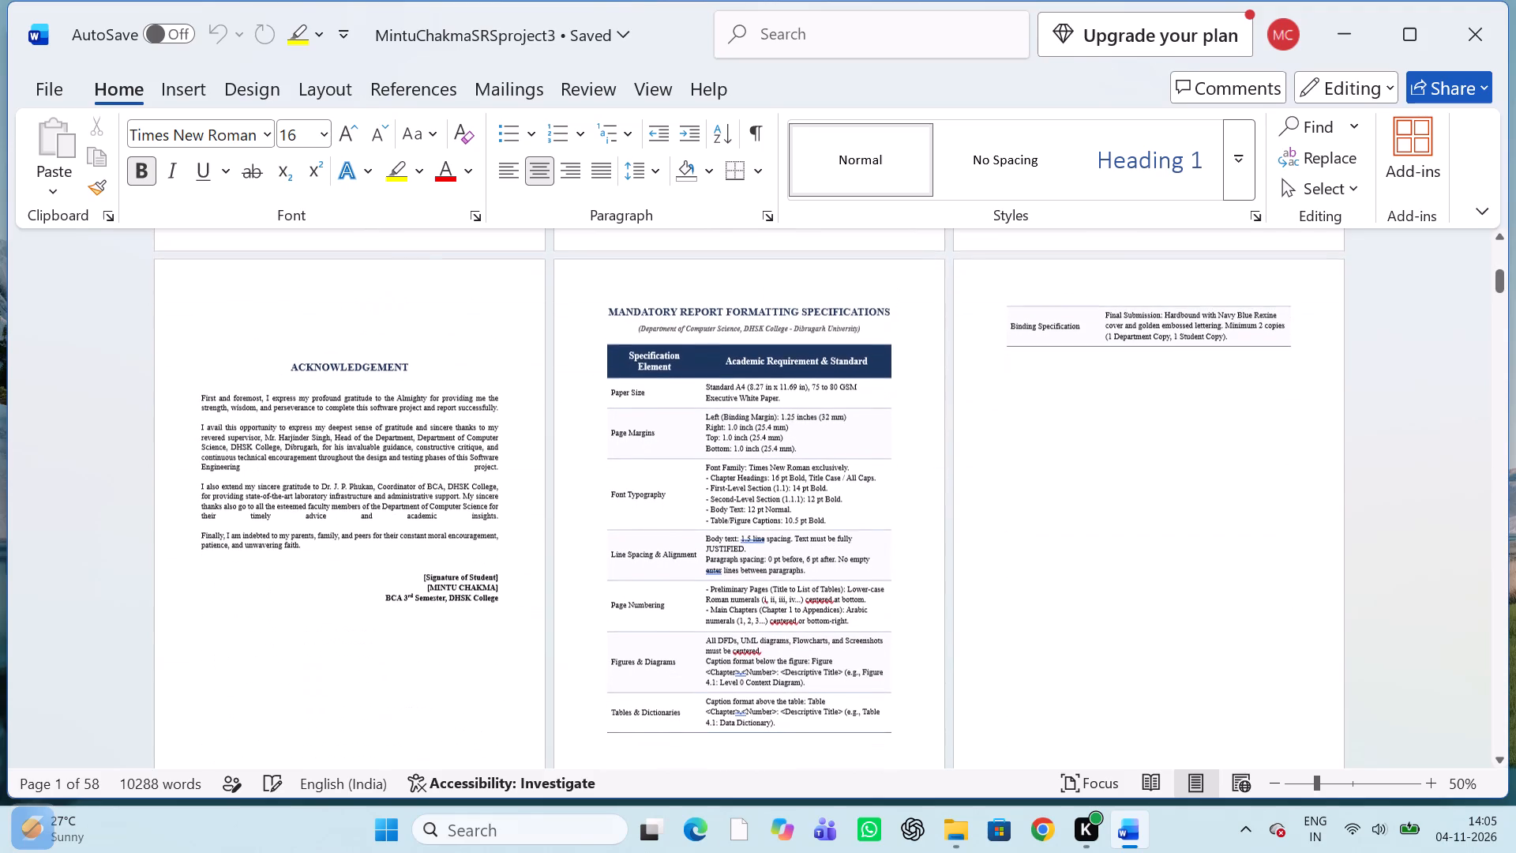
pyautogui.scroll(-3, 878, 442)
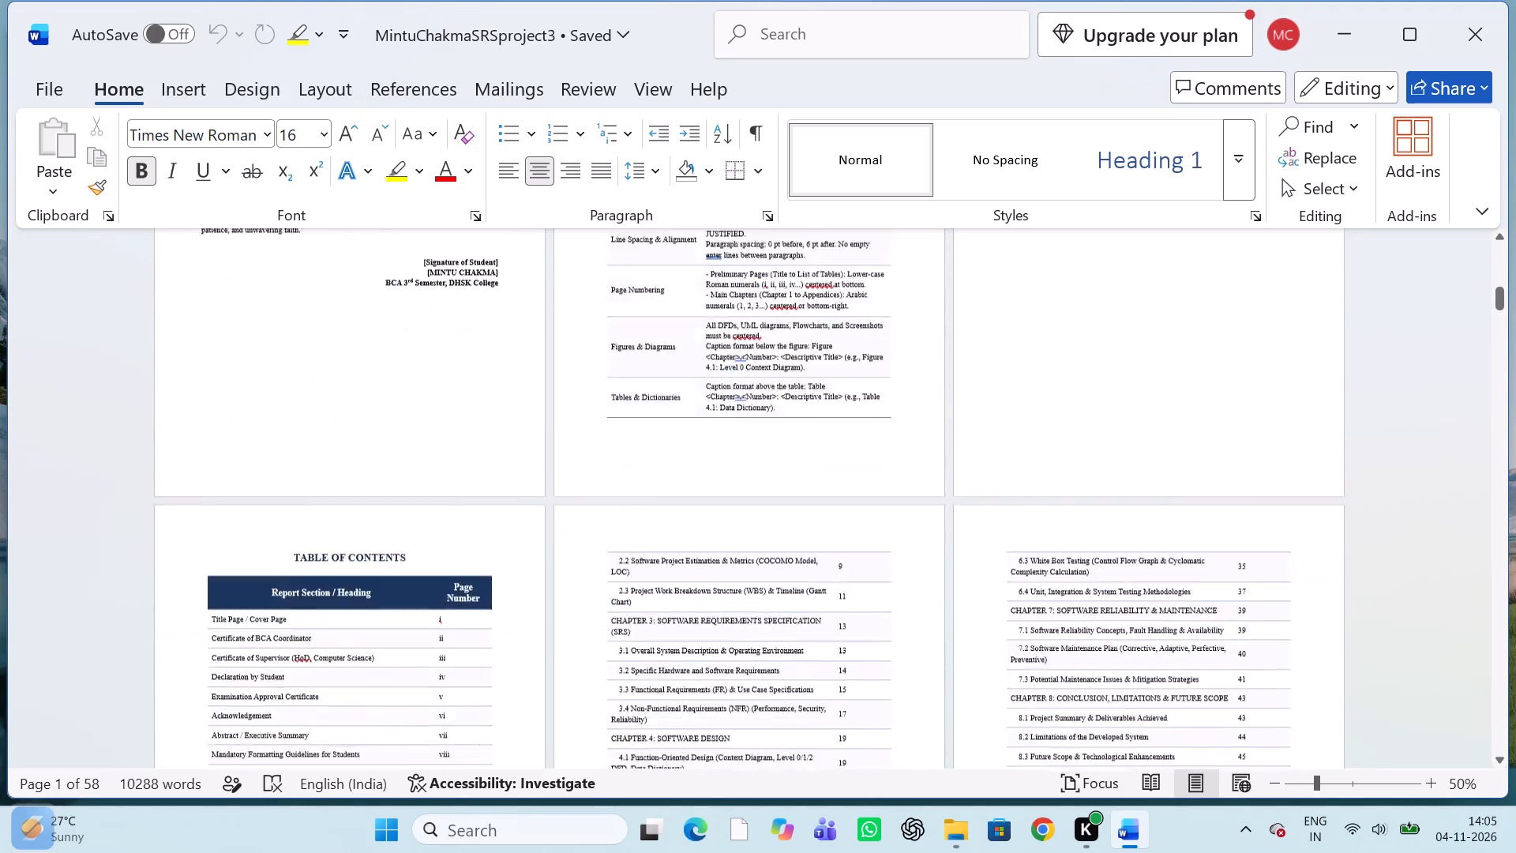
pyautogui.scroll(-3, 878, 442)
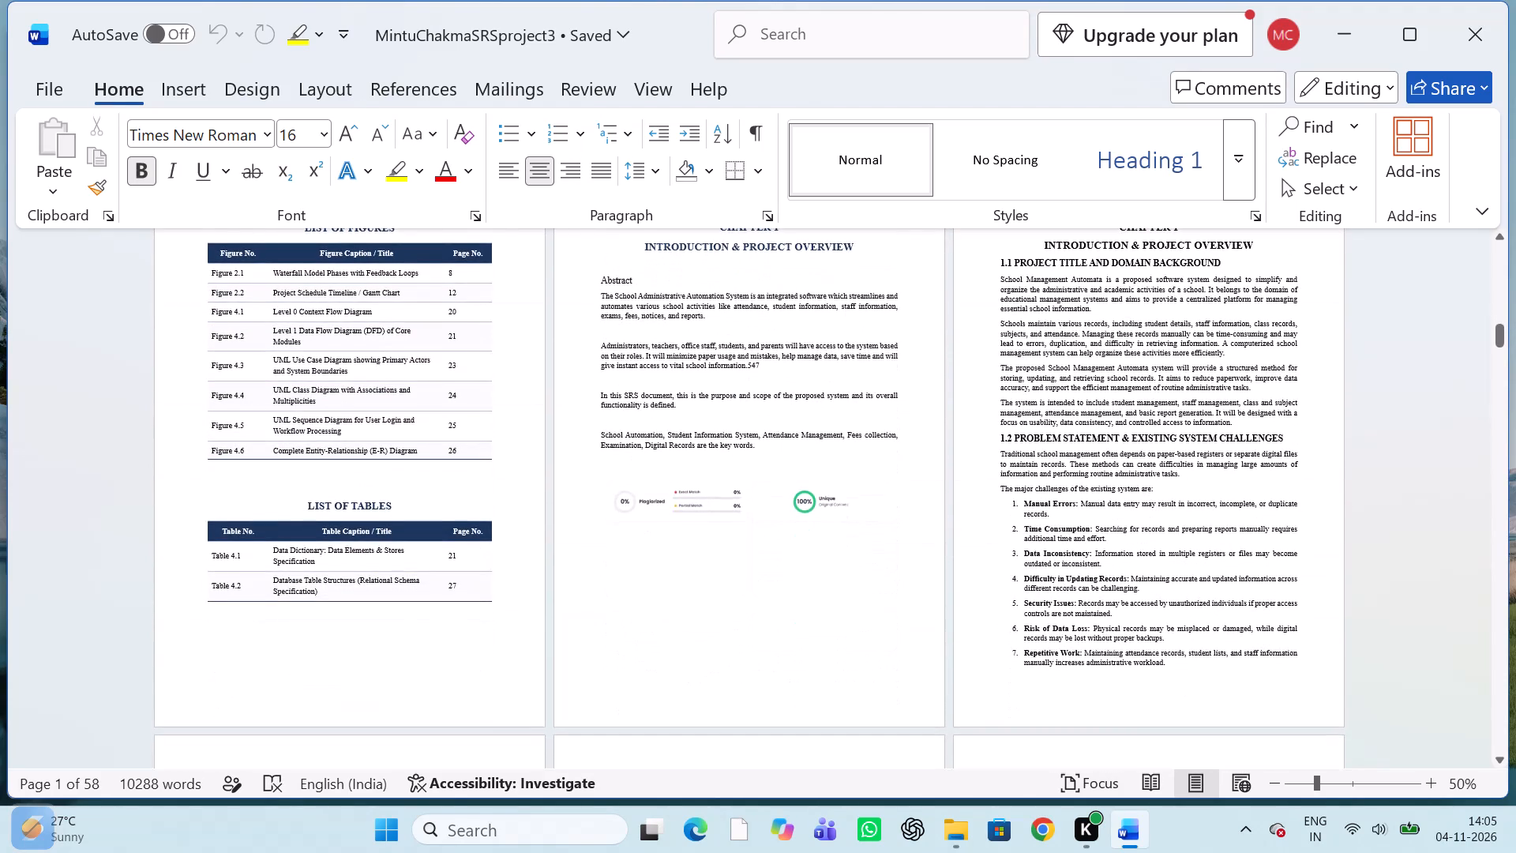
pyautogui.scroll(1, 878, 442)
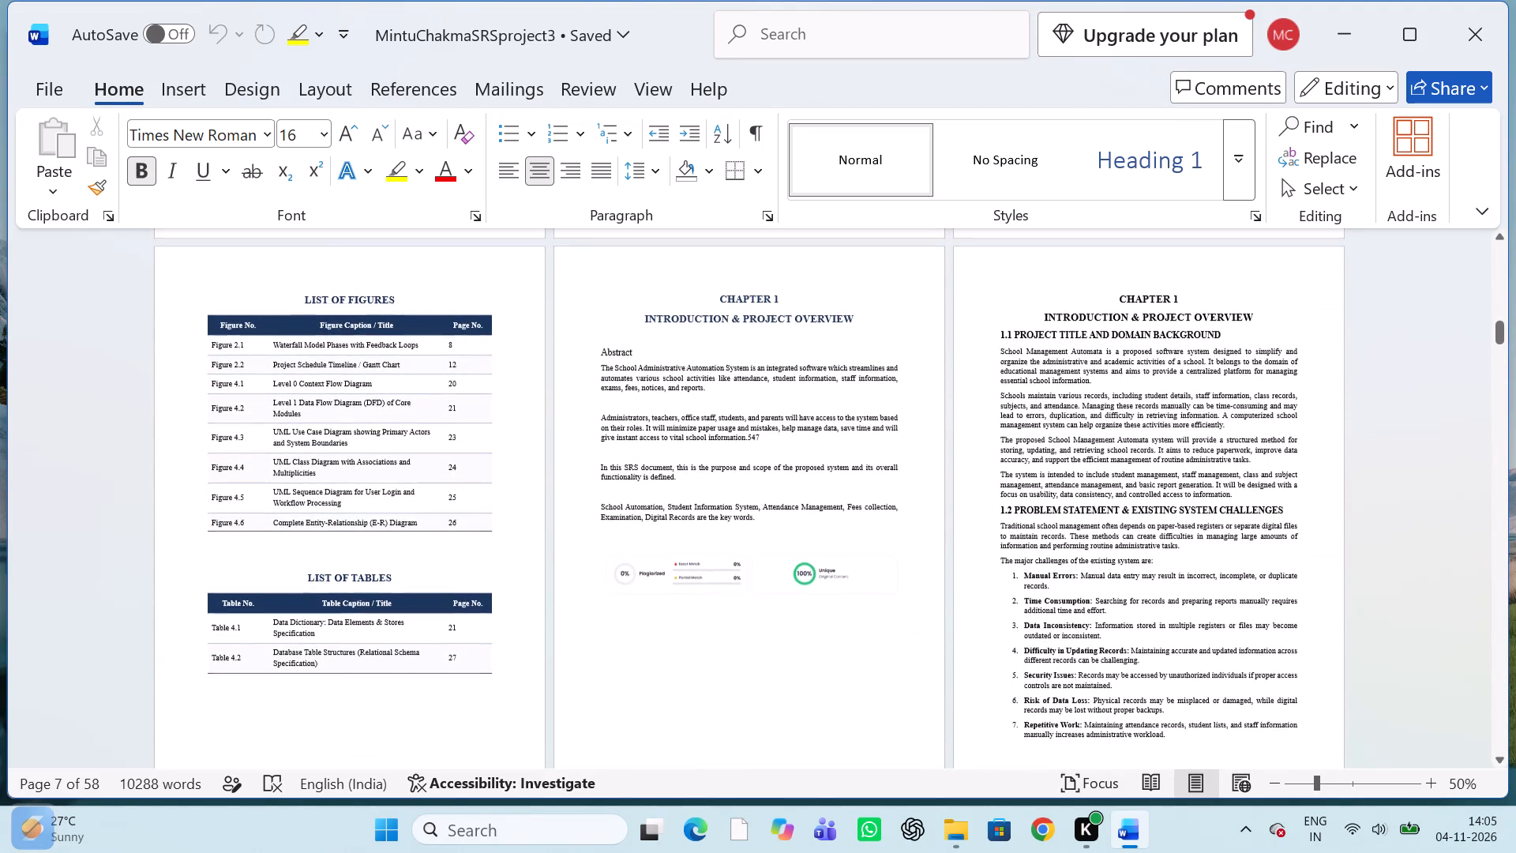
pyautogui.scroll(3, 878, 442)
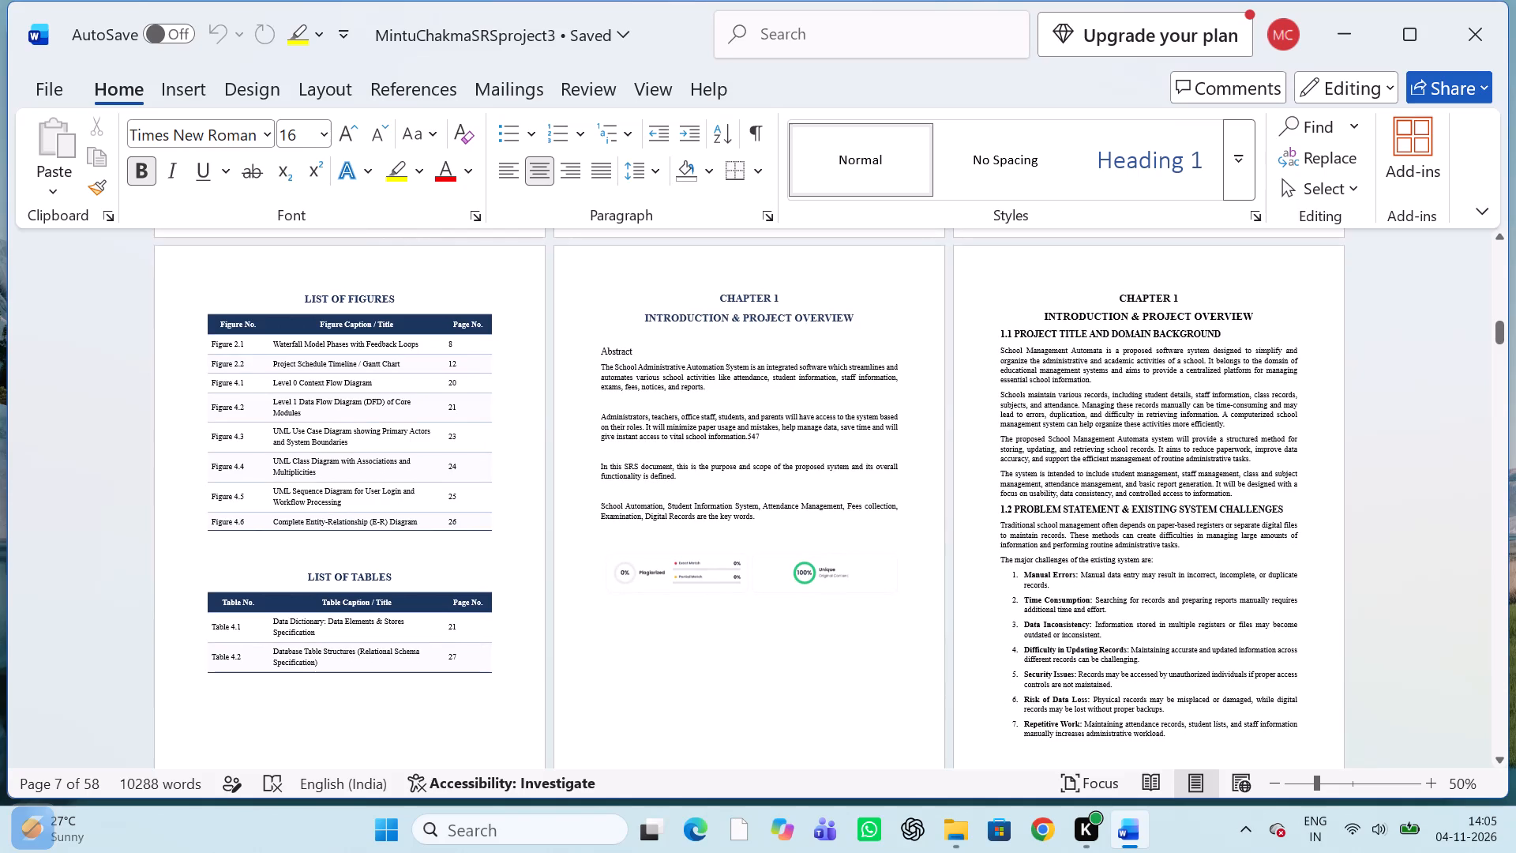
pyautogui.scroll(3, 878, 442)
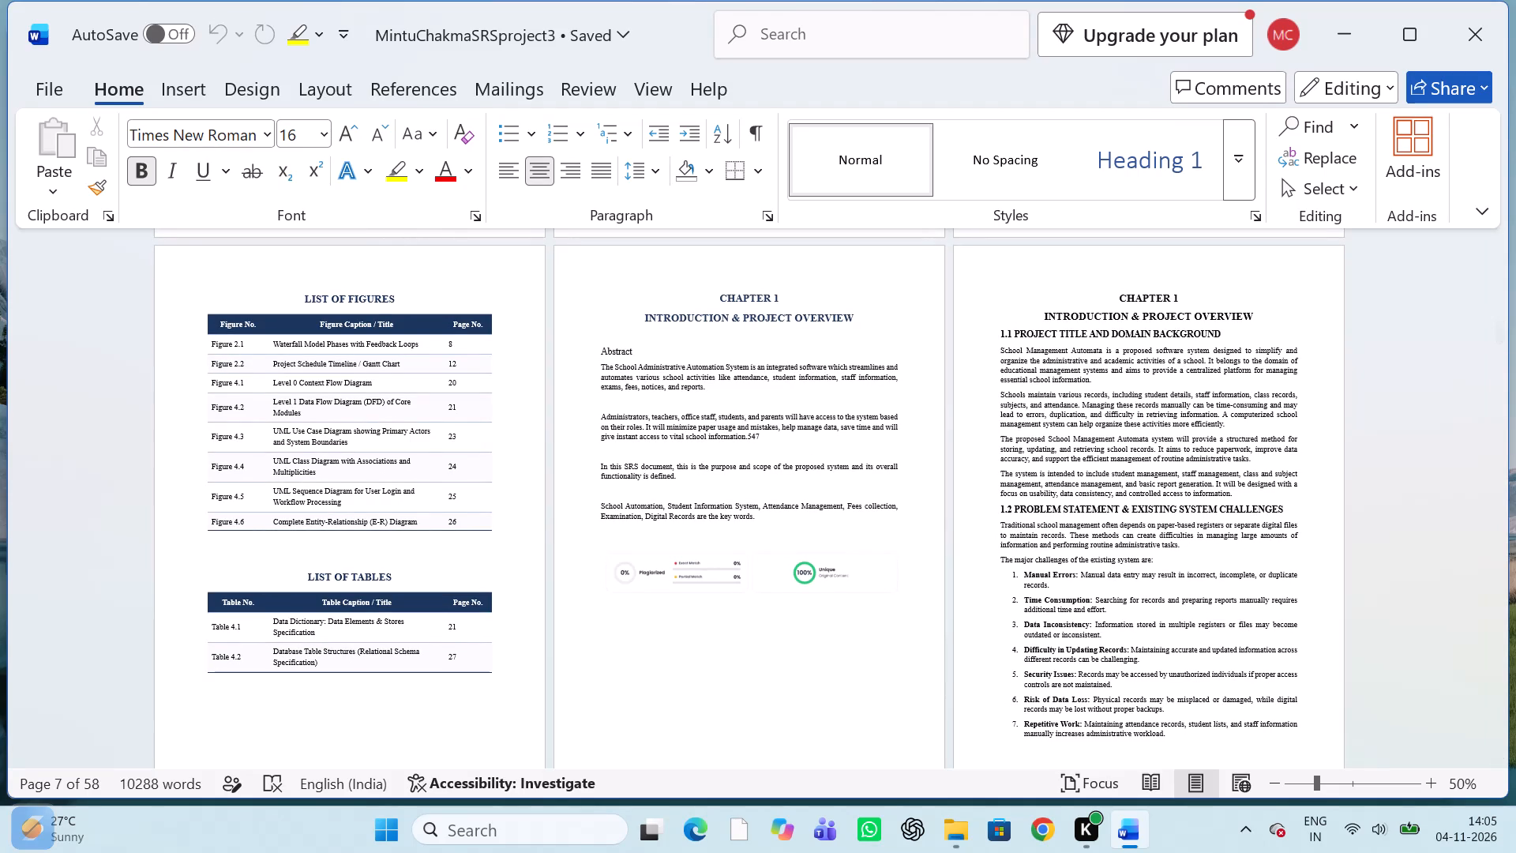
pyautogui.scroll(3, 878, 442)
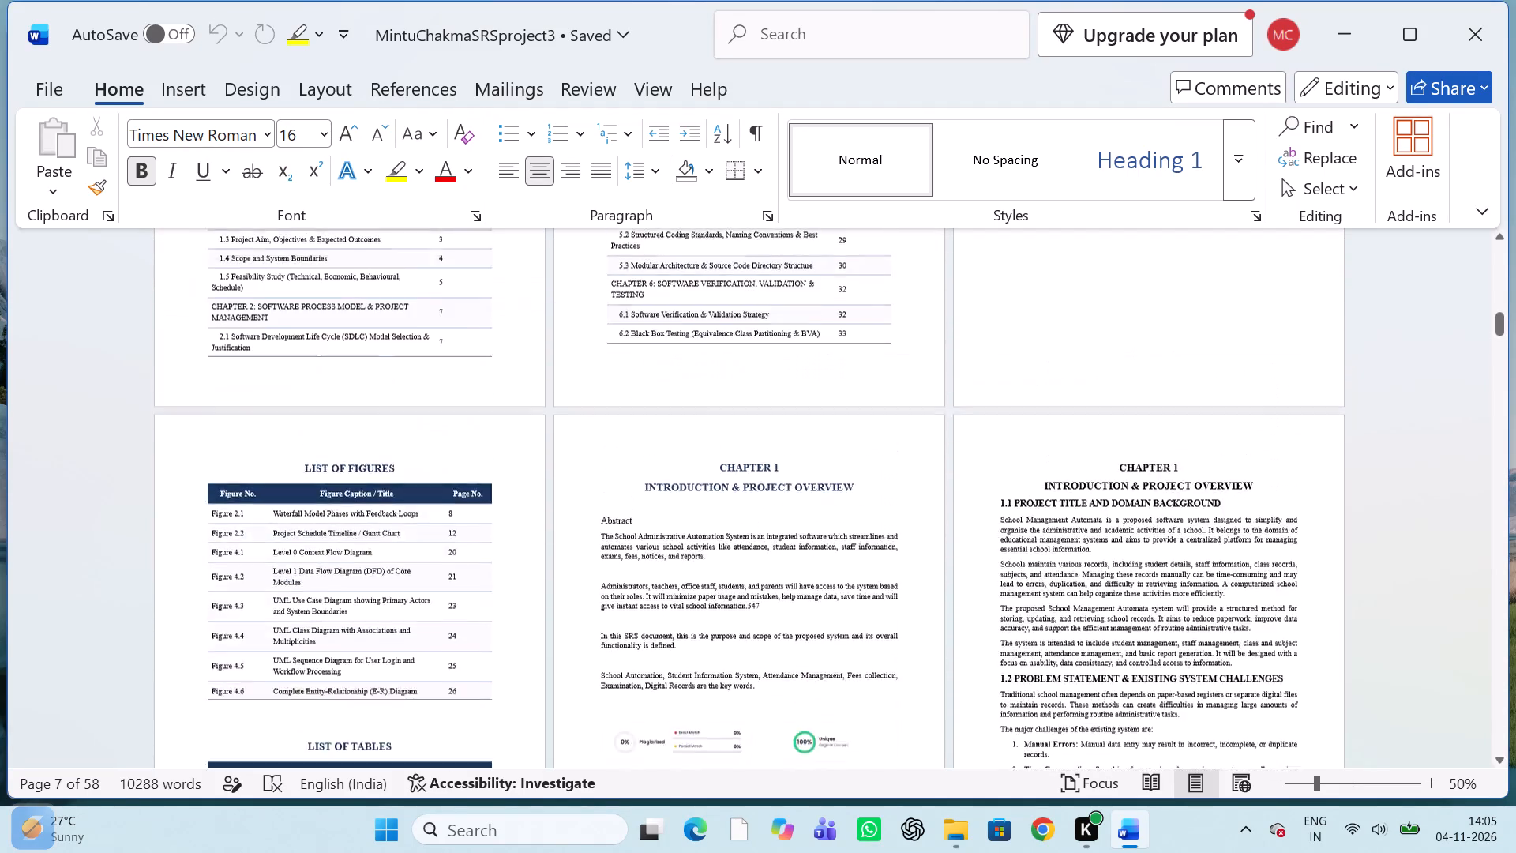
pyautogui.scroll(4, 878, 442)
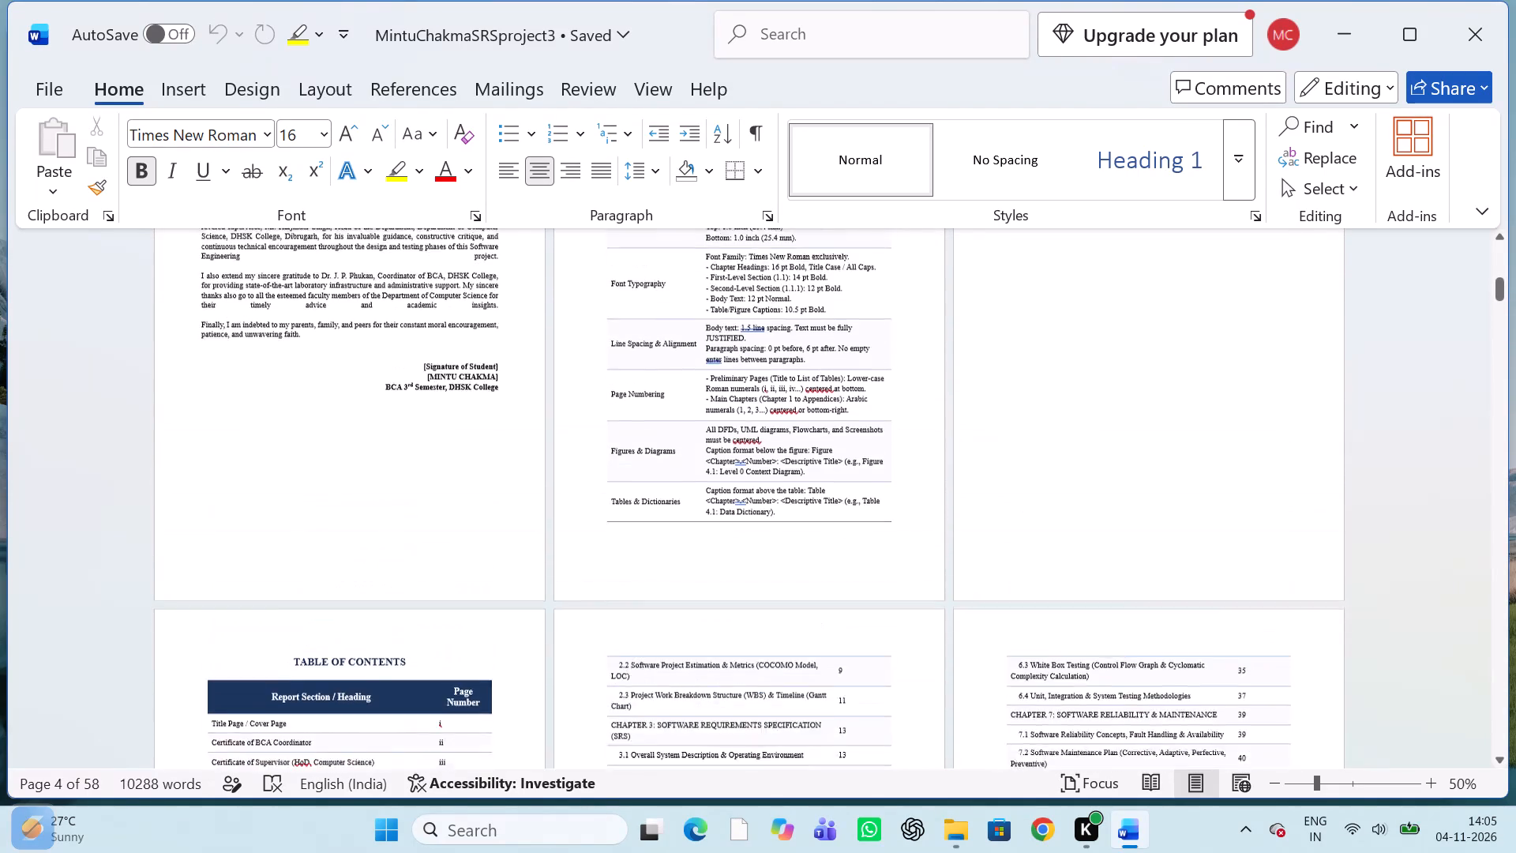
# Enlarge the page view to 120% and examine the acknowledgement, table of contents, and lists of figures and tables.
pyautogui.scroll(1, 878, 442)
pyautogui.keyDown('ctrl'); pyautogui.scroll(2, 878, 442); pyautogui.keyUp('ctrl')
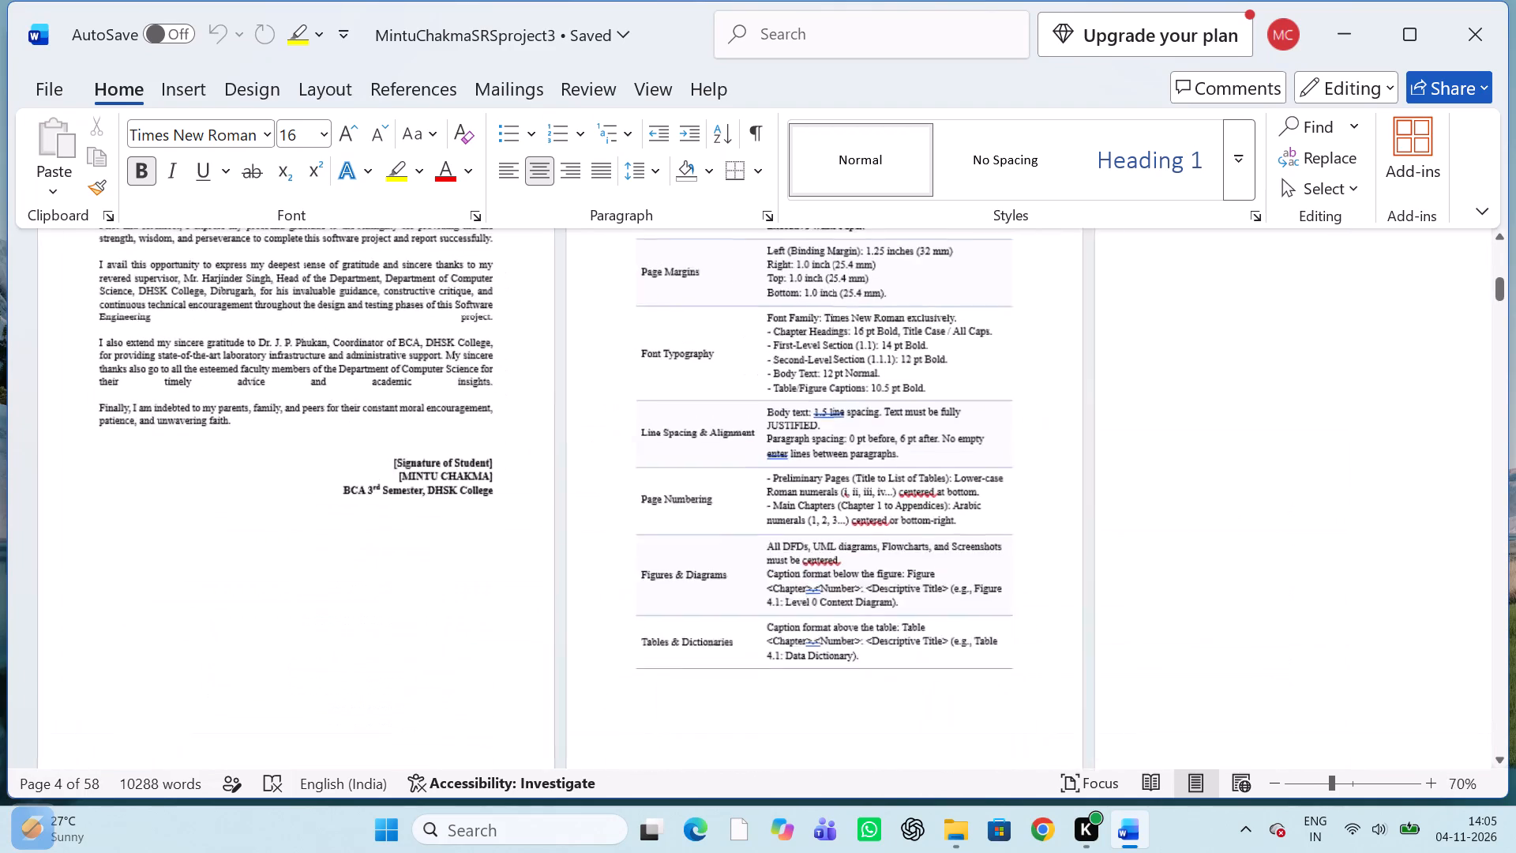
pyautogui.keyDown('ctrl'); pyautogui.scroll(3, 878, 442); pyautogui.keyUp('ctrl')
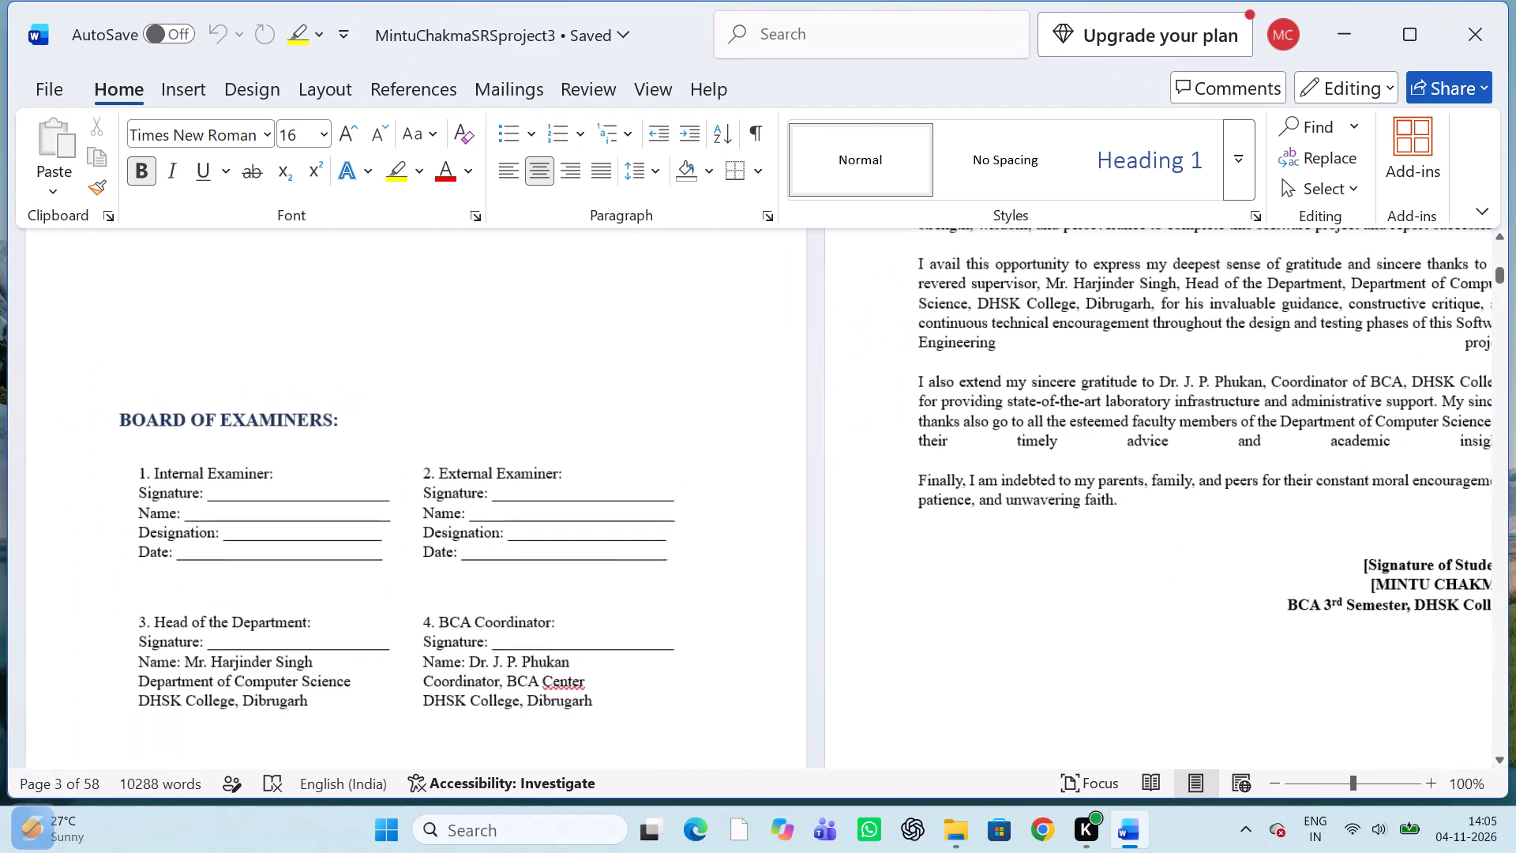
pyautogui.keyDown('ctrl'); pyautogui.scroll(2, 878, 442); pyautogui.keyUp('ctrl')
pyautogui.scroll(-2, 878, 442)
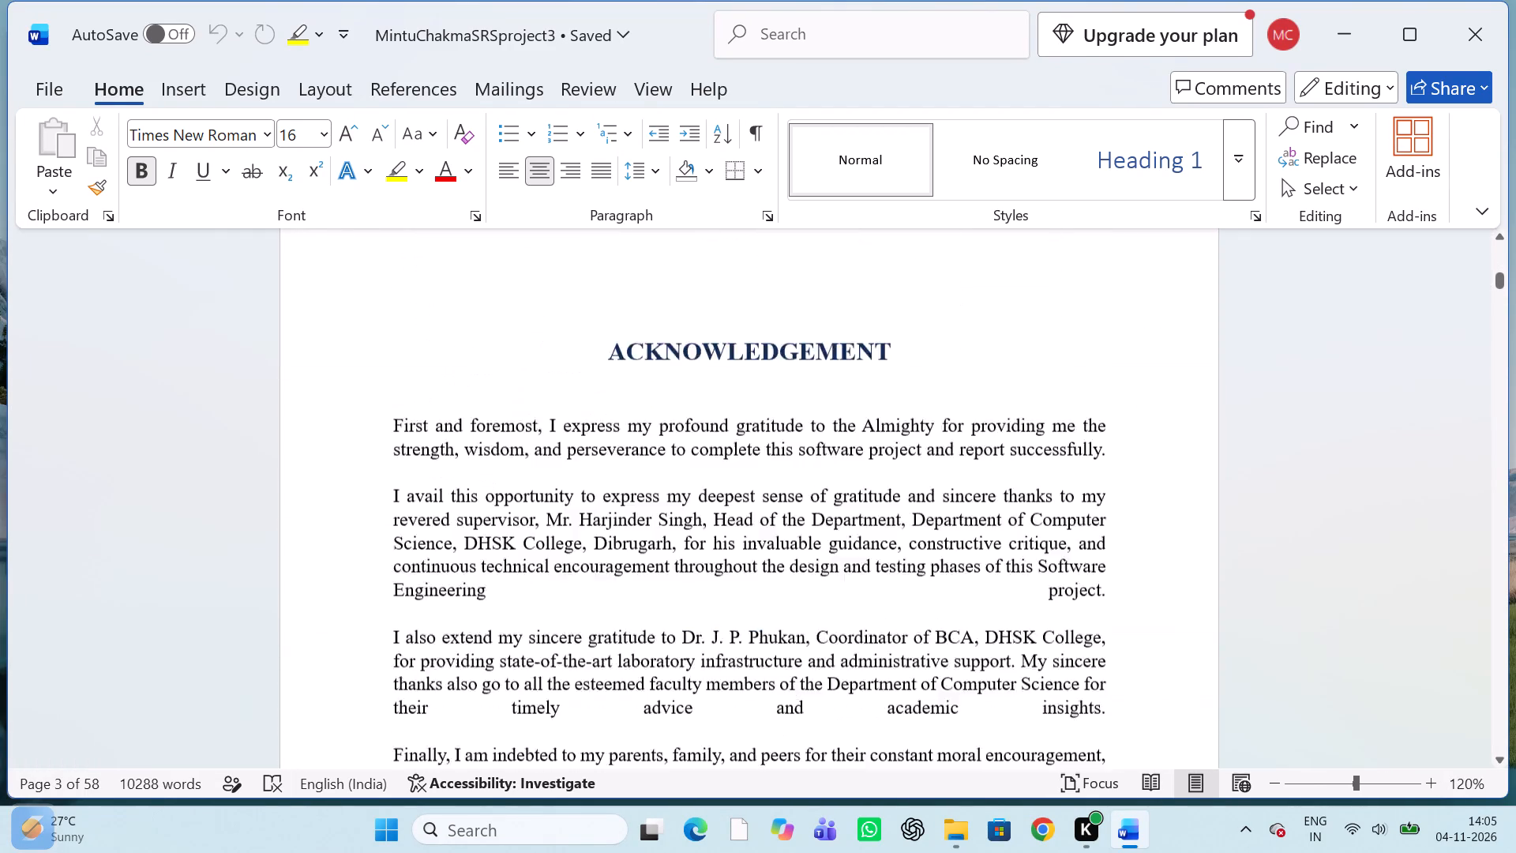
pyautogui.scroll(1, 878, 442)
pyautogui.scroll(-1, 878, 442)
pyautogui.scroll(1, 878, 442)
pyautogui.scroll(-1, 878, 442)
pyautogui.scroll(1, 878, 442)
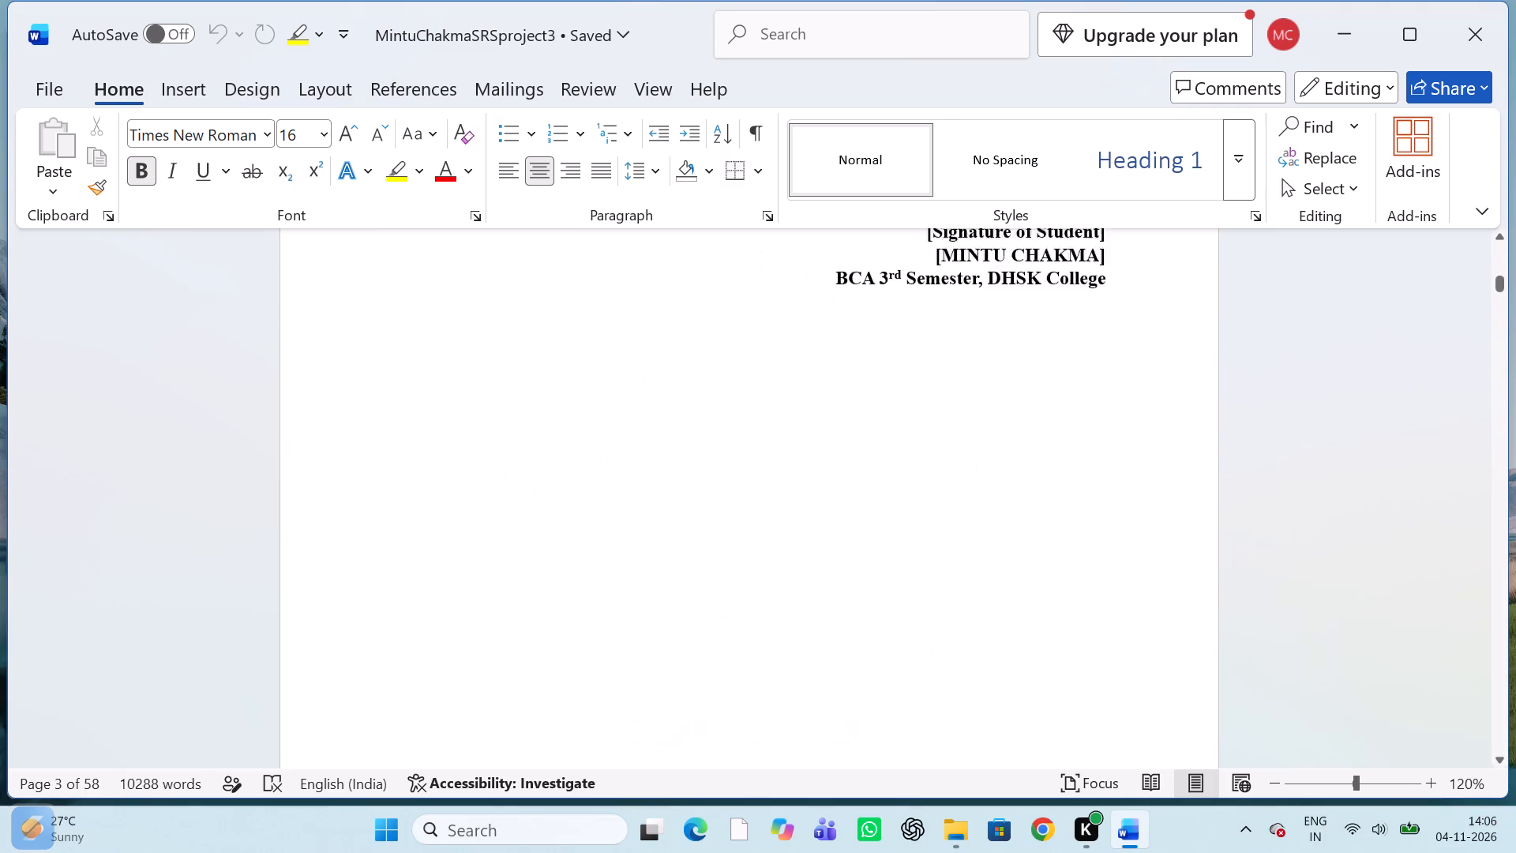
pyautogui.scroll(-9, 878, 442)
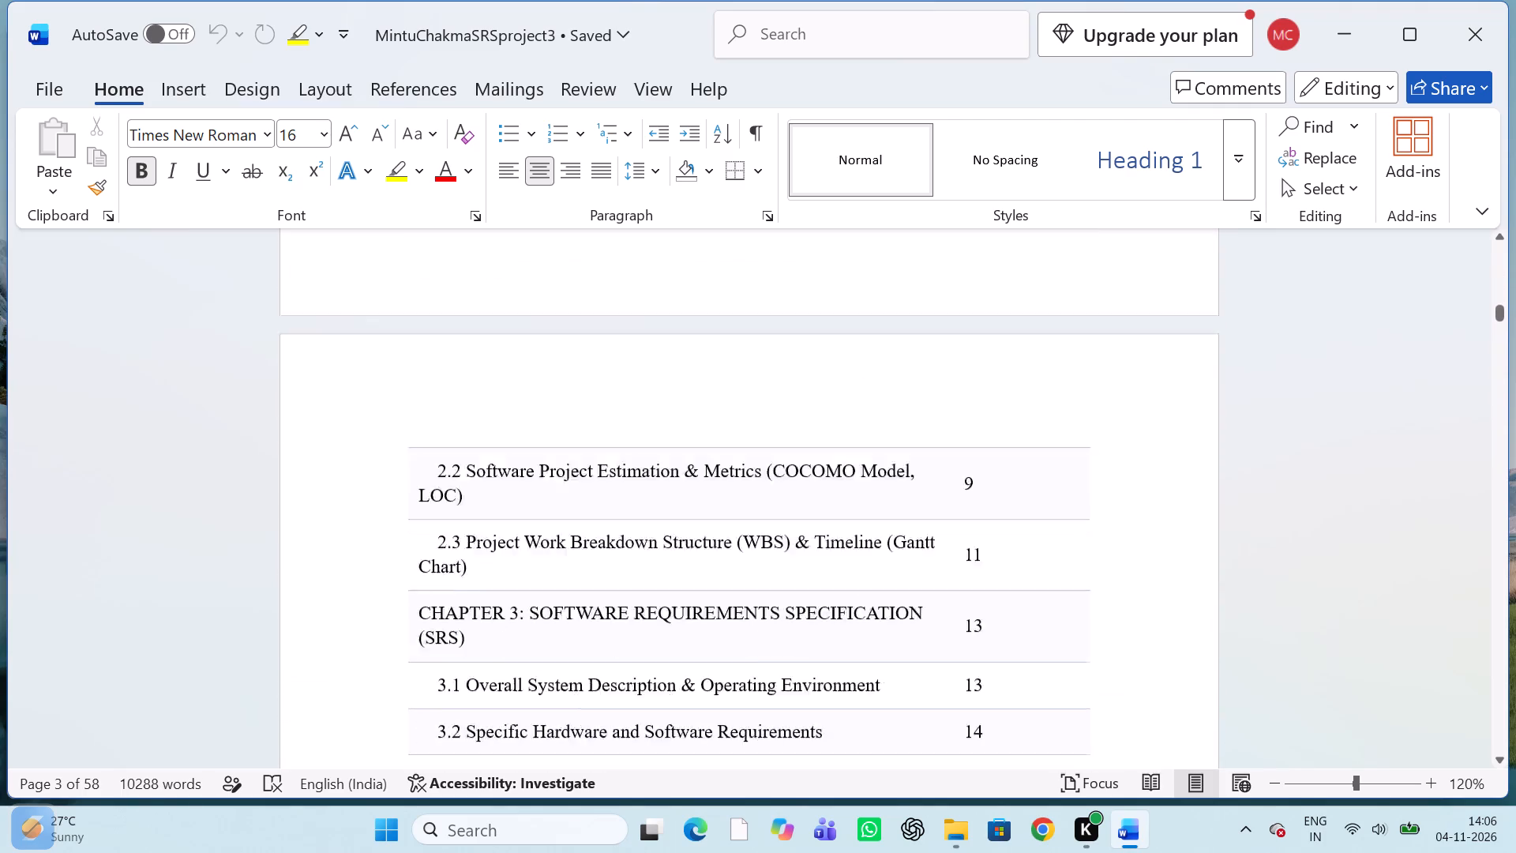
pyautogui.scroll(-8, 878, 442)
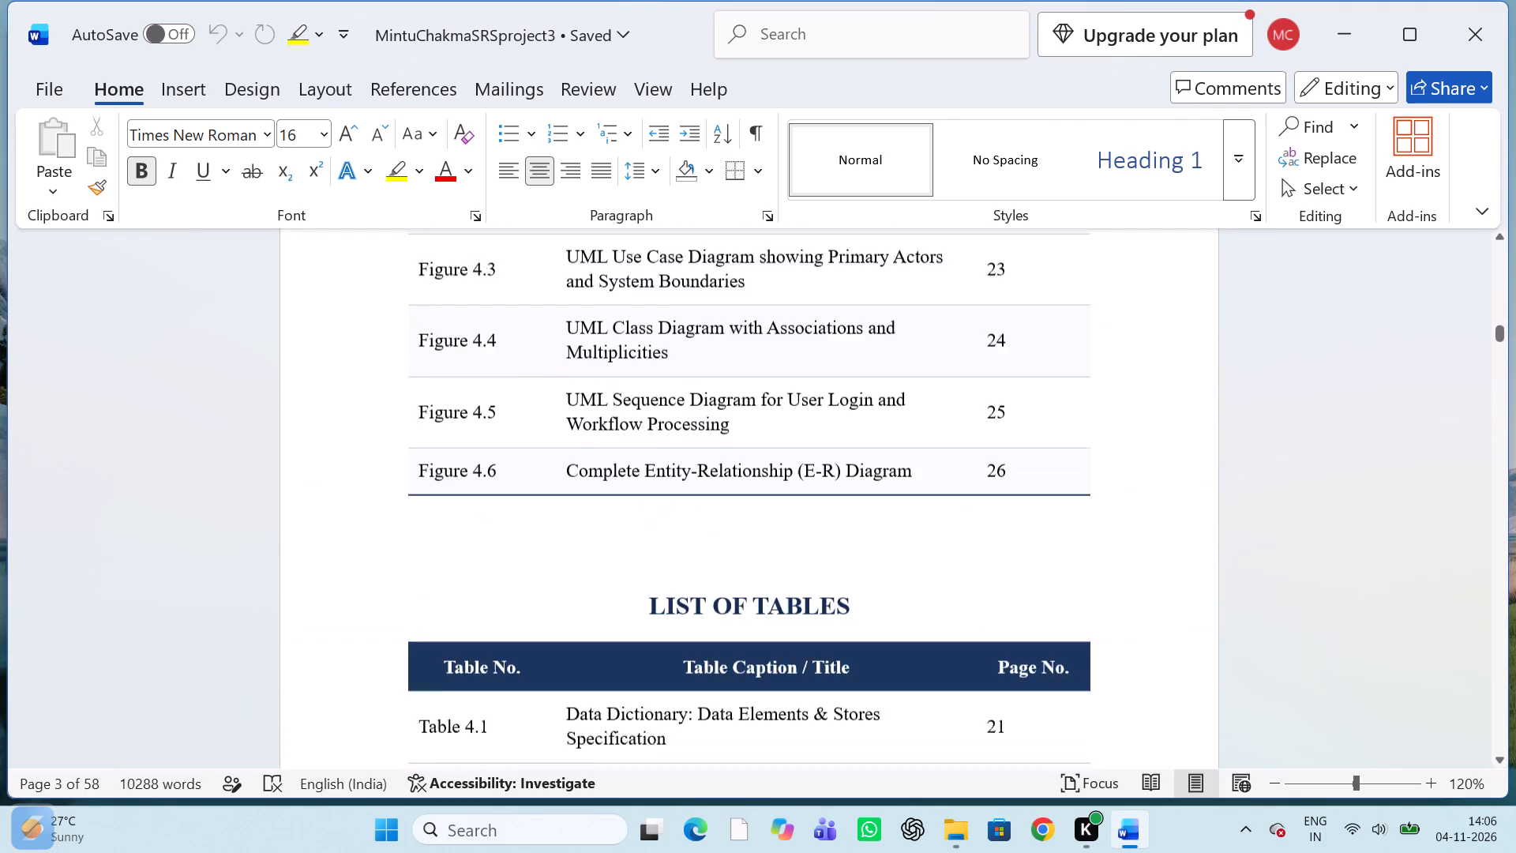
# Delete the "CHAPTER 1 INTRODUCTION & PROJECT OVERVIEW" heading and the blank line below it above the Abstract.
pyautogui.scroll(1, 878, 442)
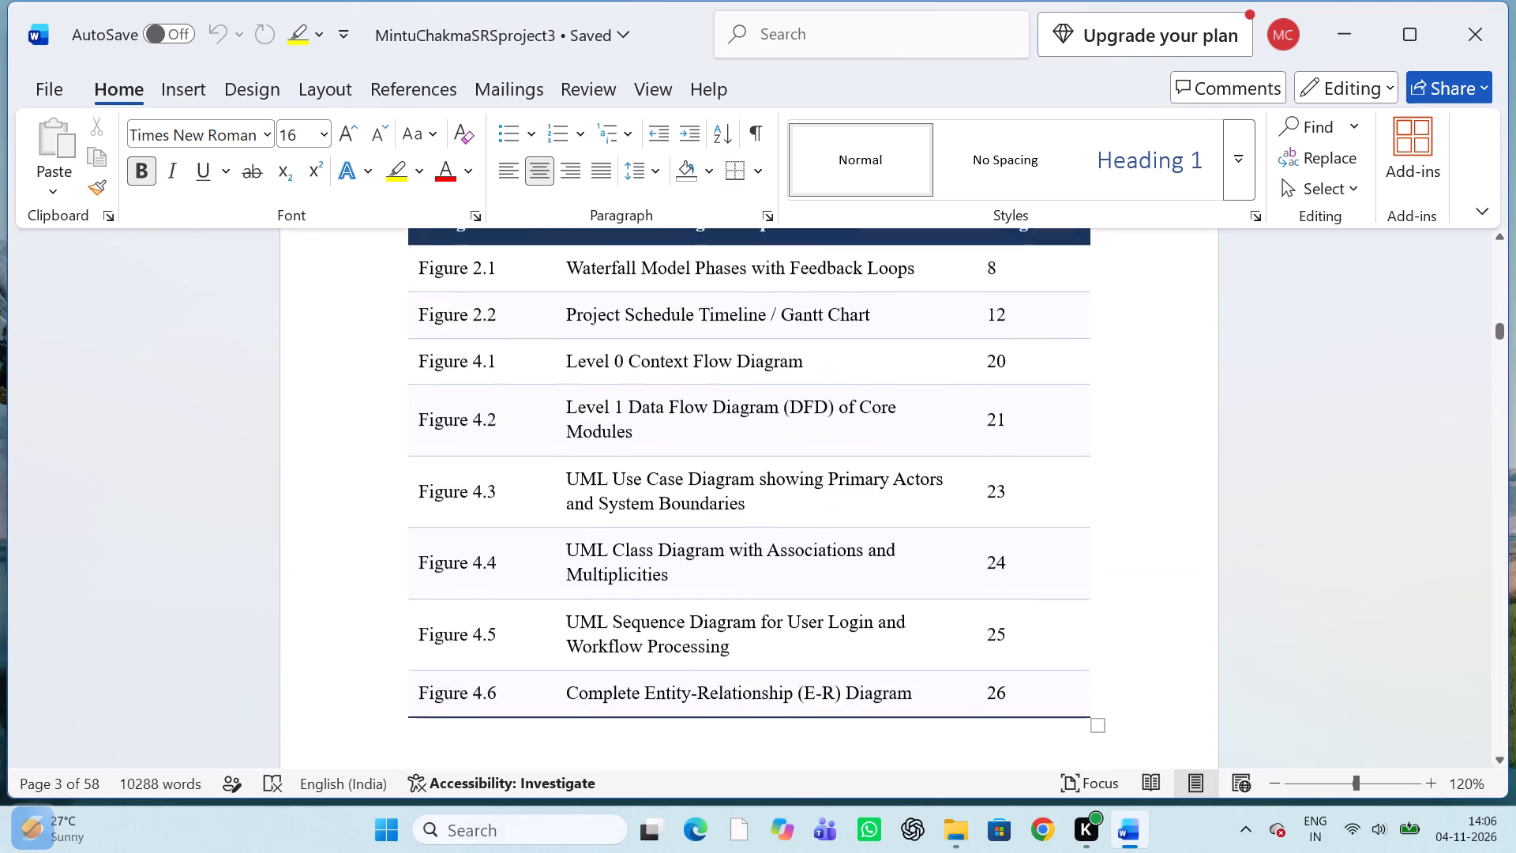
pyautogui.scroll(-3, 878, 442)
pyautogui.scroll(1, 878, 442)
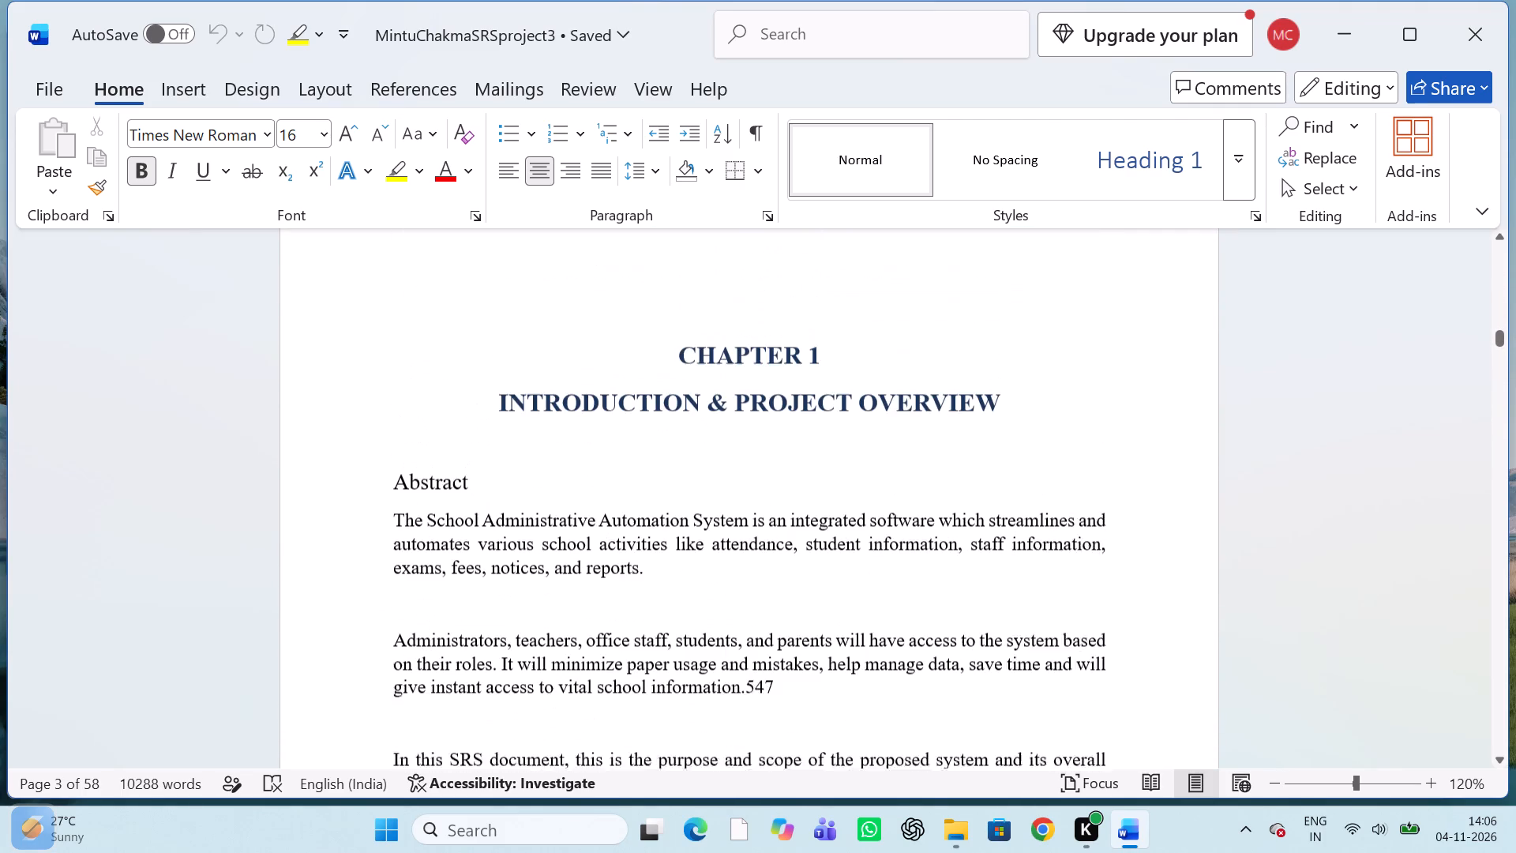
pyautogui.scroll(1, 878, 442)
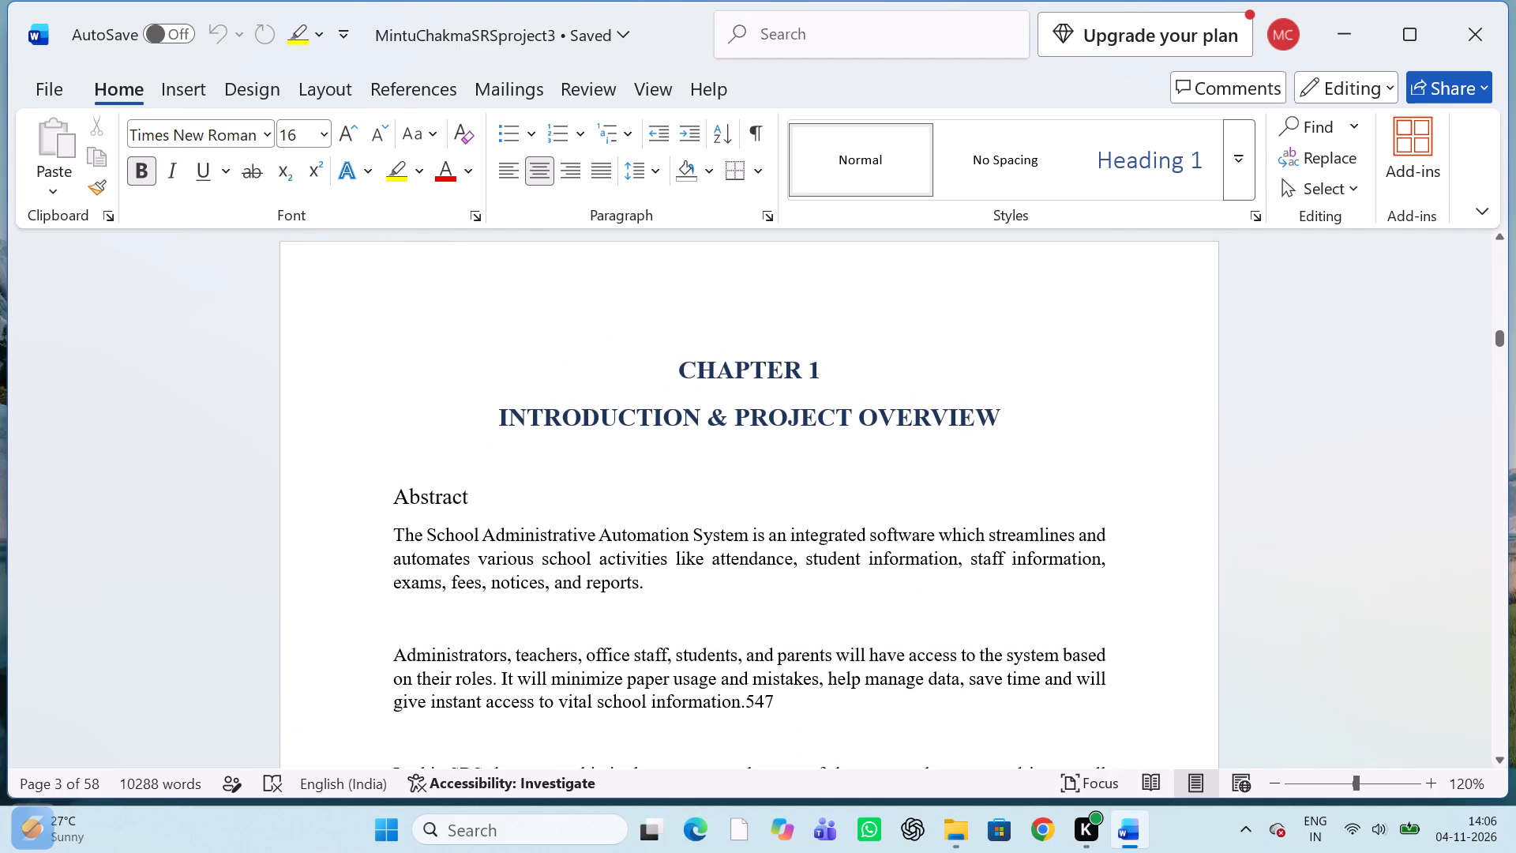
pyautogui.click(664, 369)
pyautogui.moveTo(664, 369); pyautogui.dragTo(835, 360)
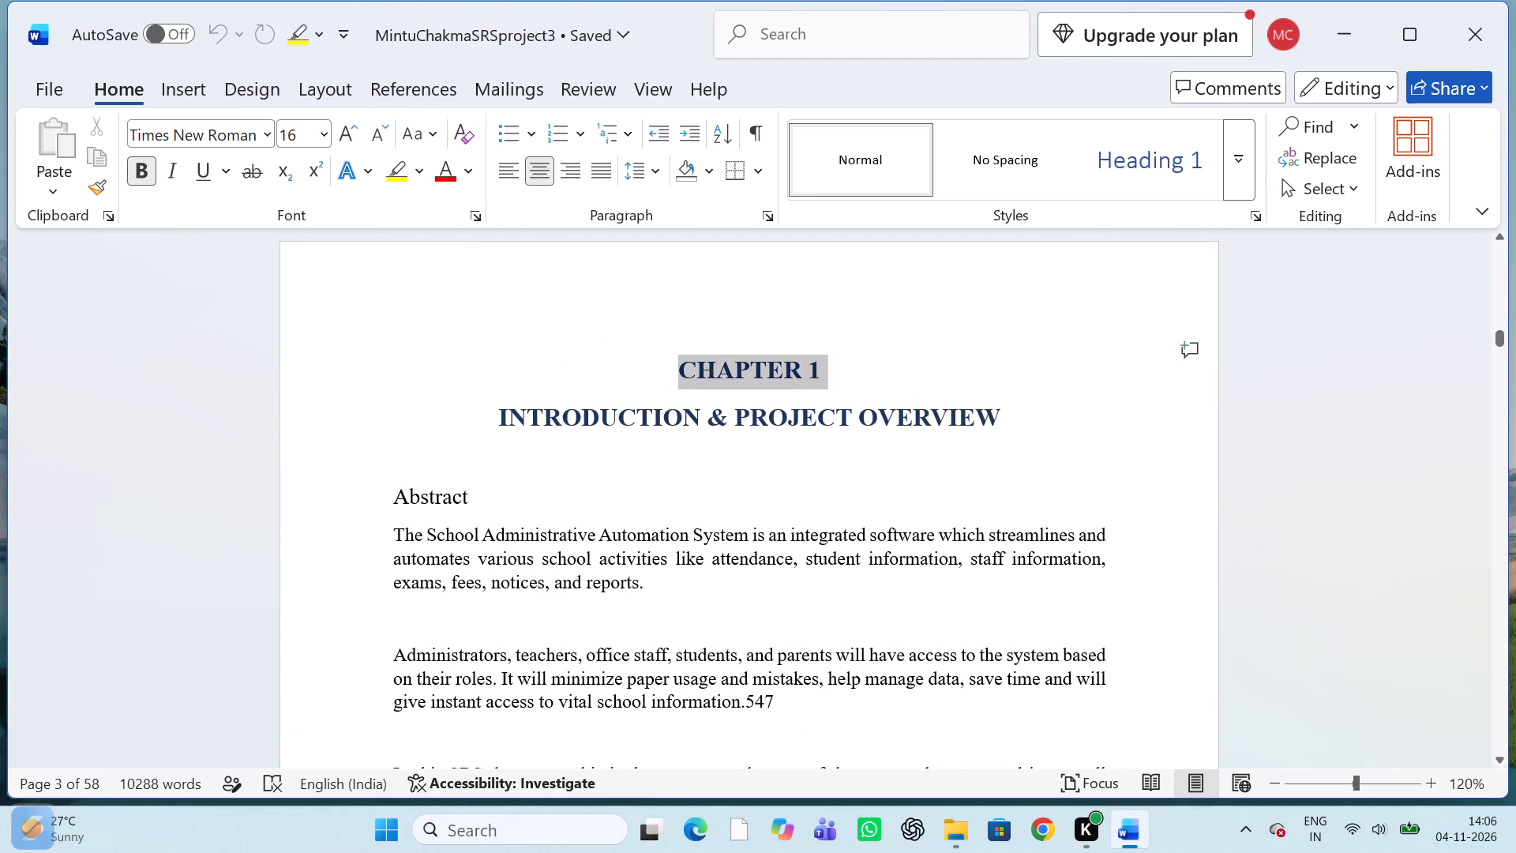
pyautogui.moveTo(835, 360); pyautogui.dragTo(916, 449)
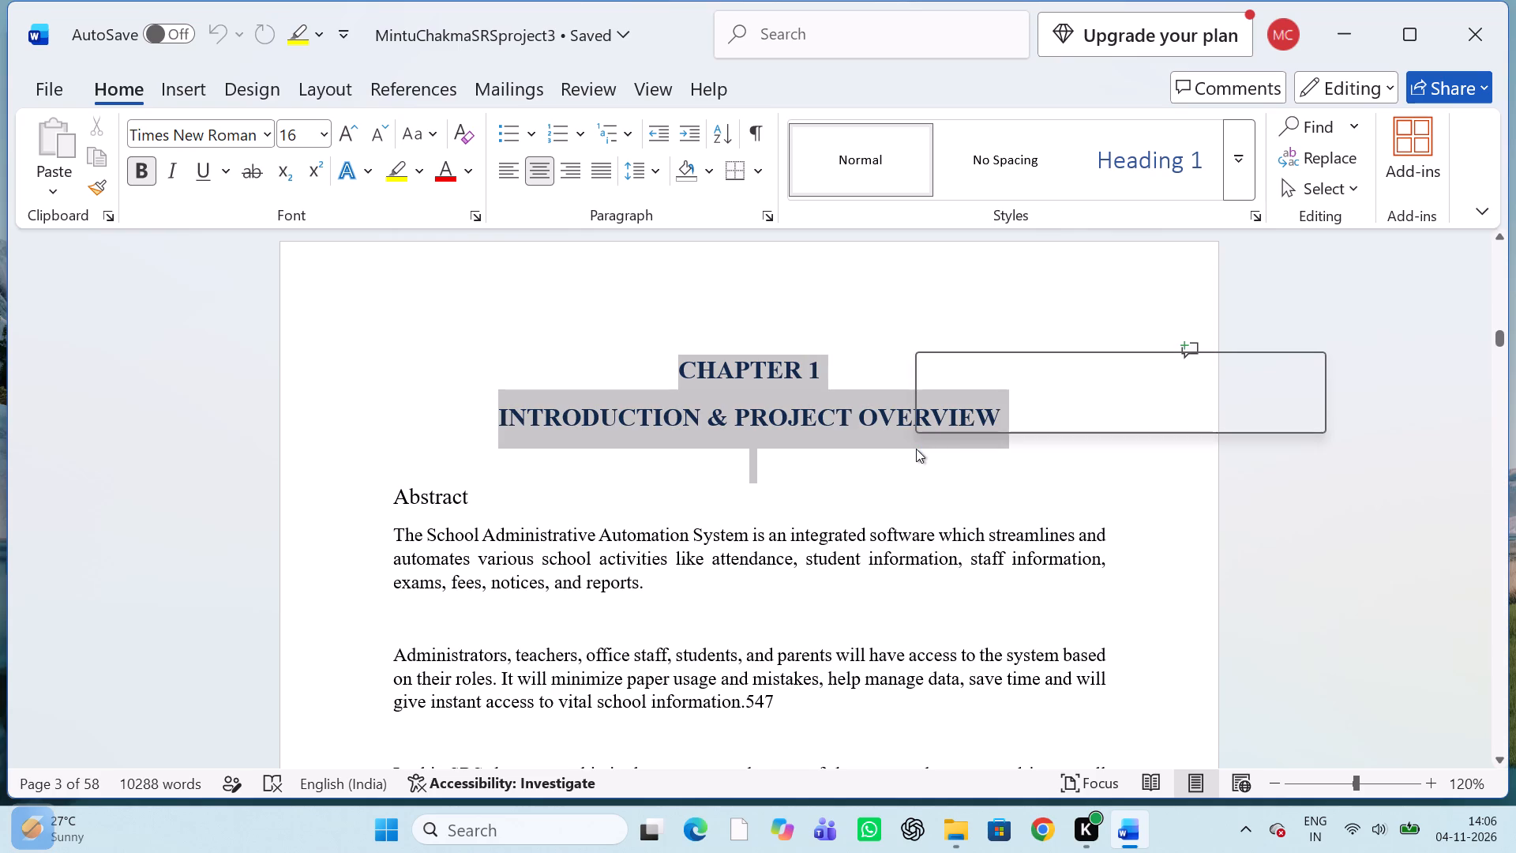
pyautogui.press('BackSpace')
pyautogui.click(916, 449)
# Insert a blank line above the "1.1 PROJECT TITLE AND DOMAIN BACKGROUND" heading in Chapter 1.
pyautogui.scroll(-5, 916, 449)
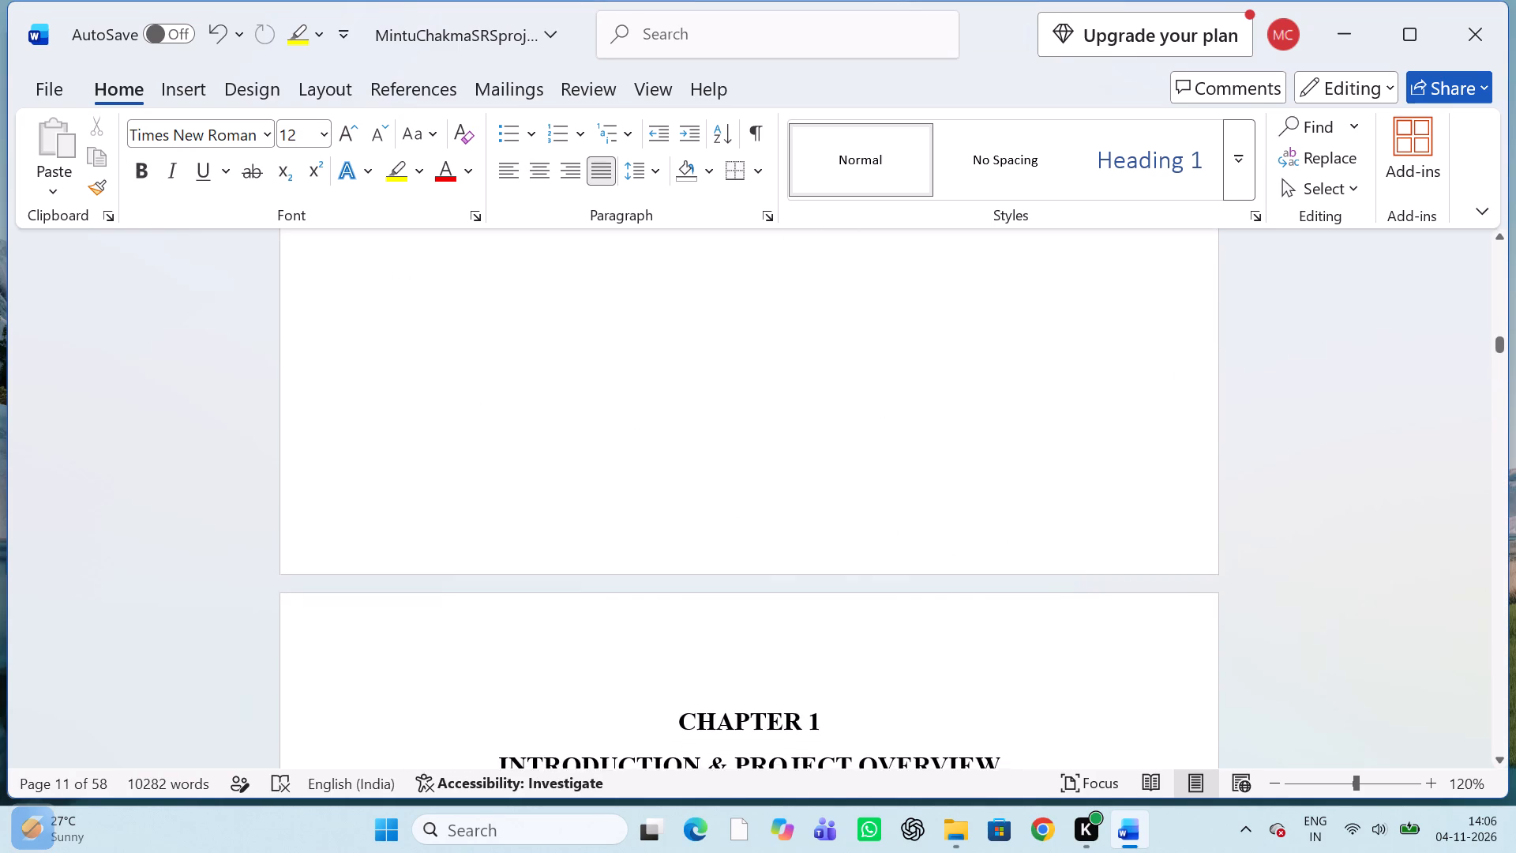
pyautogui.scroll(-1, 916, 449)
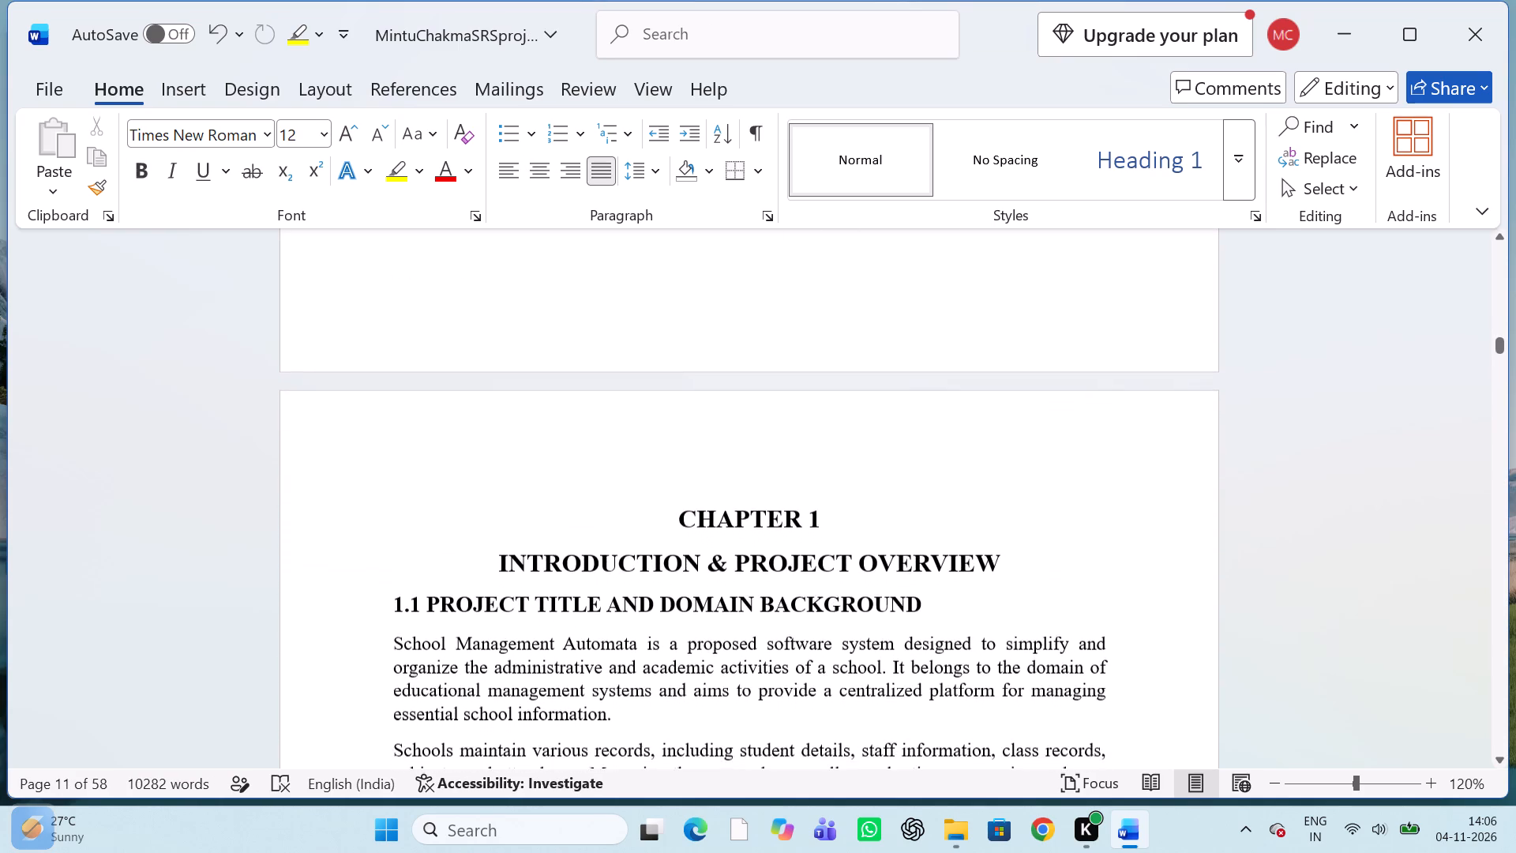
pyautogui.scroll(-1, 916, 449)
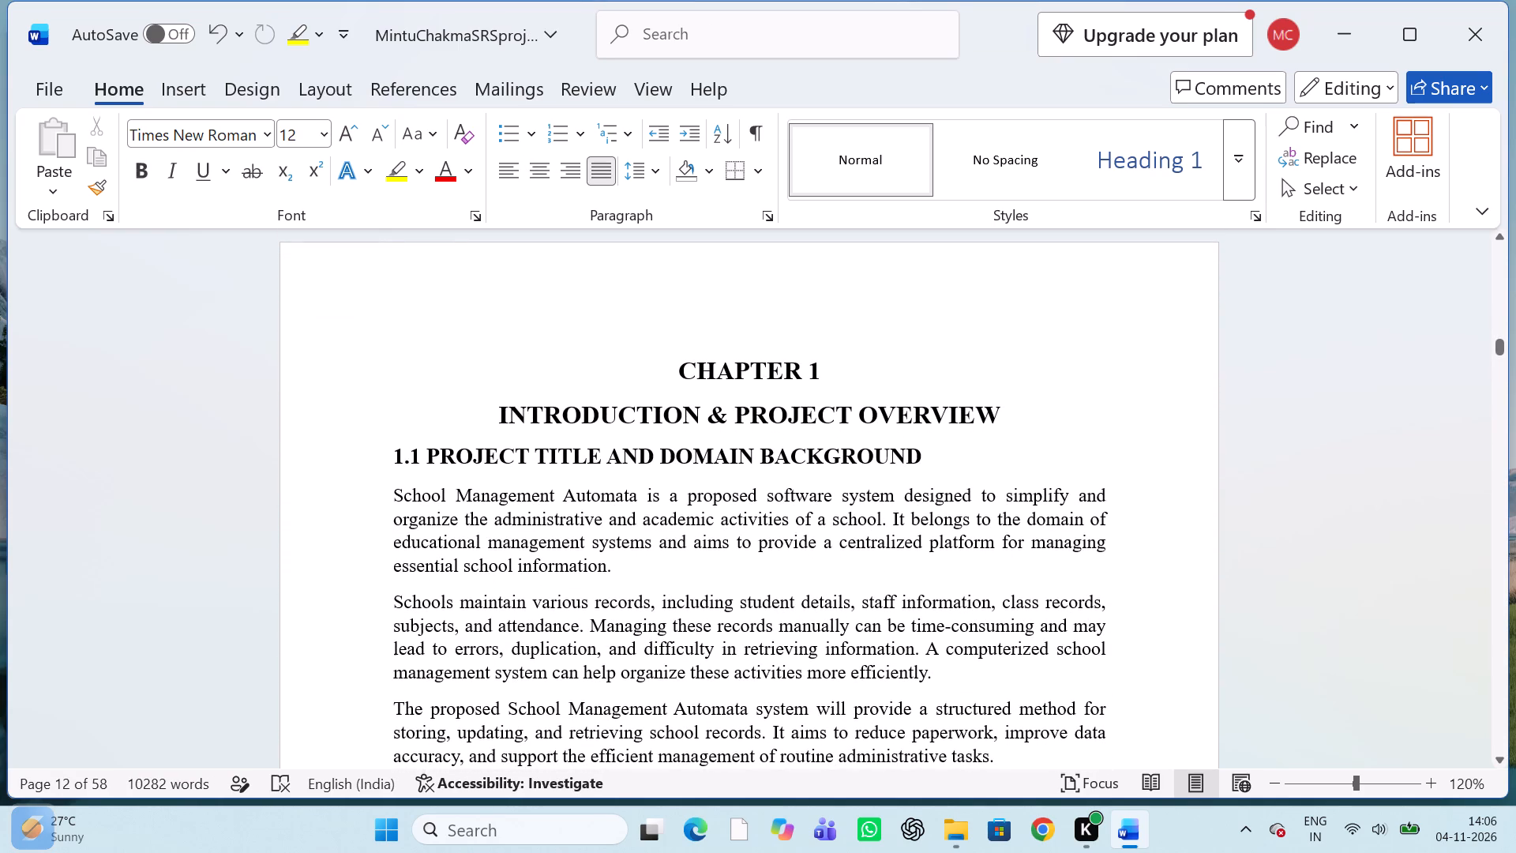
pyautogui.click(392, 450)
pyautogui.press('Return')
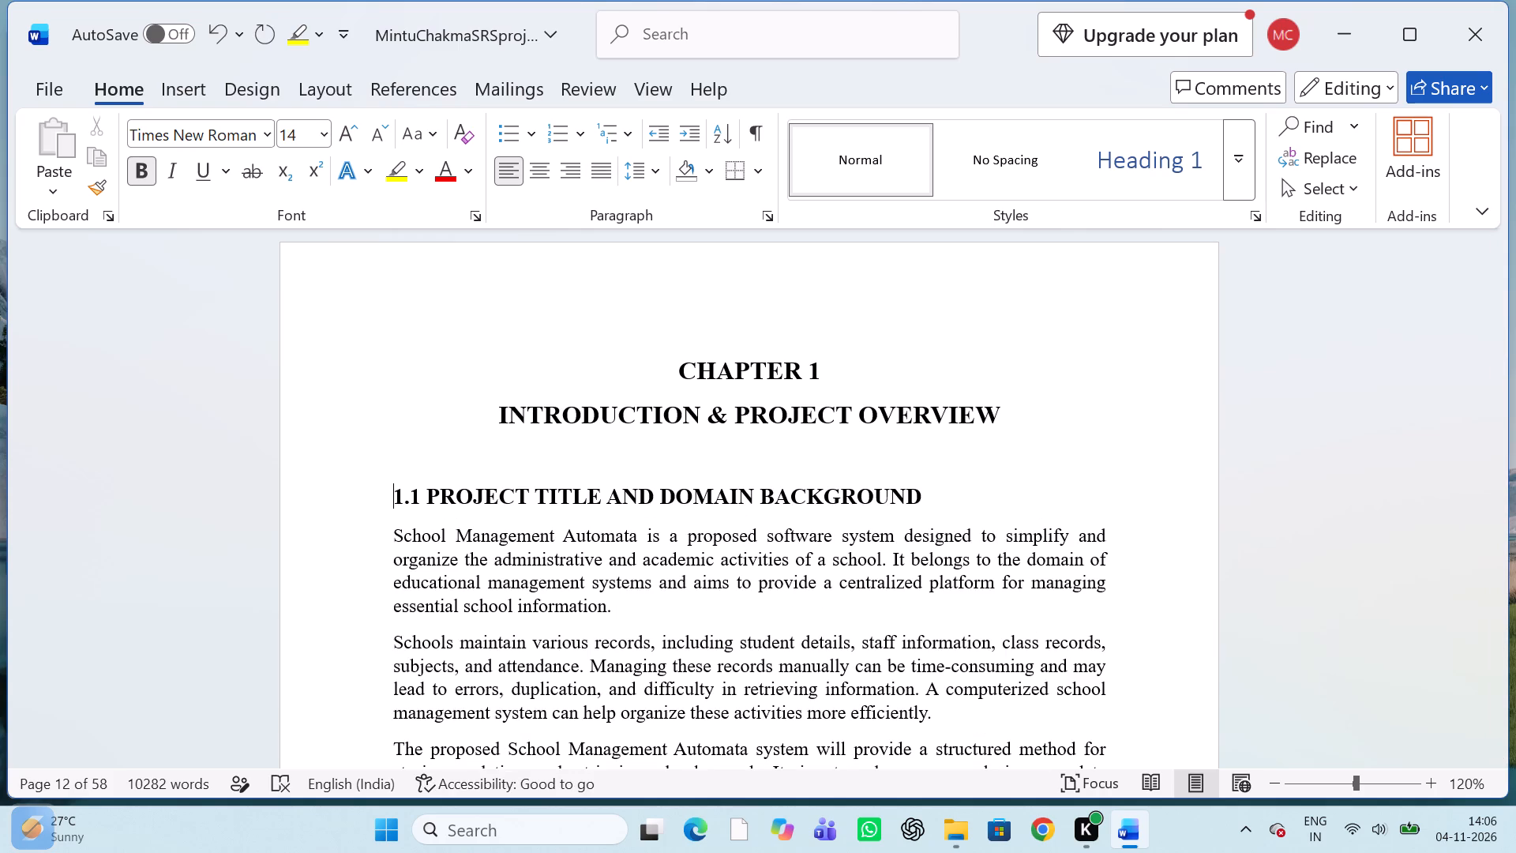
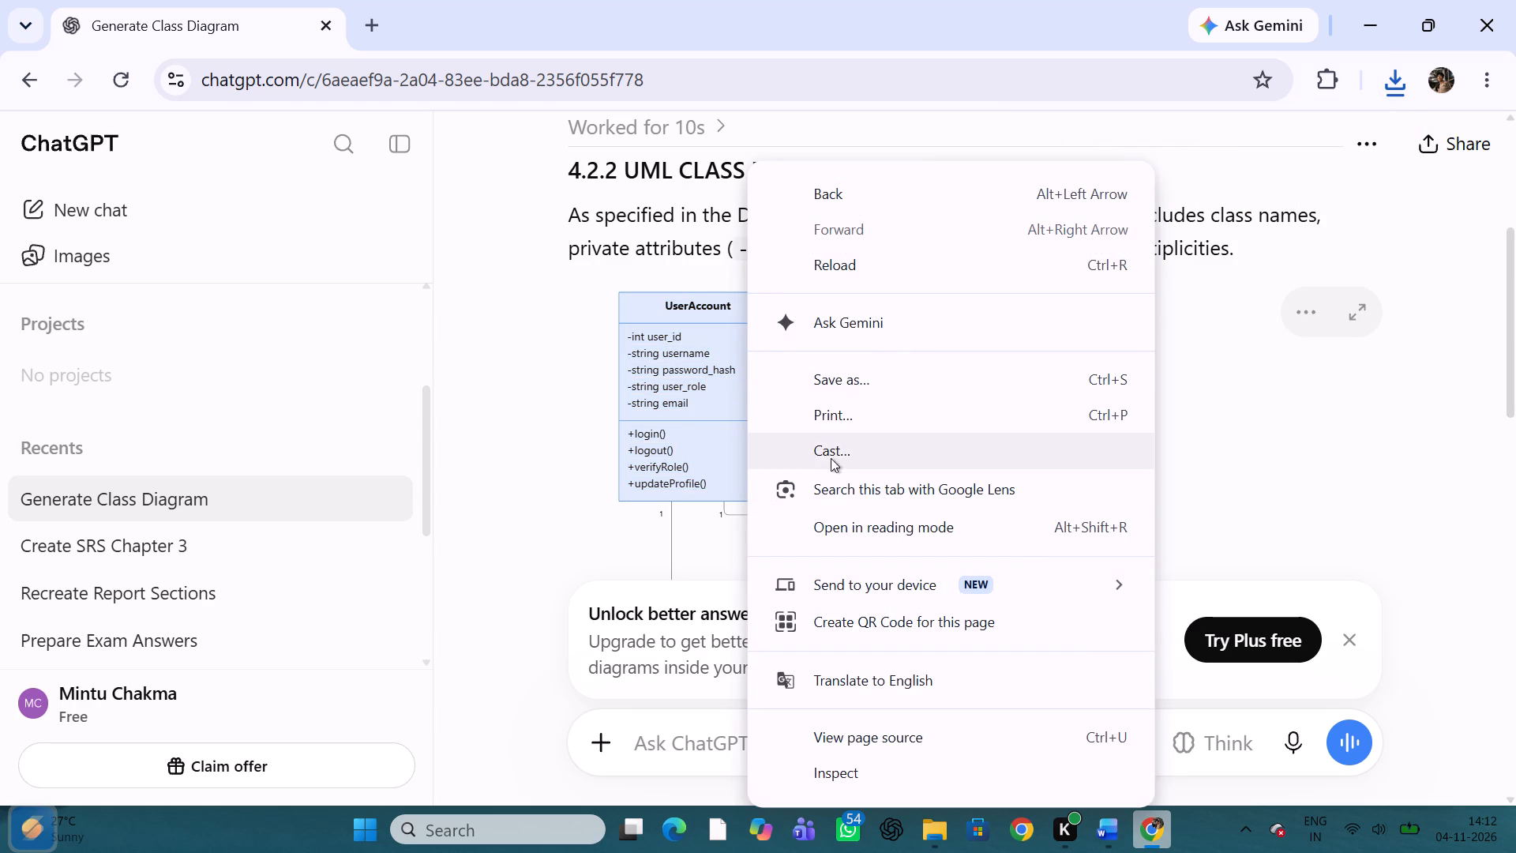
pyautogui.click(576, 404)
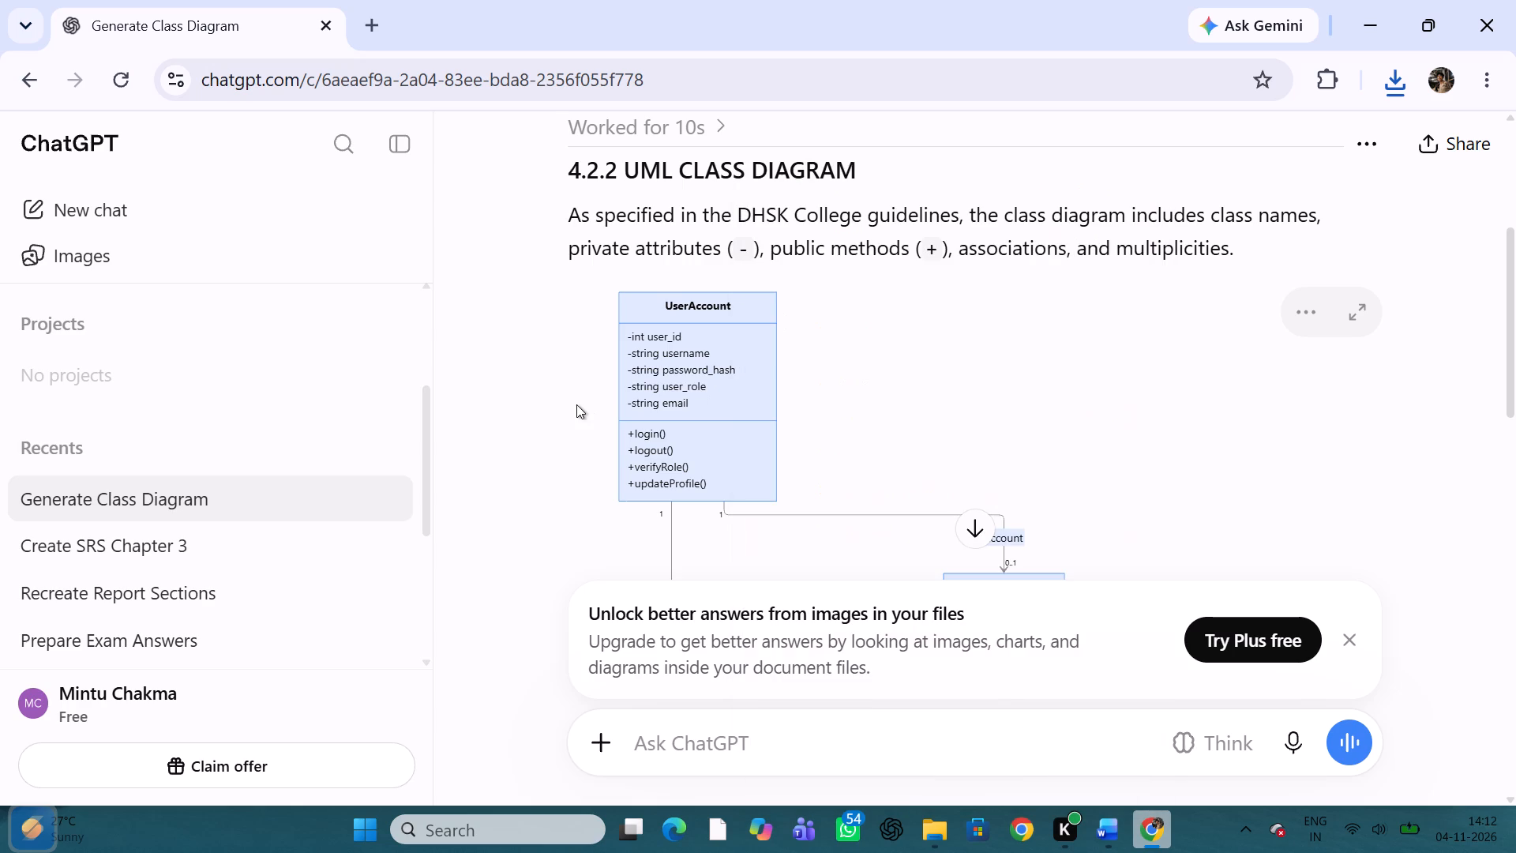
# Switch to the SRS project report in Word and look through it from section 1.4 to the start of Chapter 4, Software Design.
pyautogui.click(1119, 821)
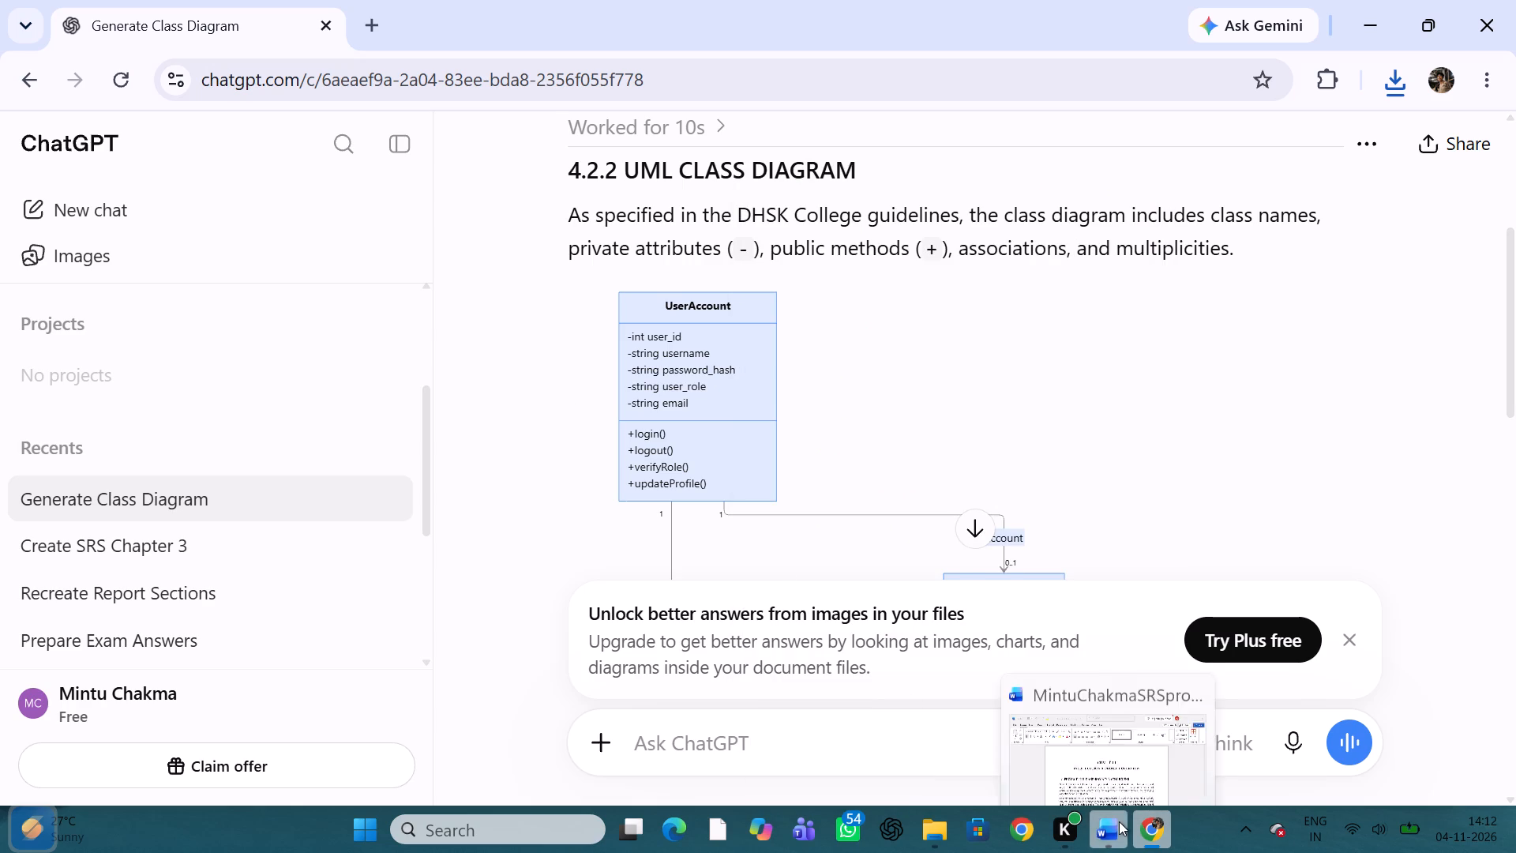
pyautogui.scroll(-6, 639, 554)
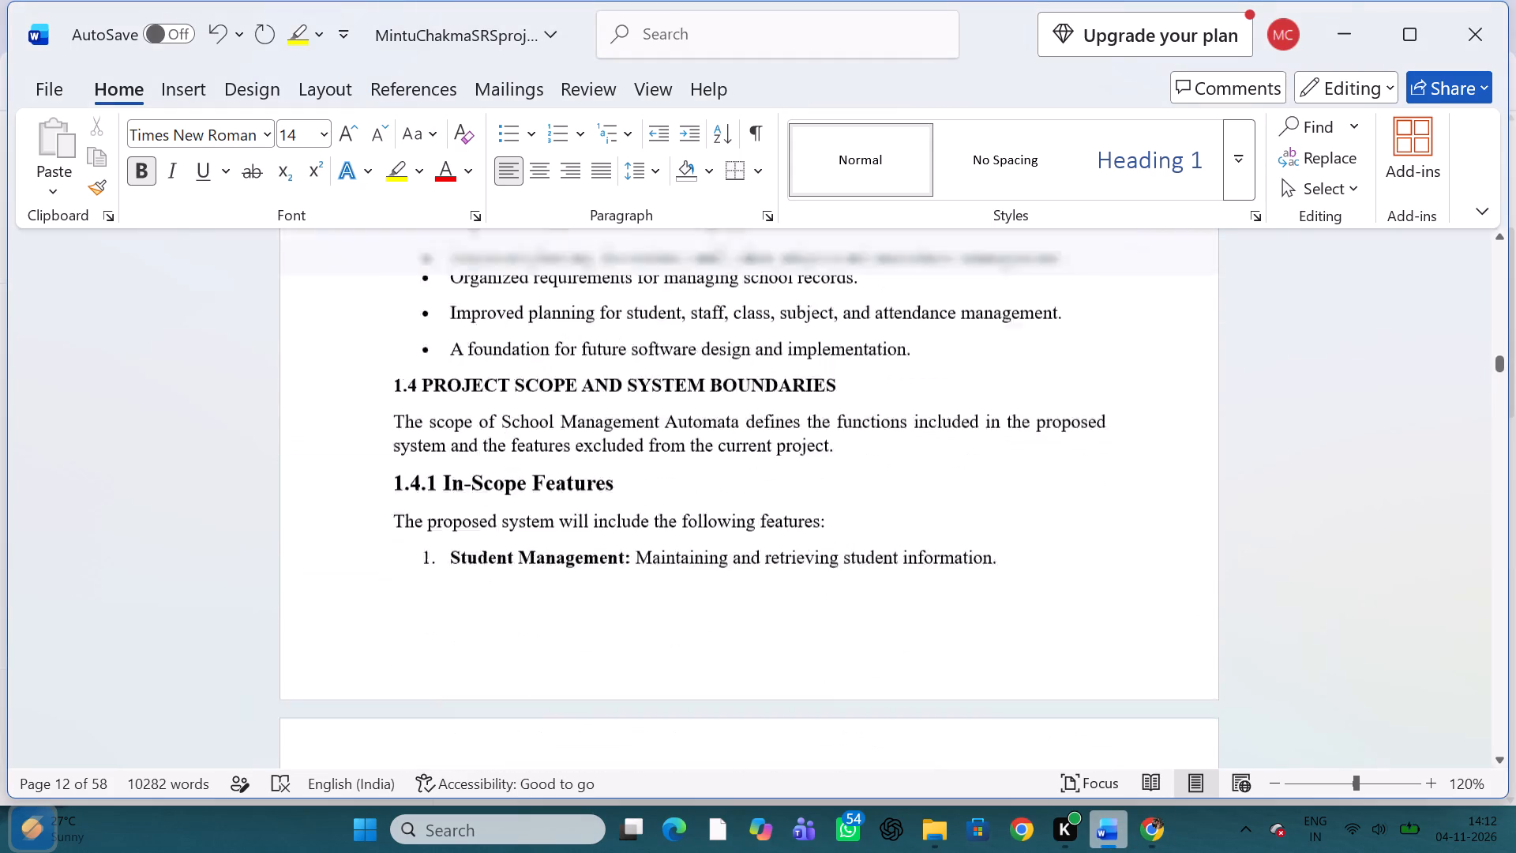
pyautogui.scroll(-7, 639, 554)
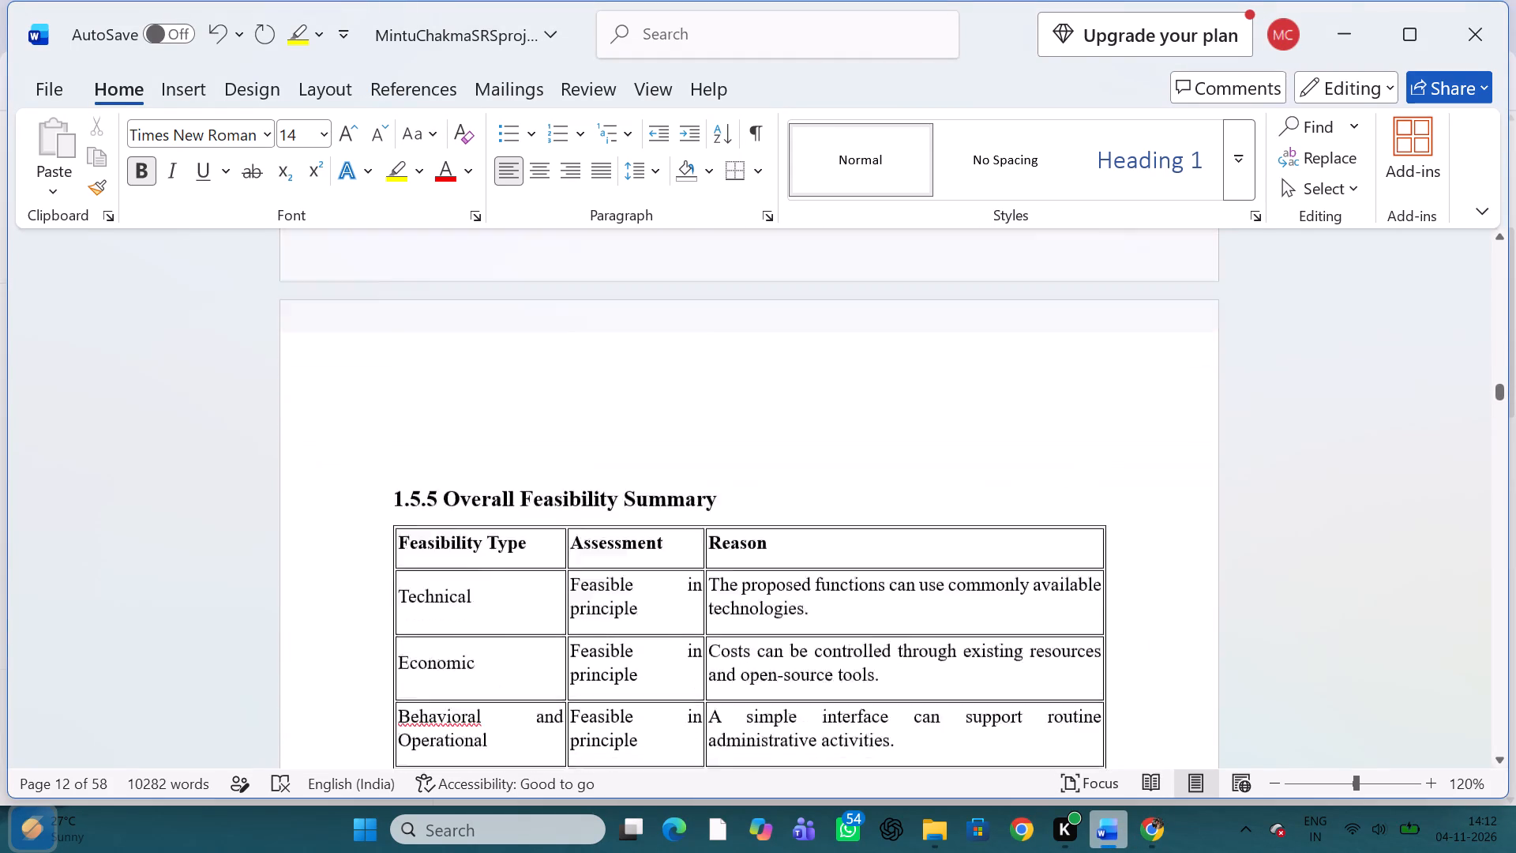
pyautogui.scroll(-10, 639, 554)
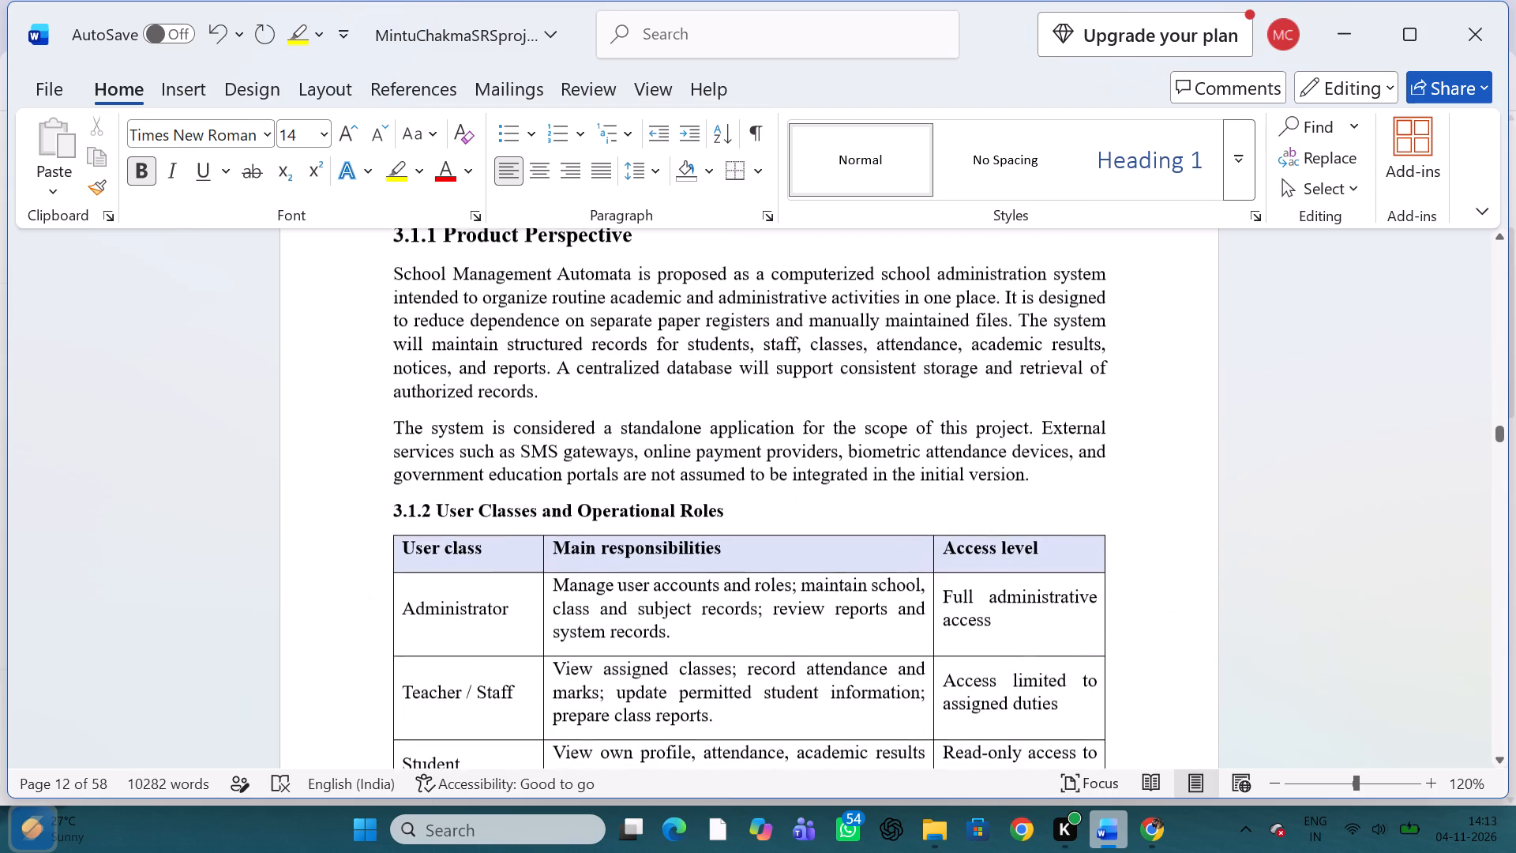
pyautogui.hscroll(1, 639, 554)
pyautogui.scroll(-2, 639, 554)
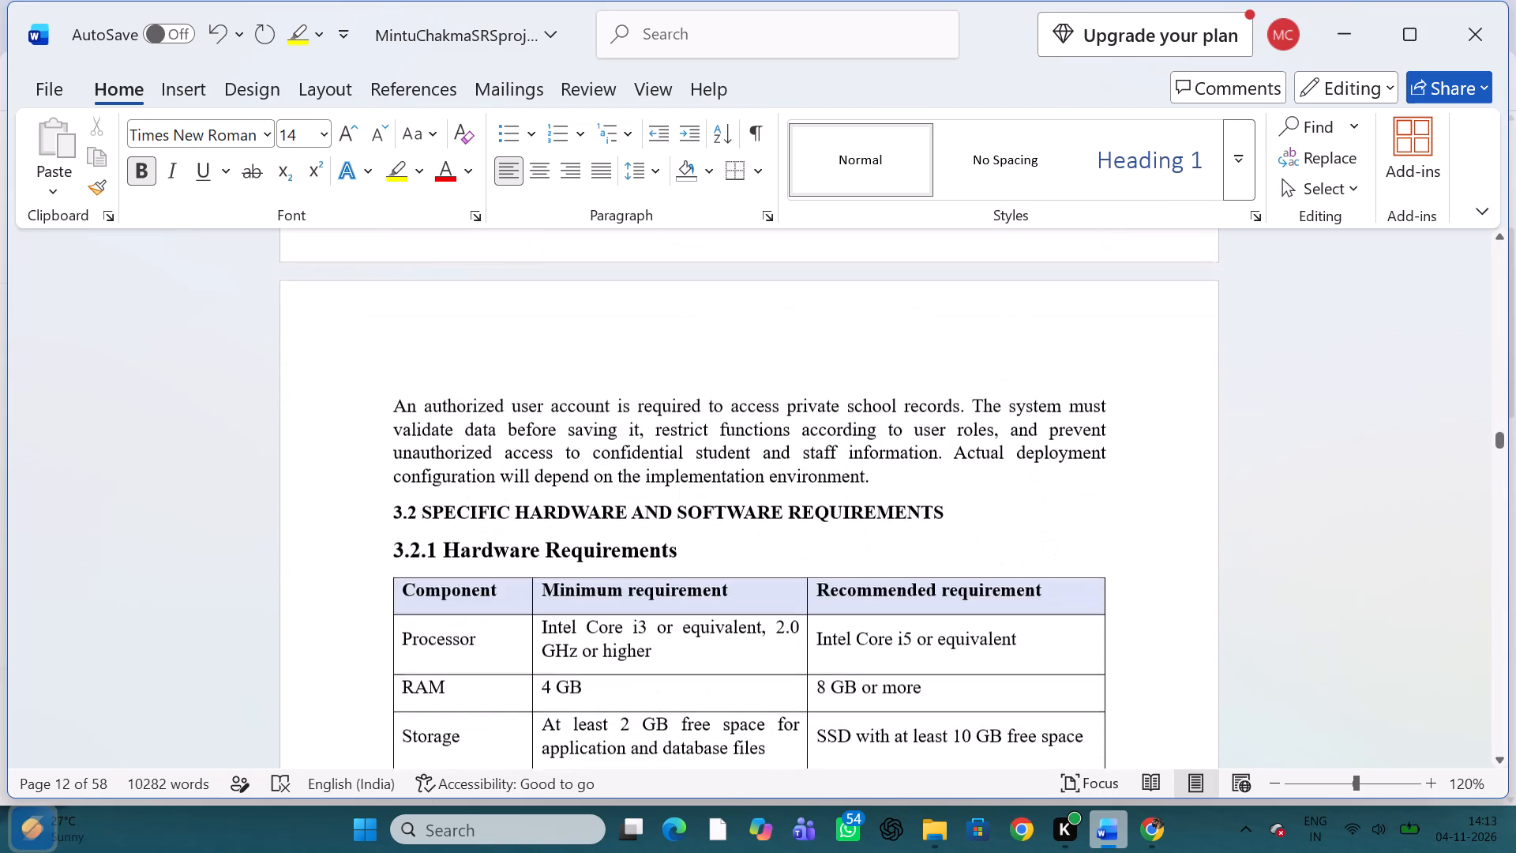
pyautogui.scroll(-10, 639, 554)
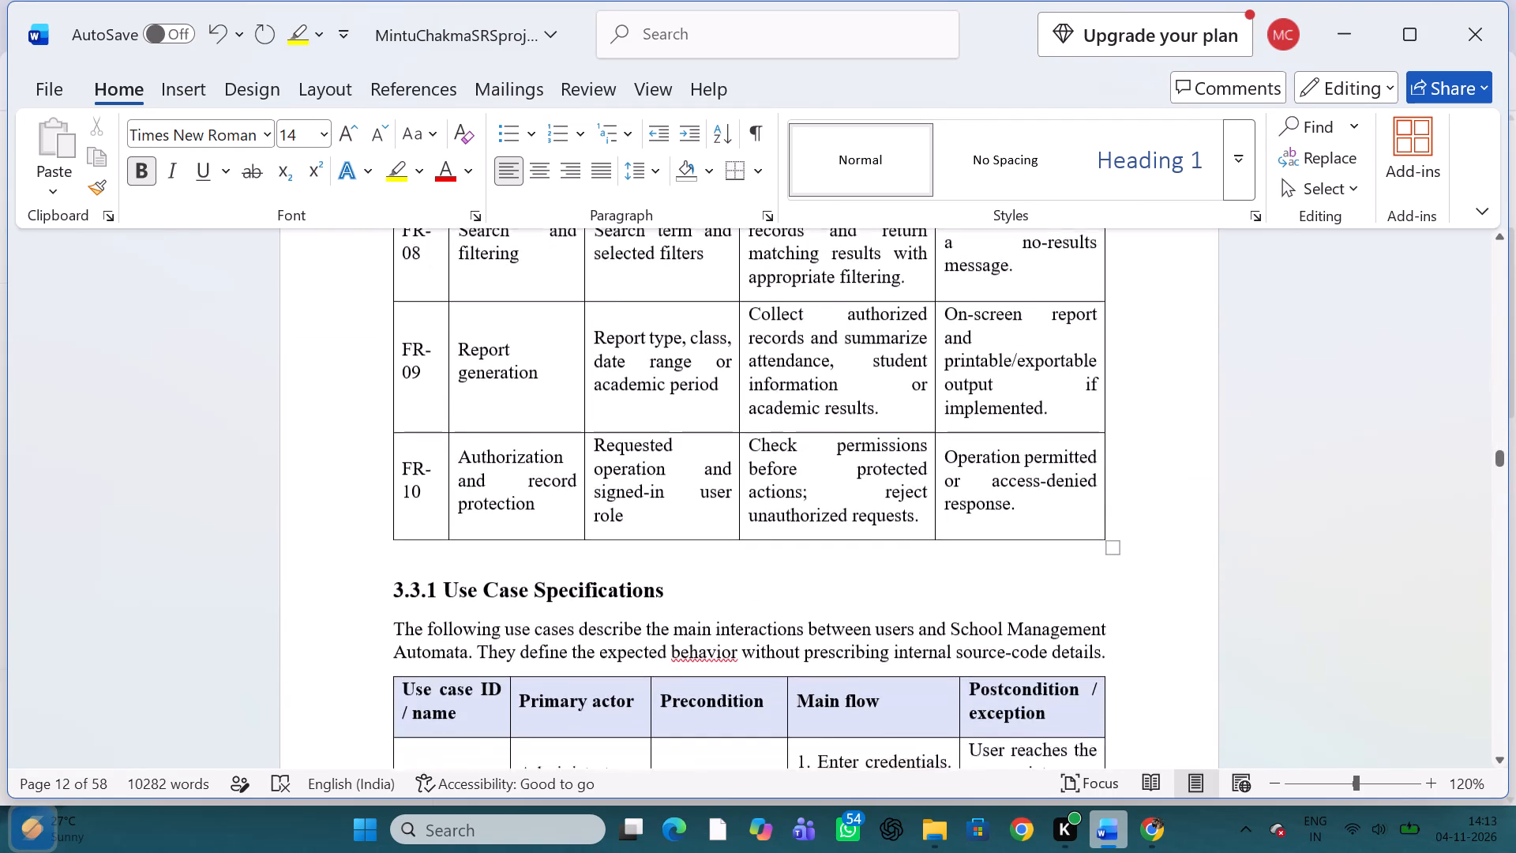
pyautogui.scroll(-8, 639, 554)
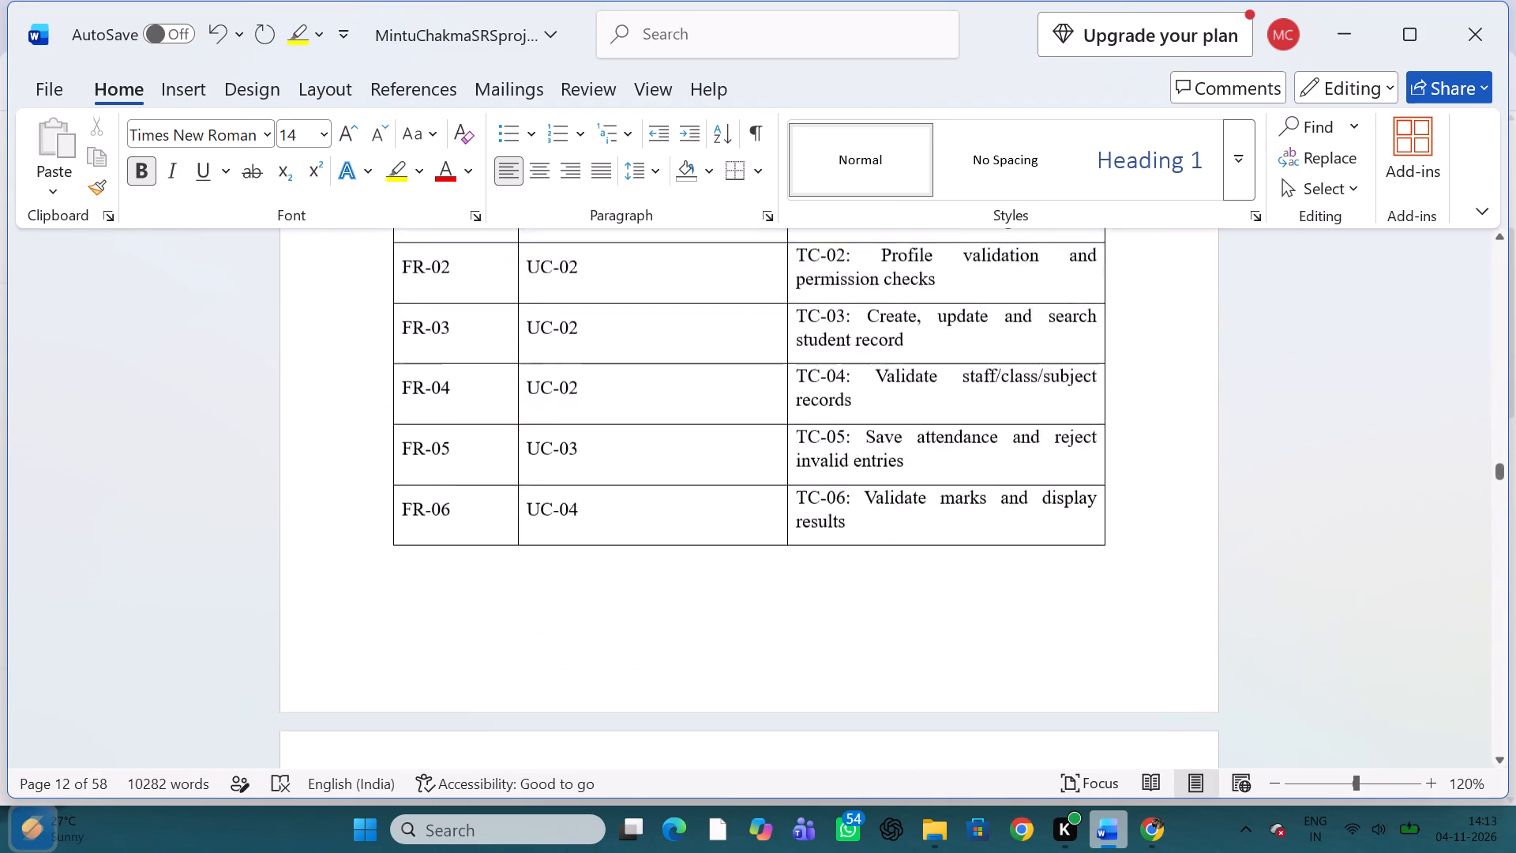
pyautogui.scroll(-2, 639, 554)
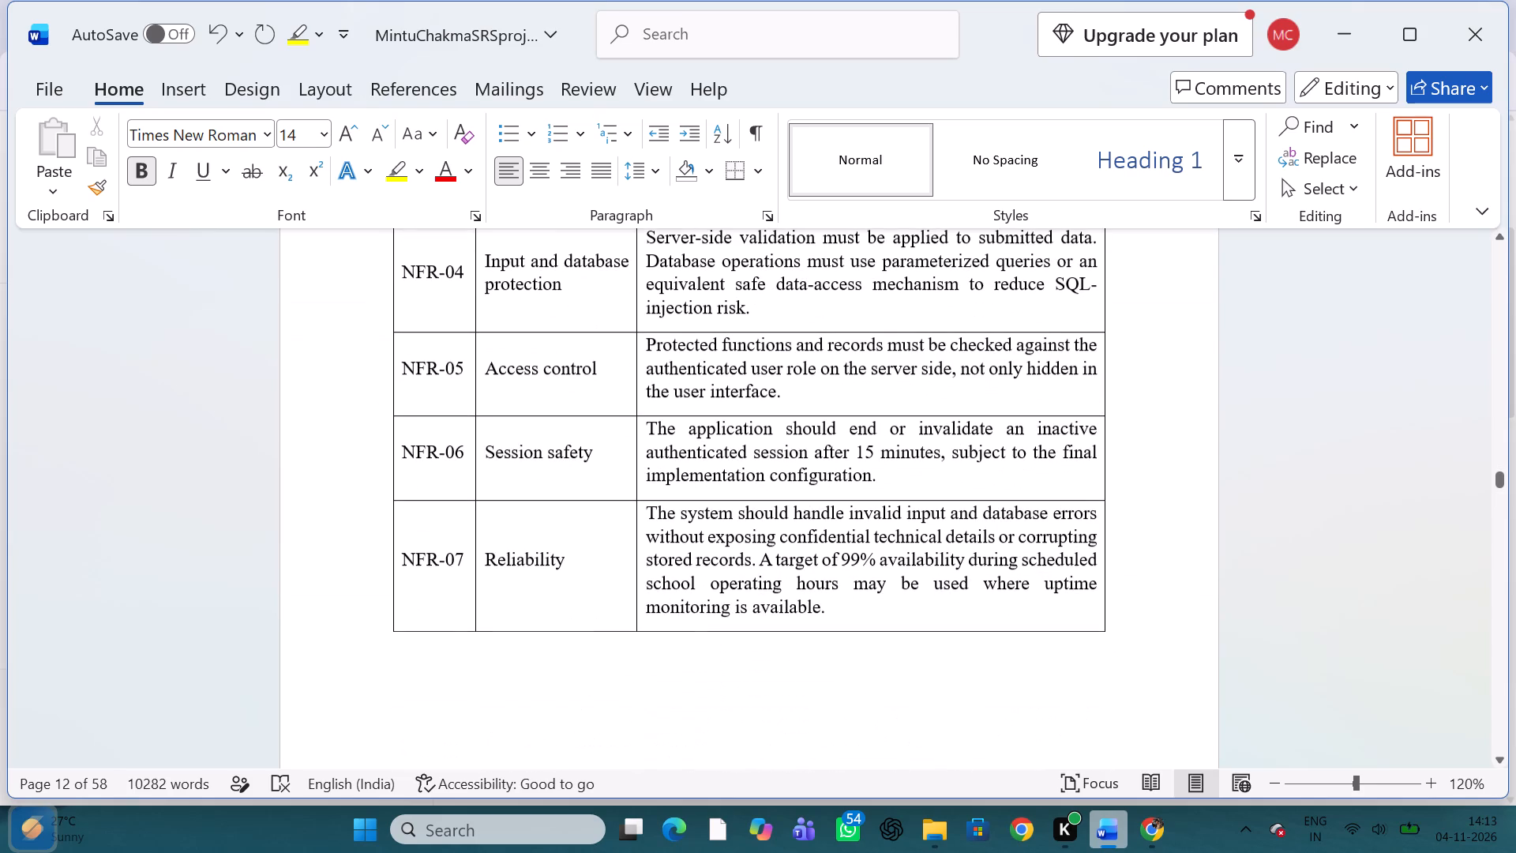
pyautogui.keyDown('ctrl'); pyautogui.scroll(-3, 639, 554); pyautogui.keyUp('ctrl')
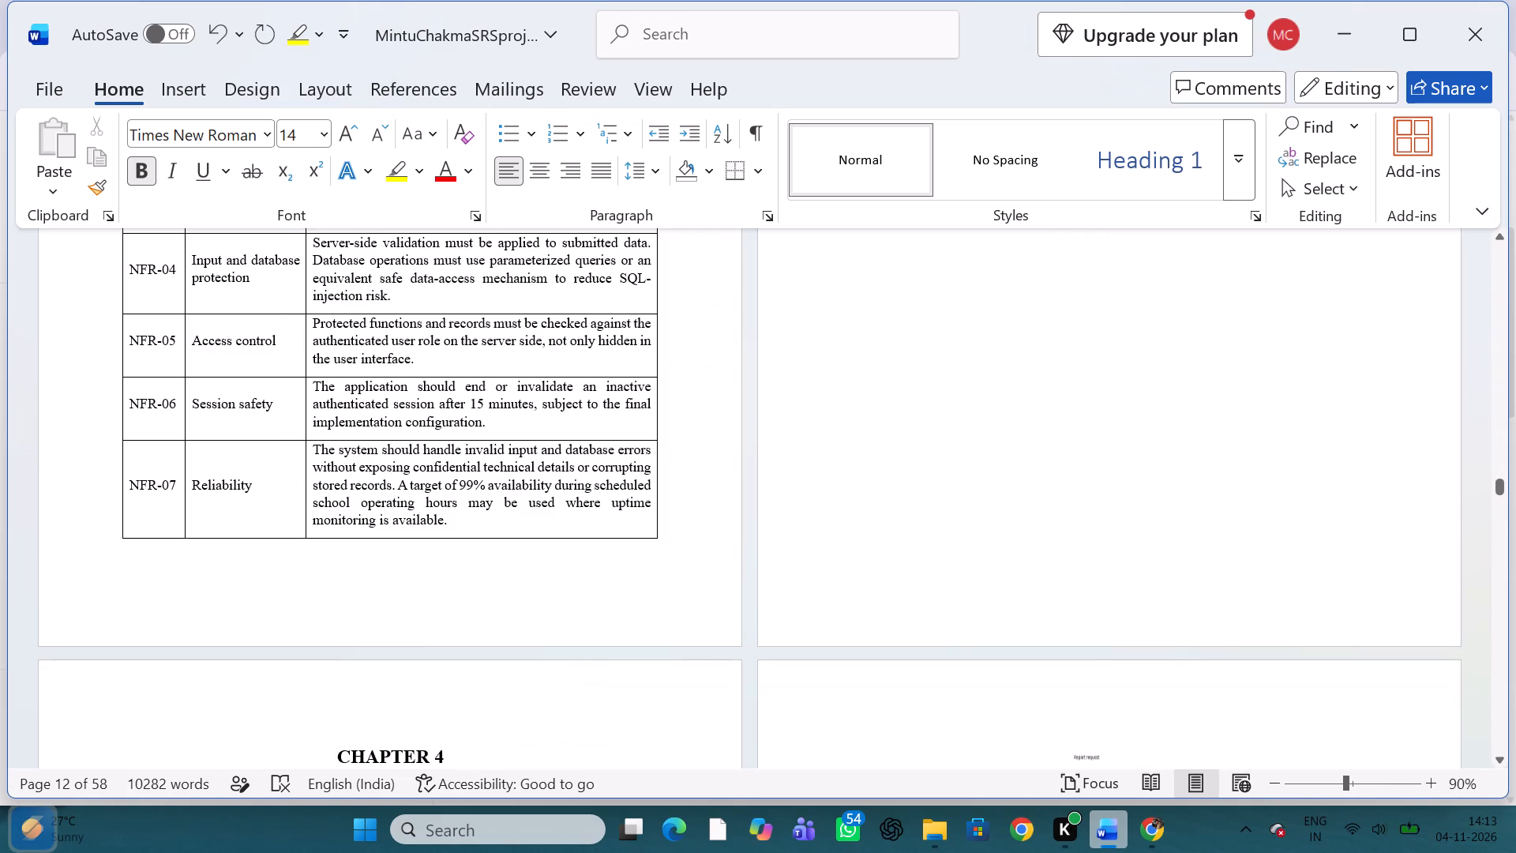
pyautogui.keyDown('ctrl'); pyautogui.scroll(1, 639, 554); pyautogui.keyUp('ctrl')
pyautogui.scroll(-3, 639, 554)
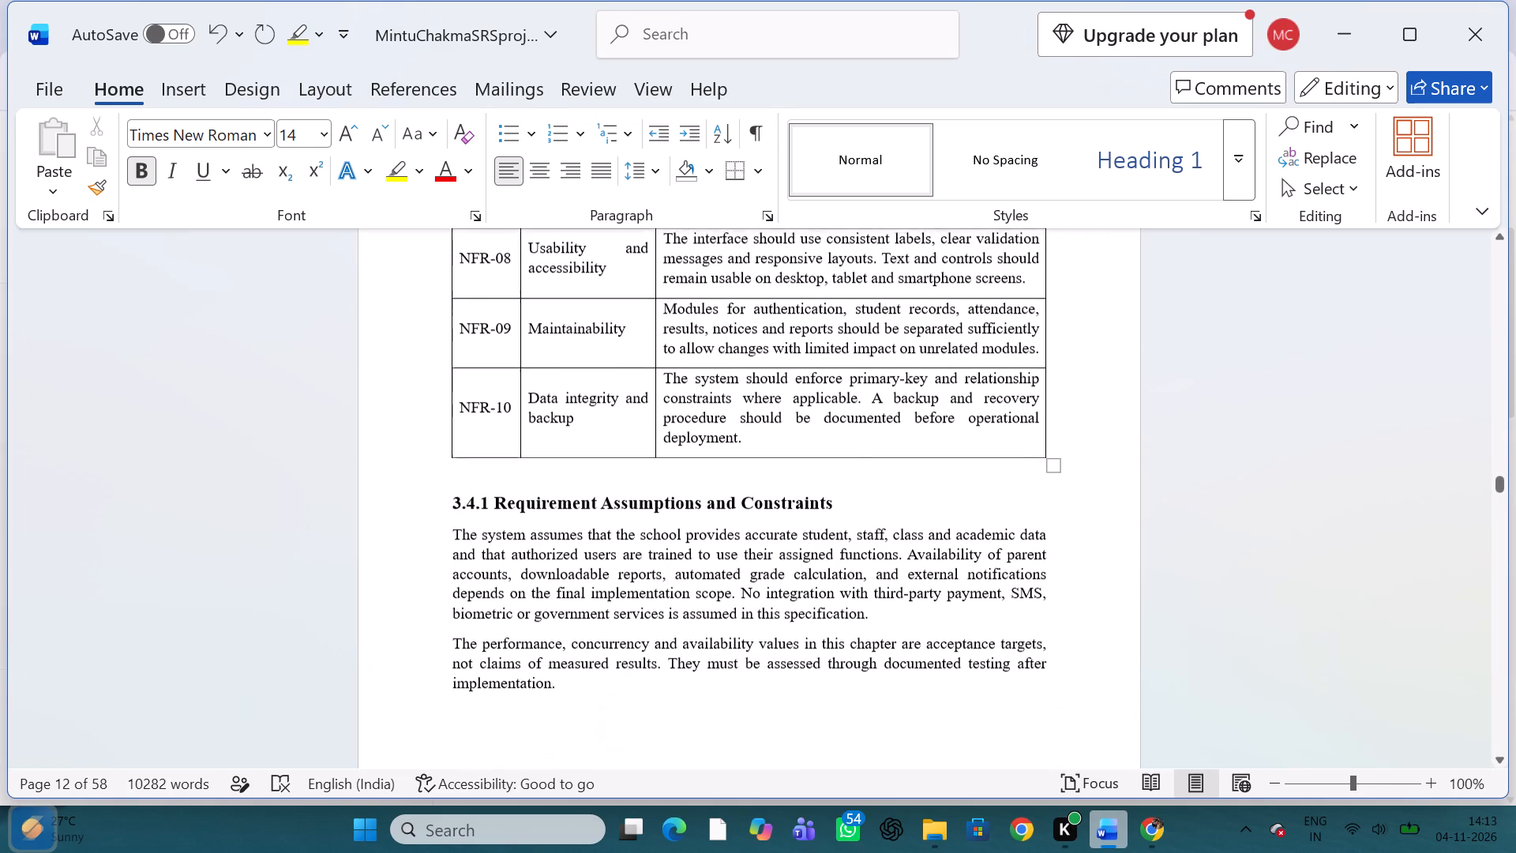
pyautogui.scroll(-4, 639, 554)
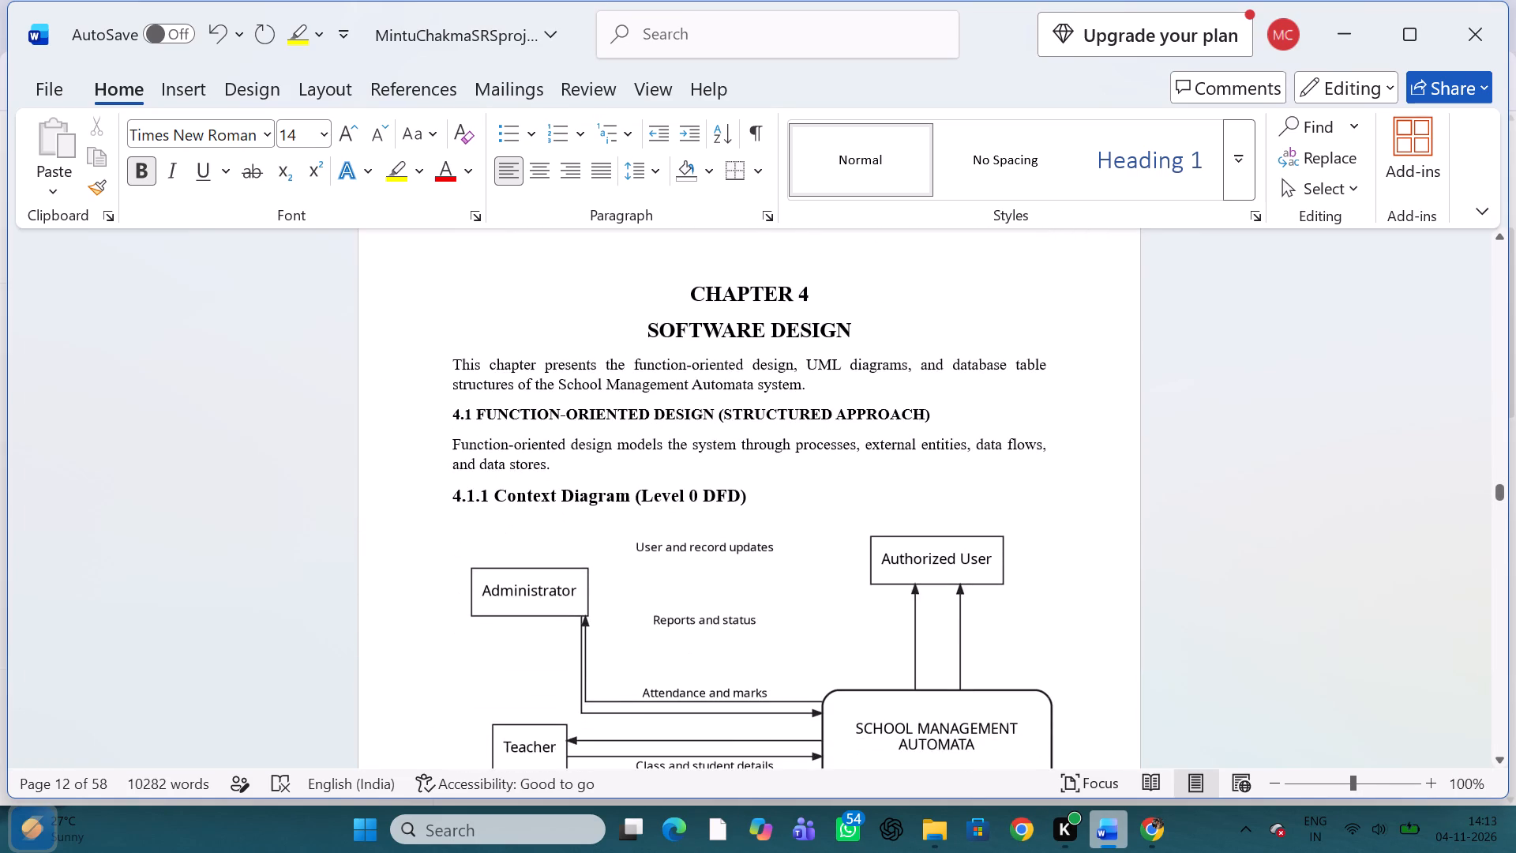
# Look through section 4.1 from the Level 0 context diagram to the data dictionary table and back up to section 3.4.1.
pyautogui.scroll(-5, 639, 554)
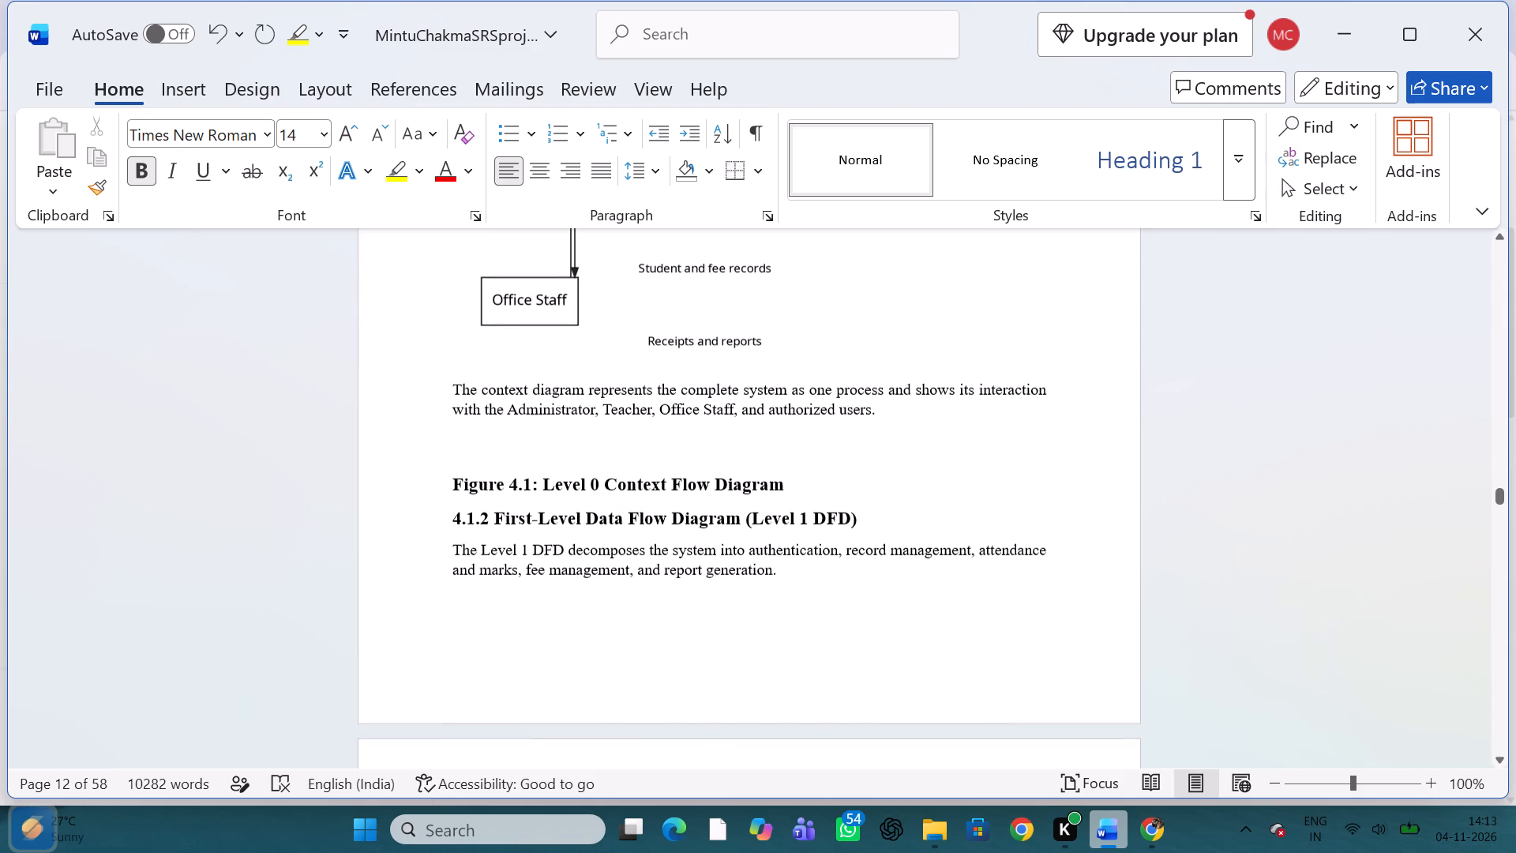
pyautogui.scroll(-4, 639, 554)
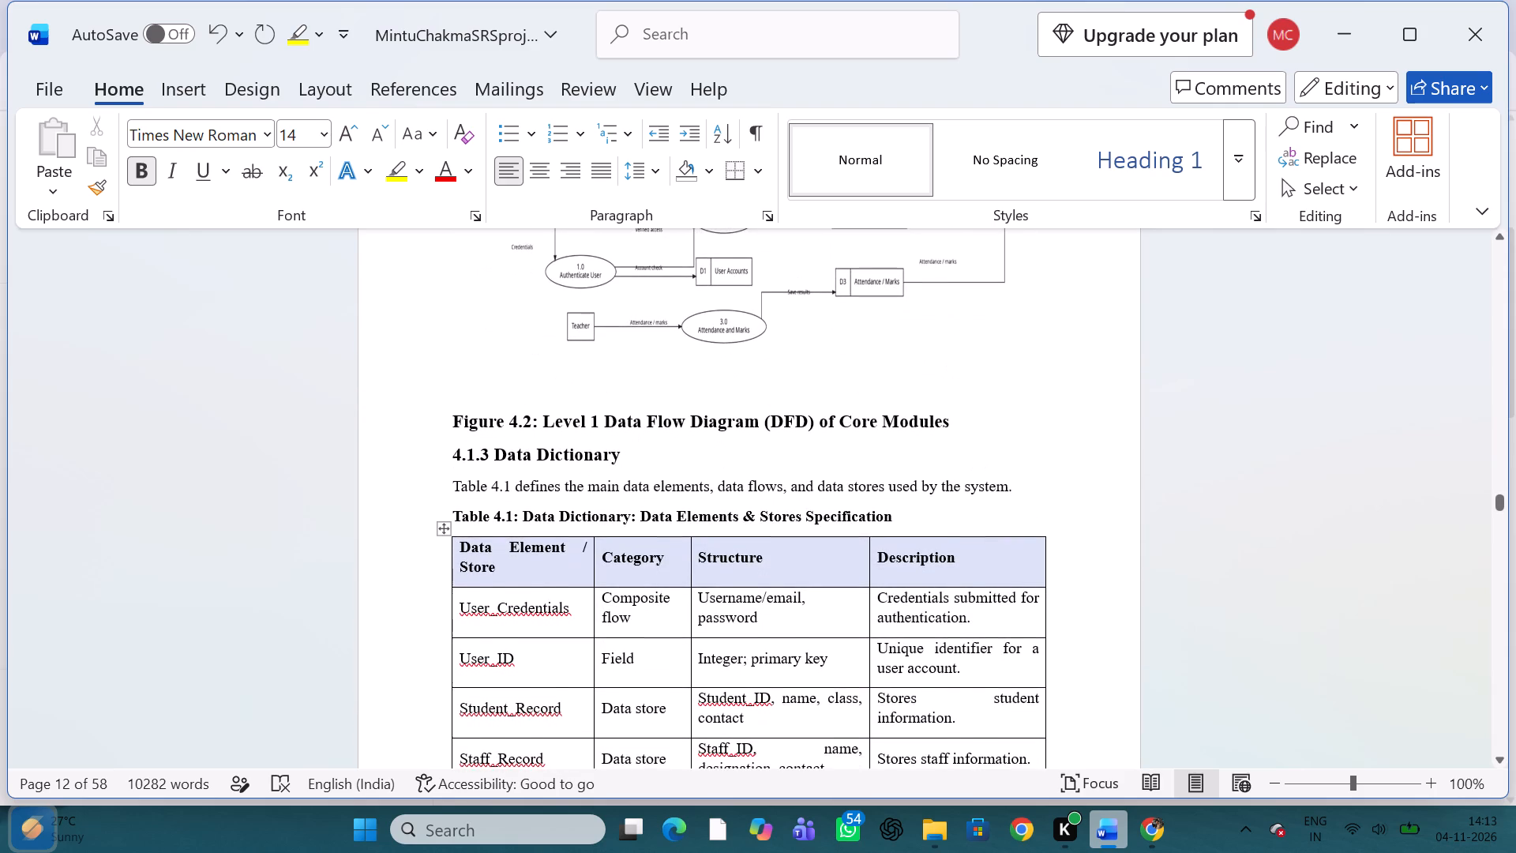
pyautogui.scroll(-2, 639, 554)
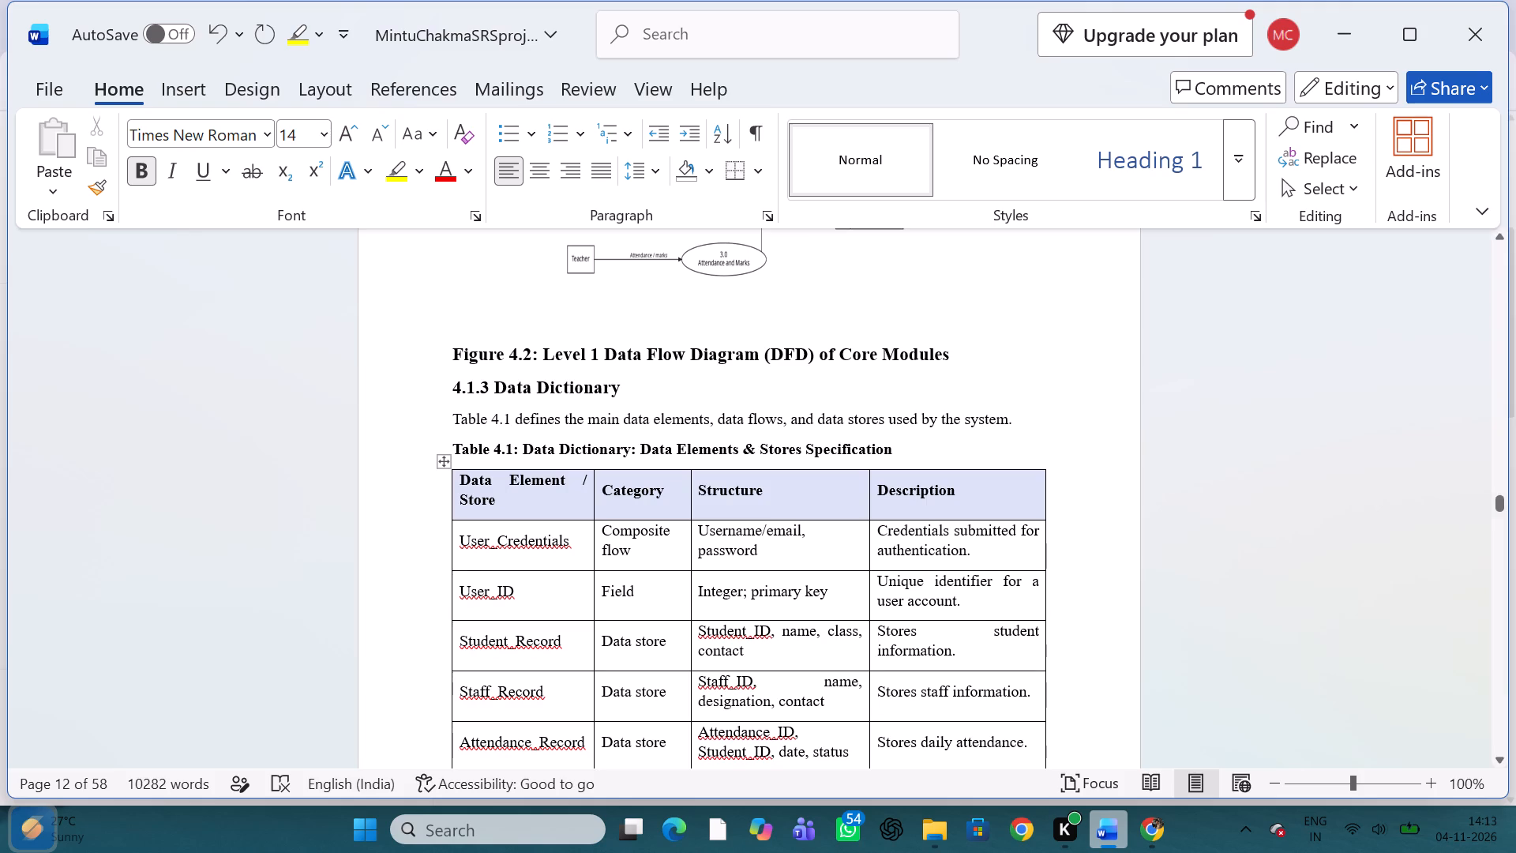
pyautogui.scroll(4, 775, 429)
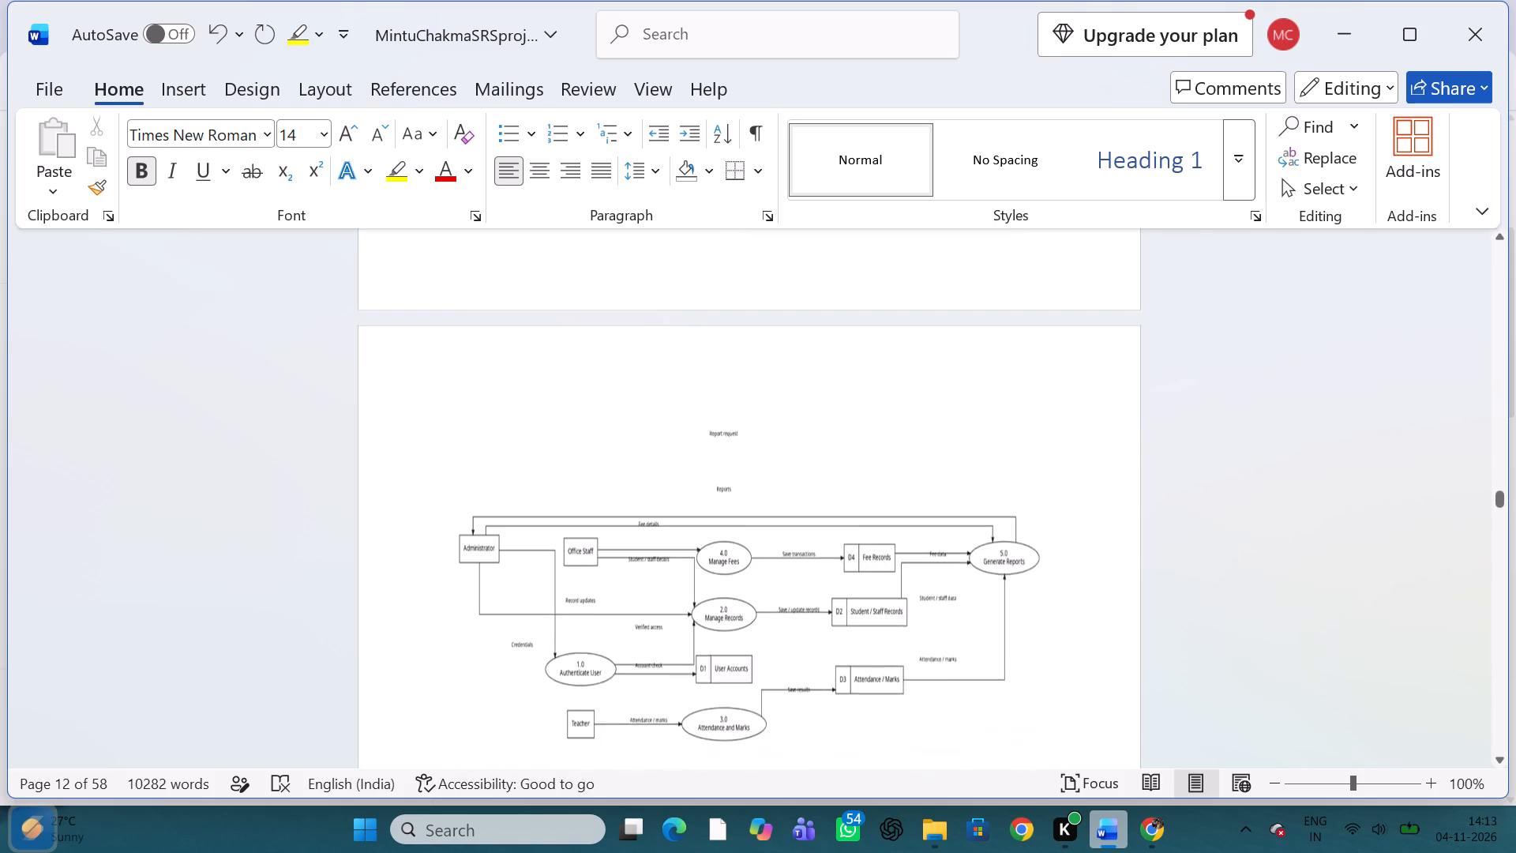
pyautogui.scroll(1, 775, 429)
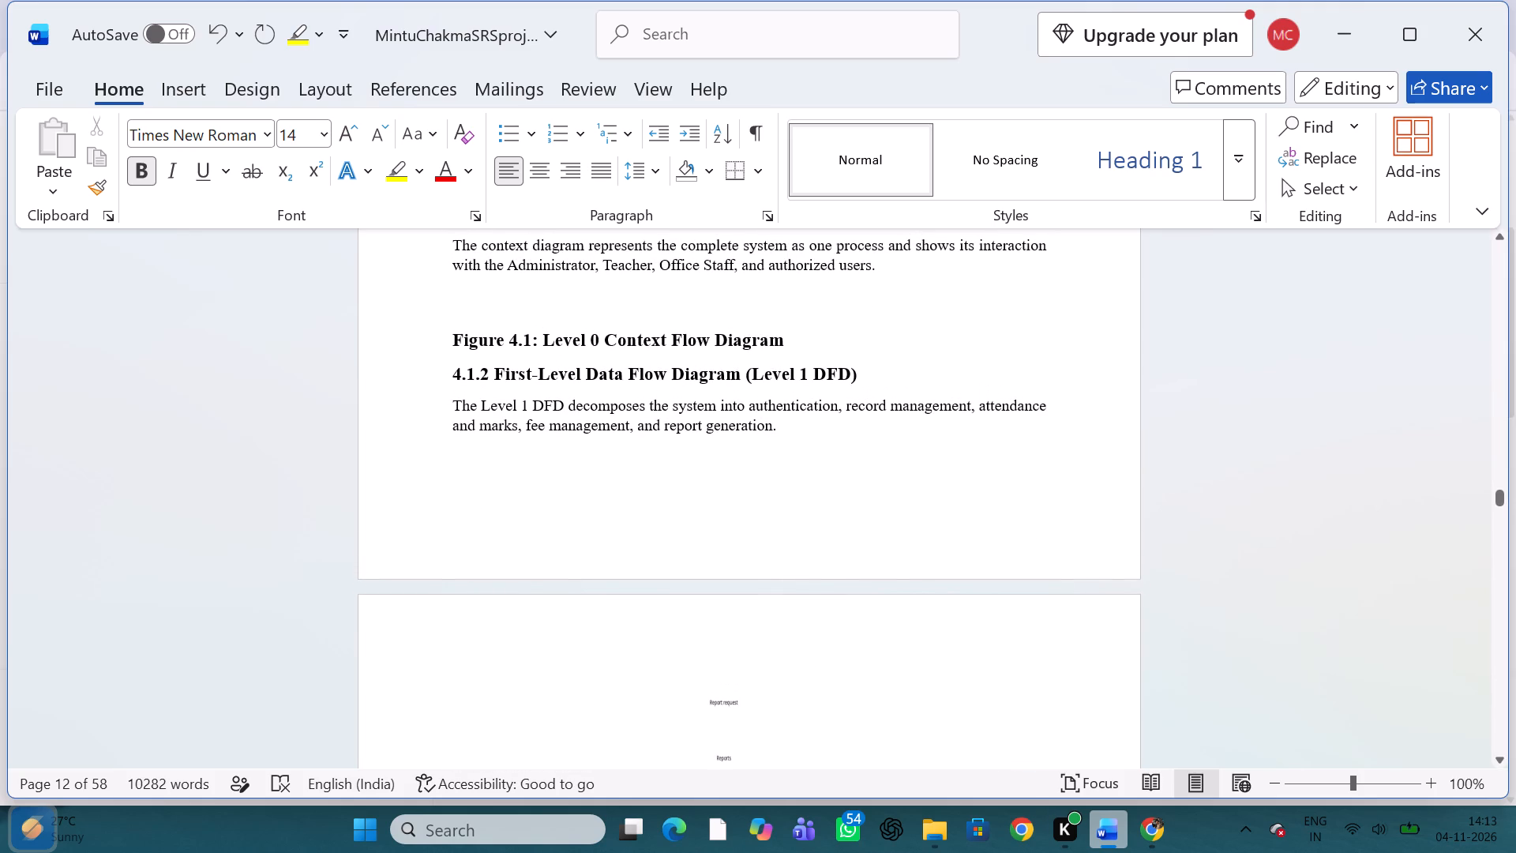
pyautogui.scroll(2, 775, 429)
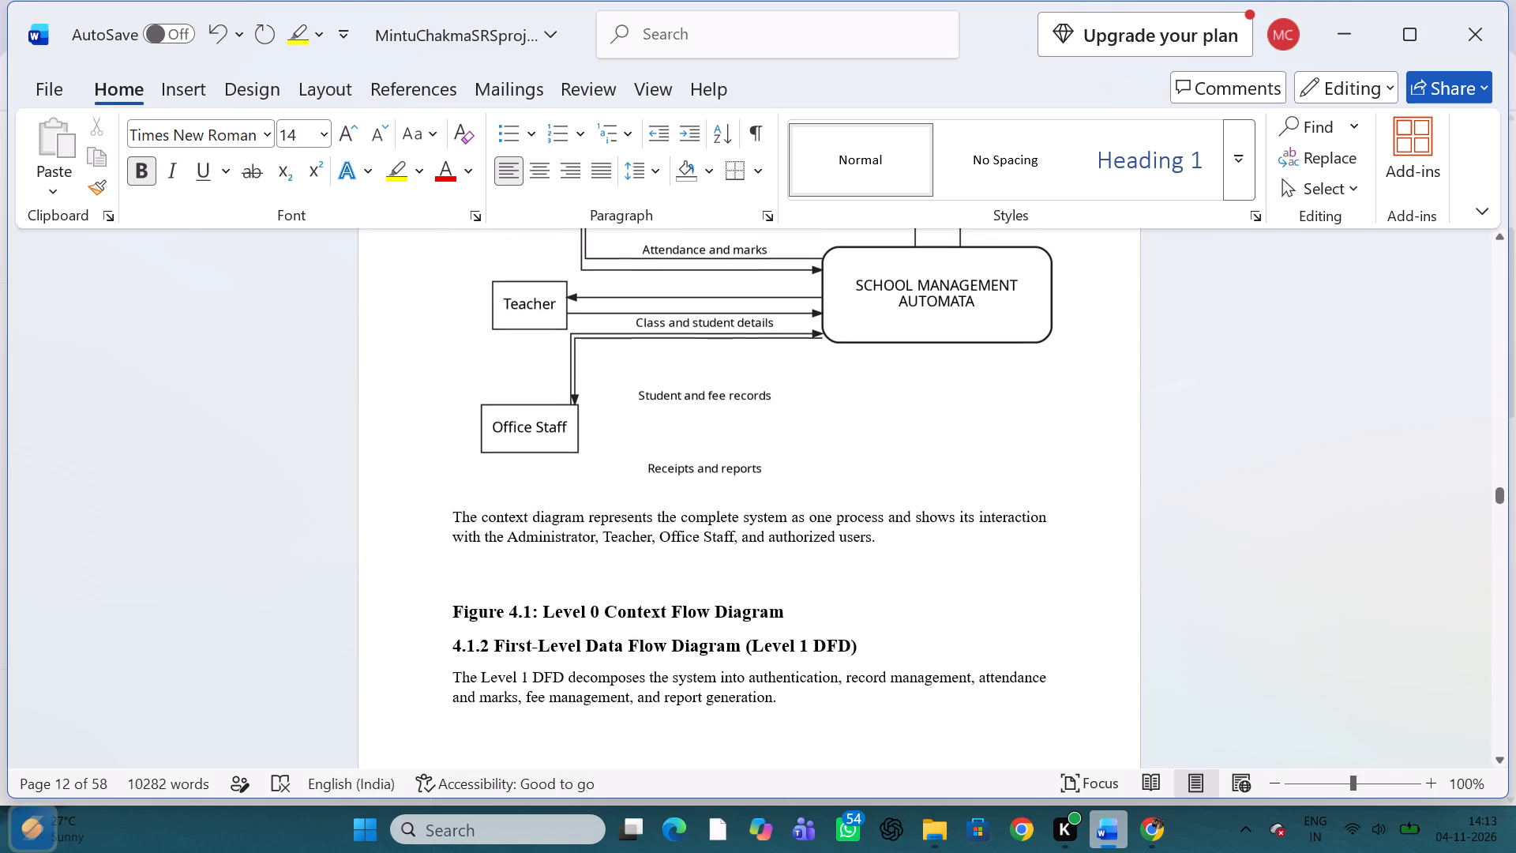
pyautogui.scroll(2, 775, 429)
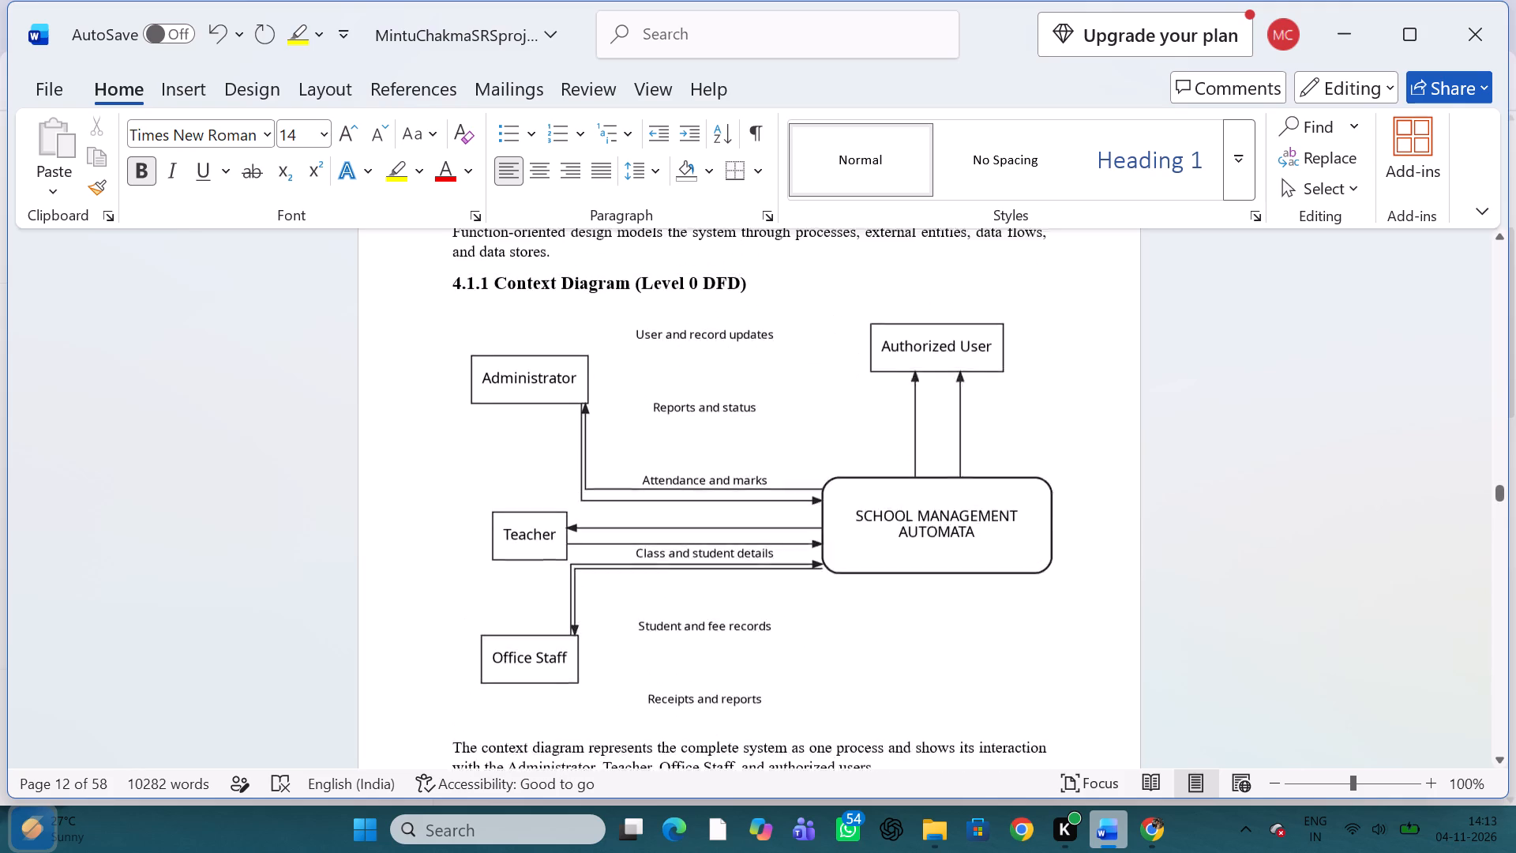
pyautogui.scroll(2, 775, 429)
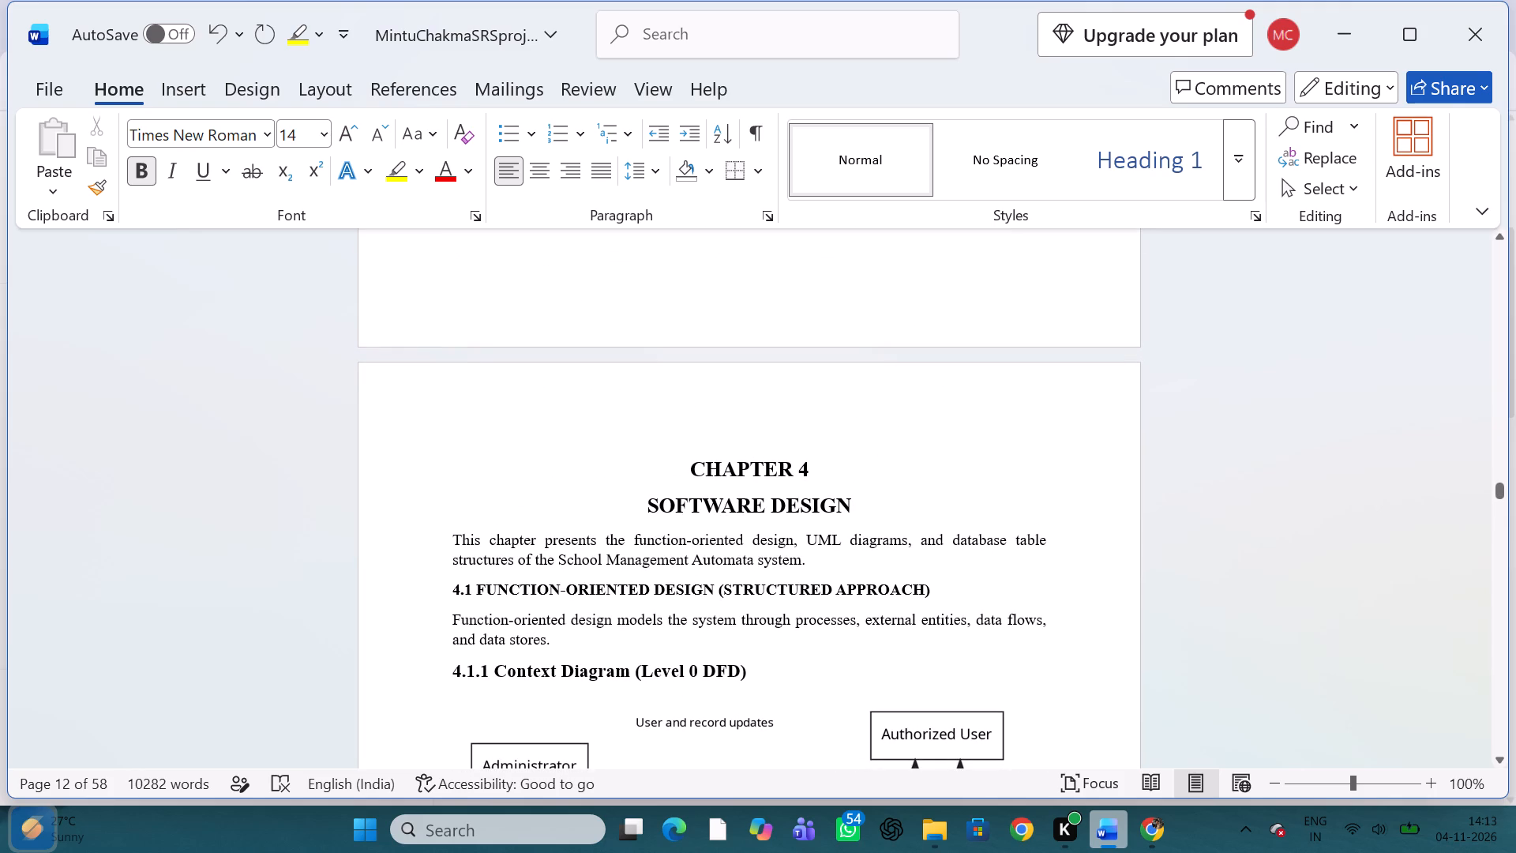
pyautogui.scroll(2, 775, 429)
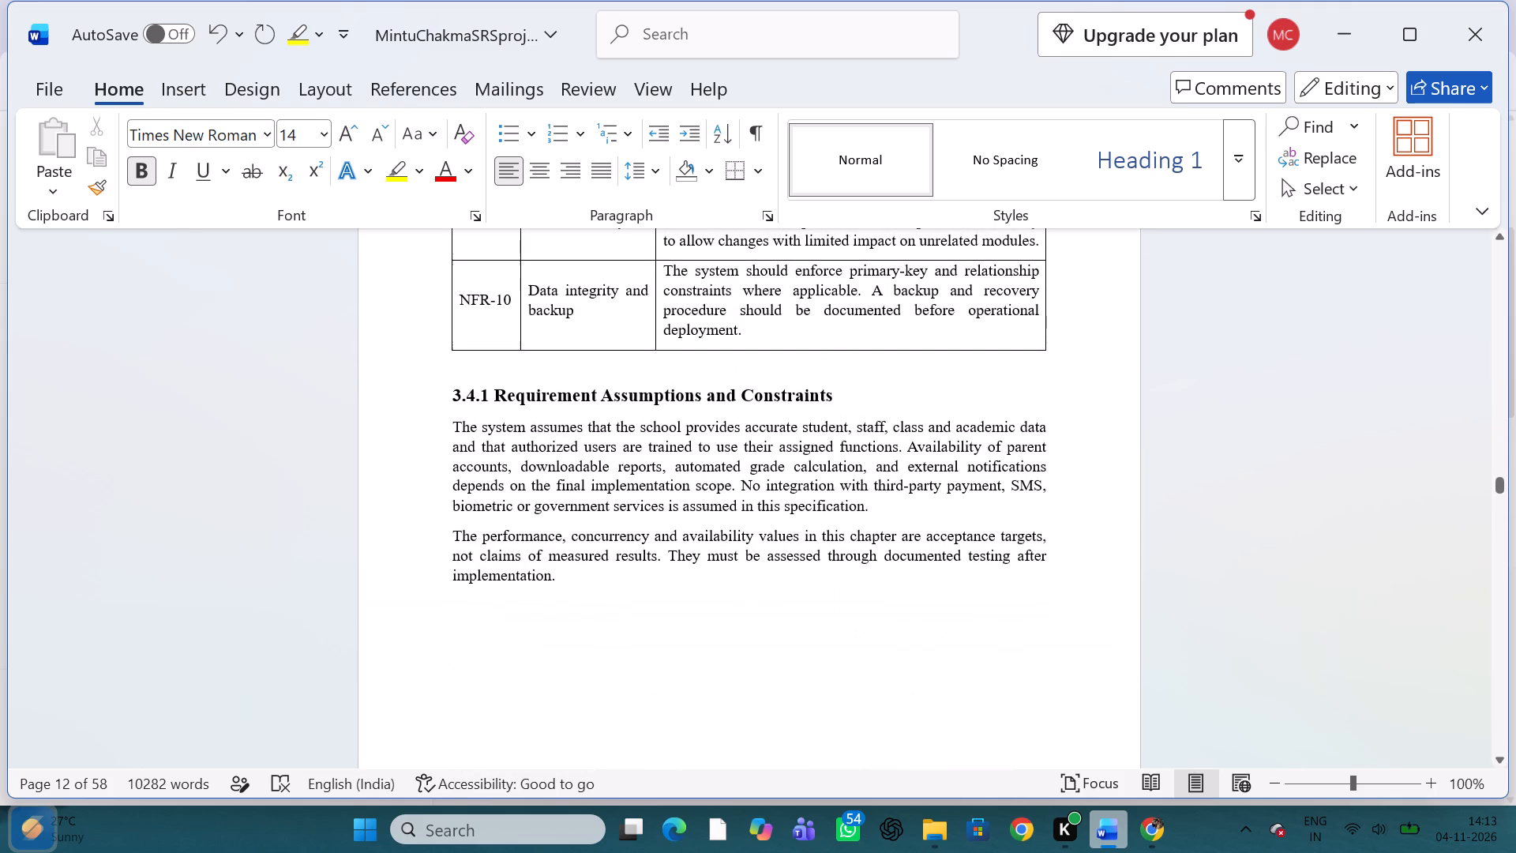
# Re-examine the Level 0 and Level 1 data flow diagrams and the data dictionary, as far as the section 4.2 heading.
pyautogui.scroll(-4, 775, 429)
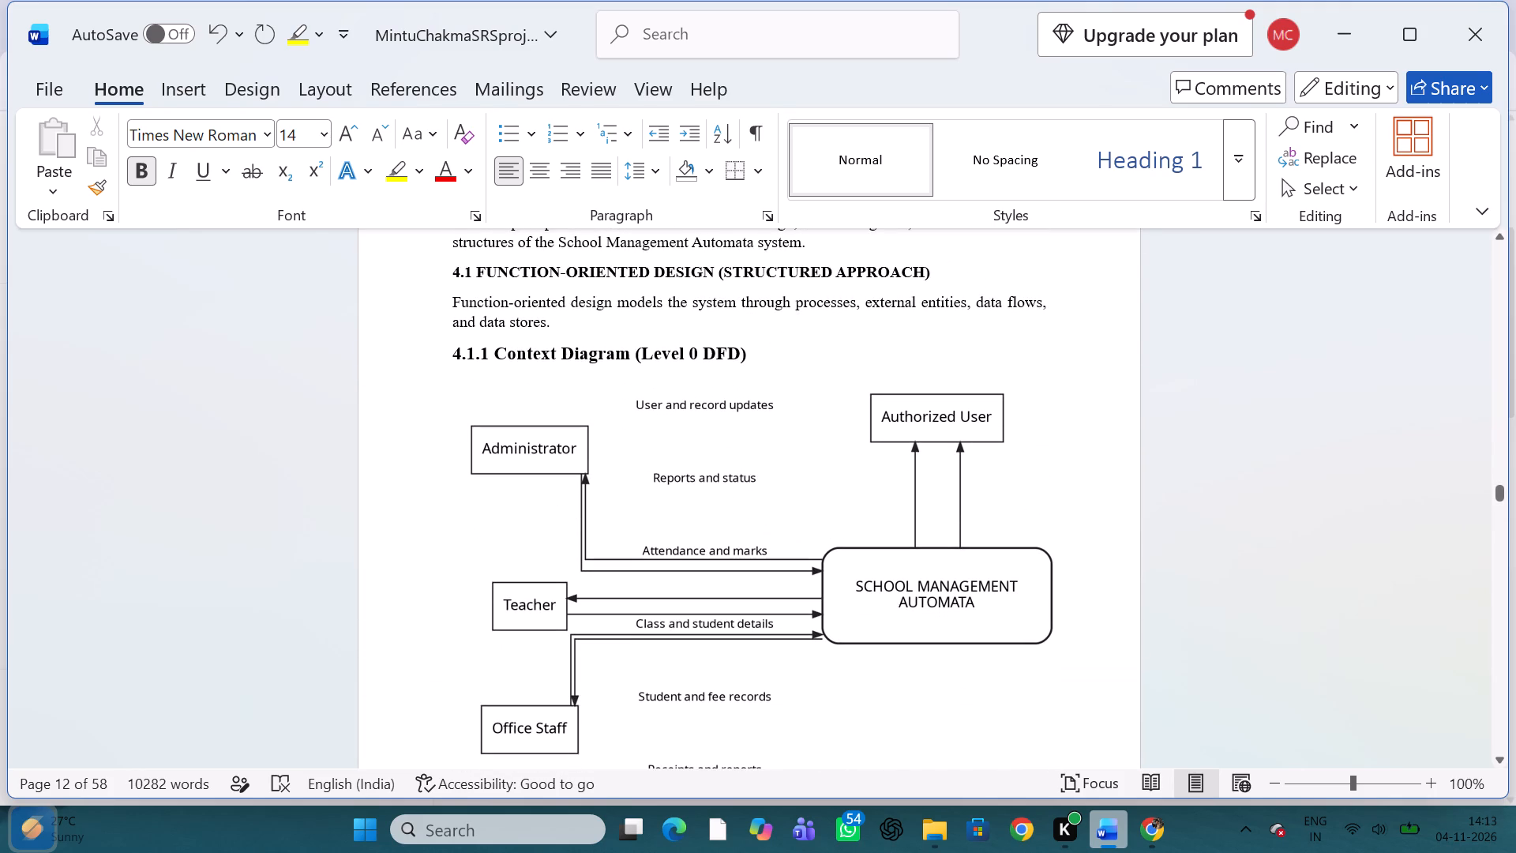
pyautogui.scroll(-4, 775, 429)
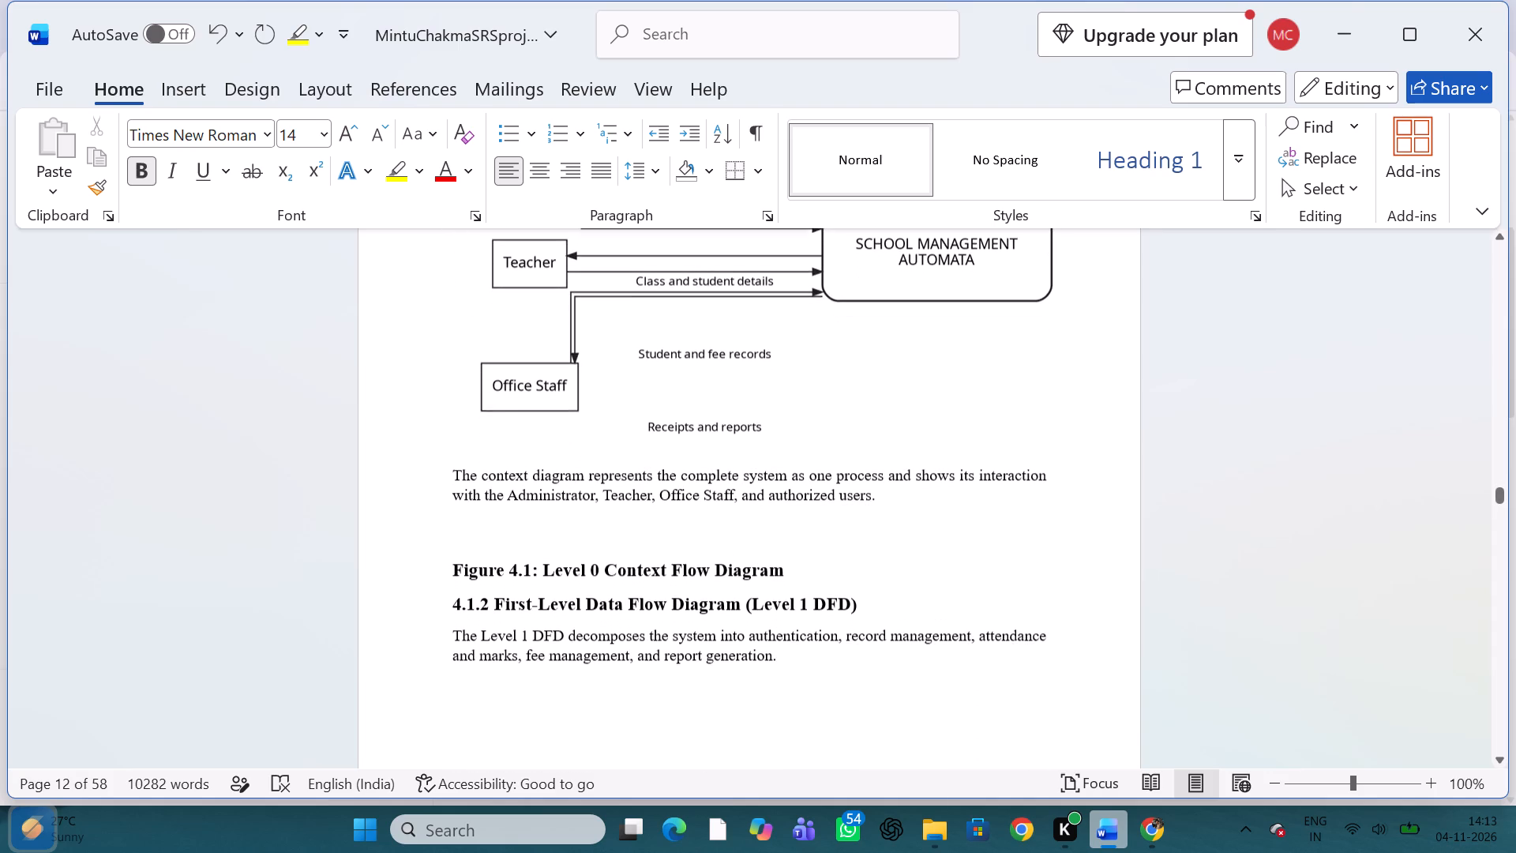
pyautogui.scroll(-3, 775, 429)
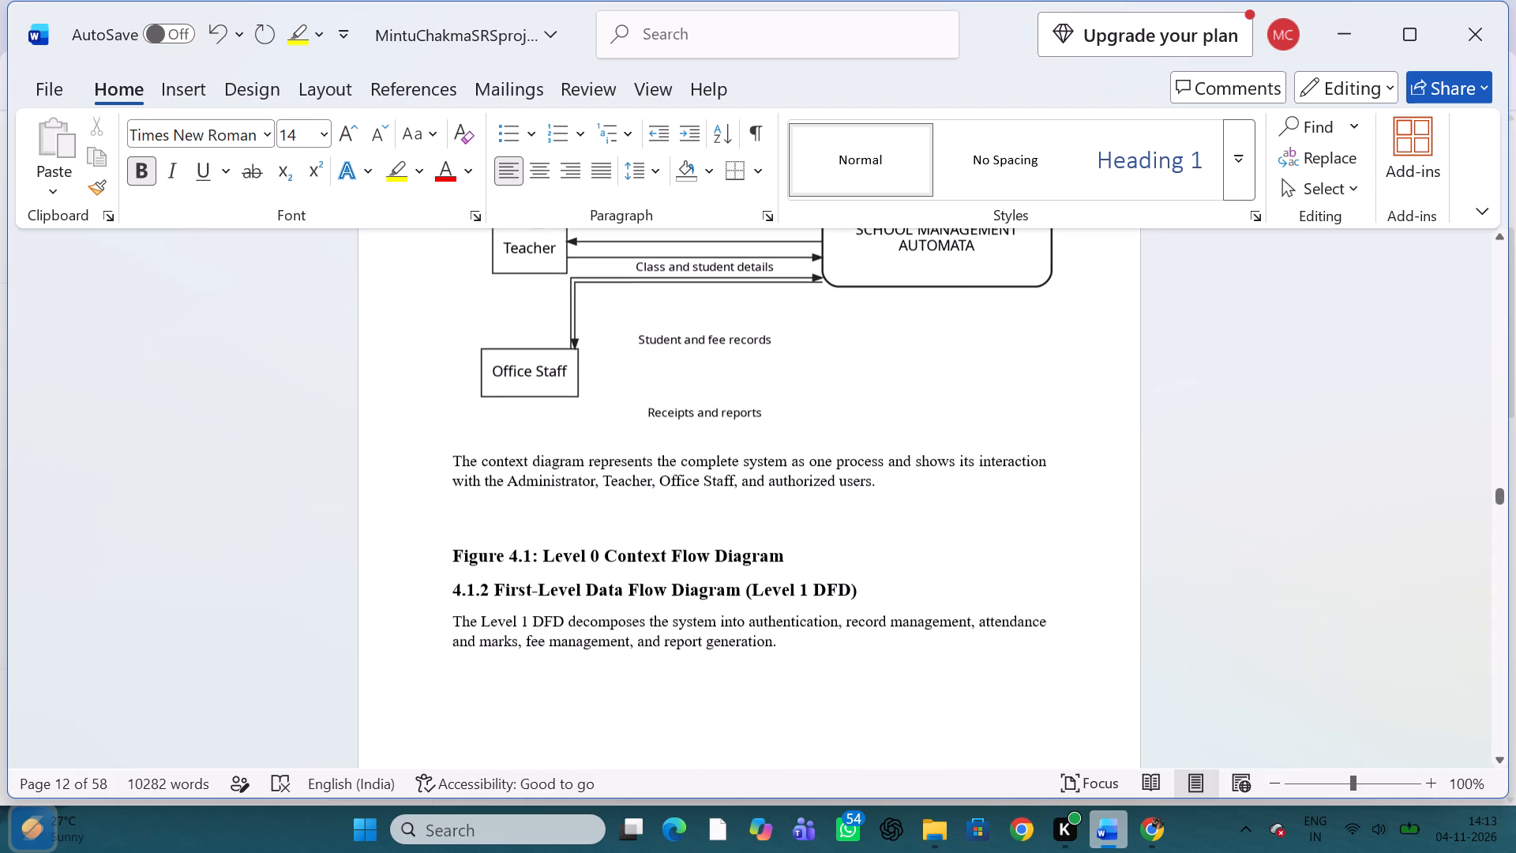
pyautogui.scroll(-2, 775, 429)
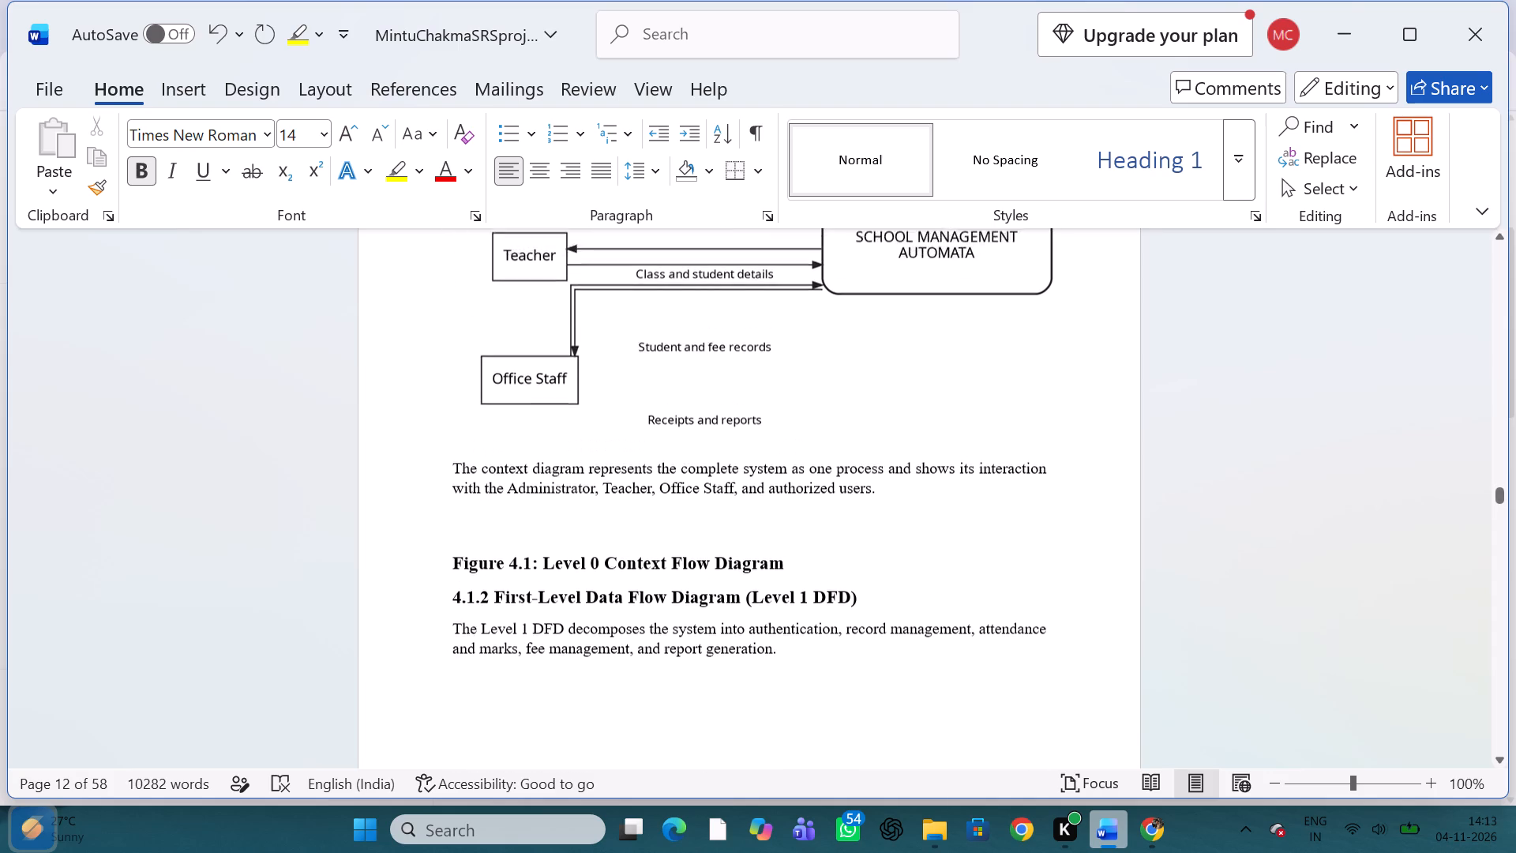
pyautogui.scroll(-3, 775, 429)
pyautogui.scroll(1, 775, 429)
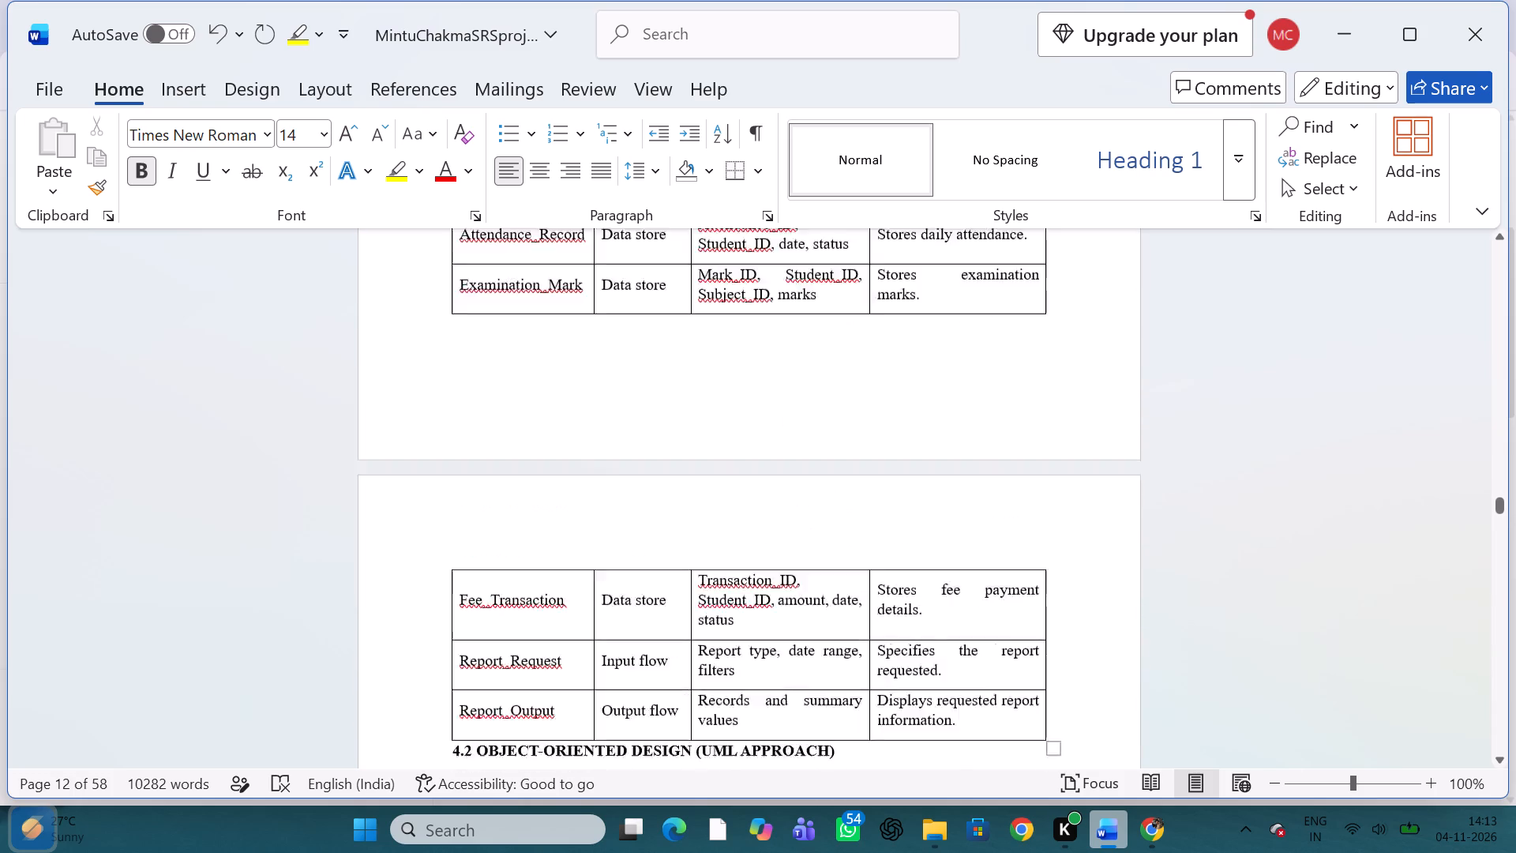
pyautogui.scroll(2, 775, 429)
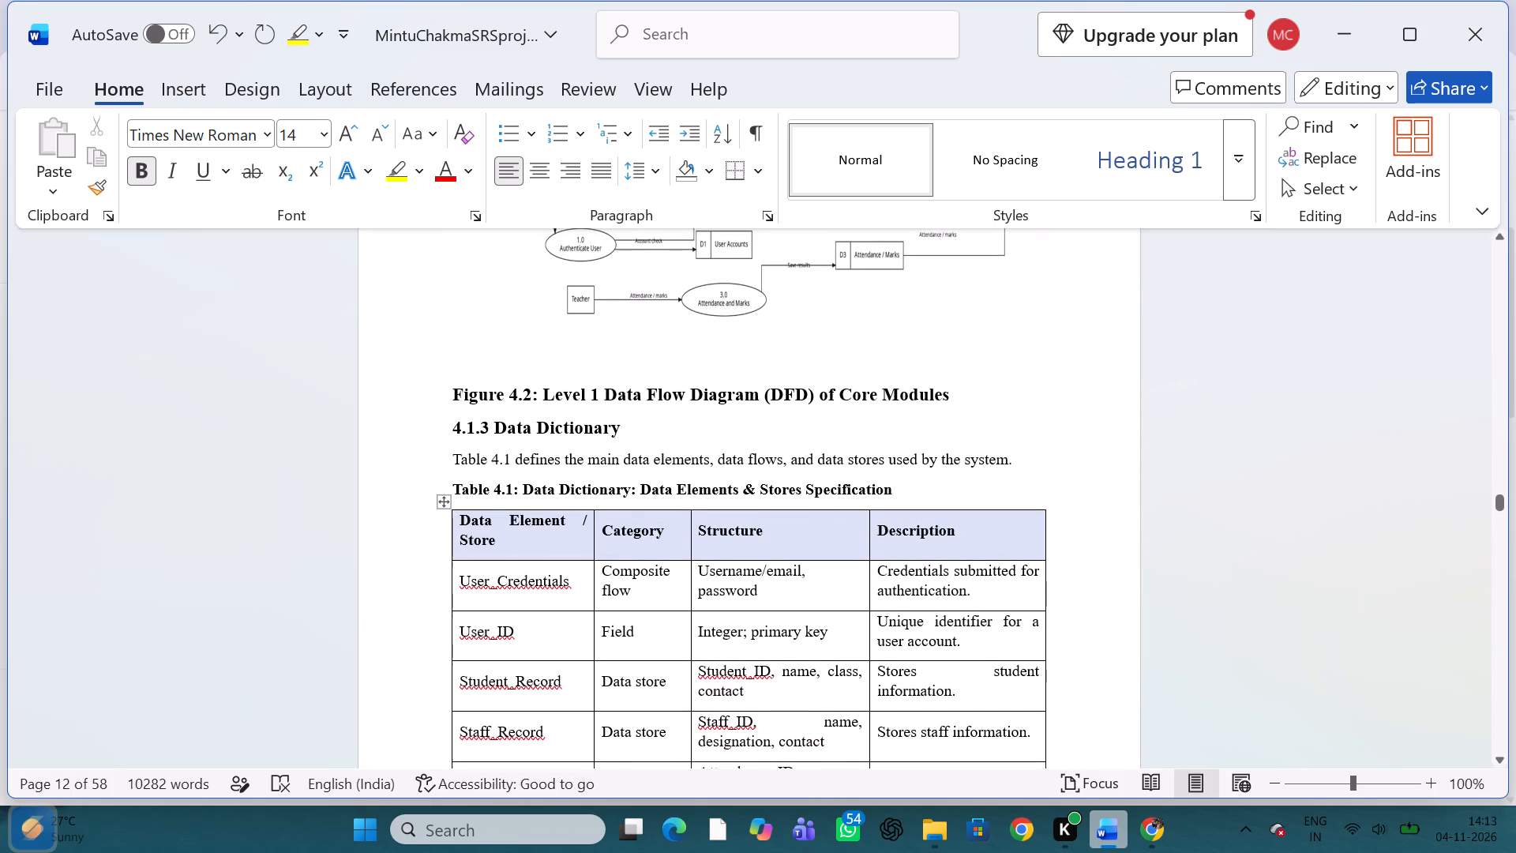
pyautogui.scroll(1, 775, 429)
pyautogui.click(1159, 823)
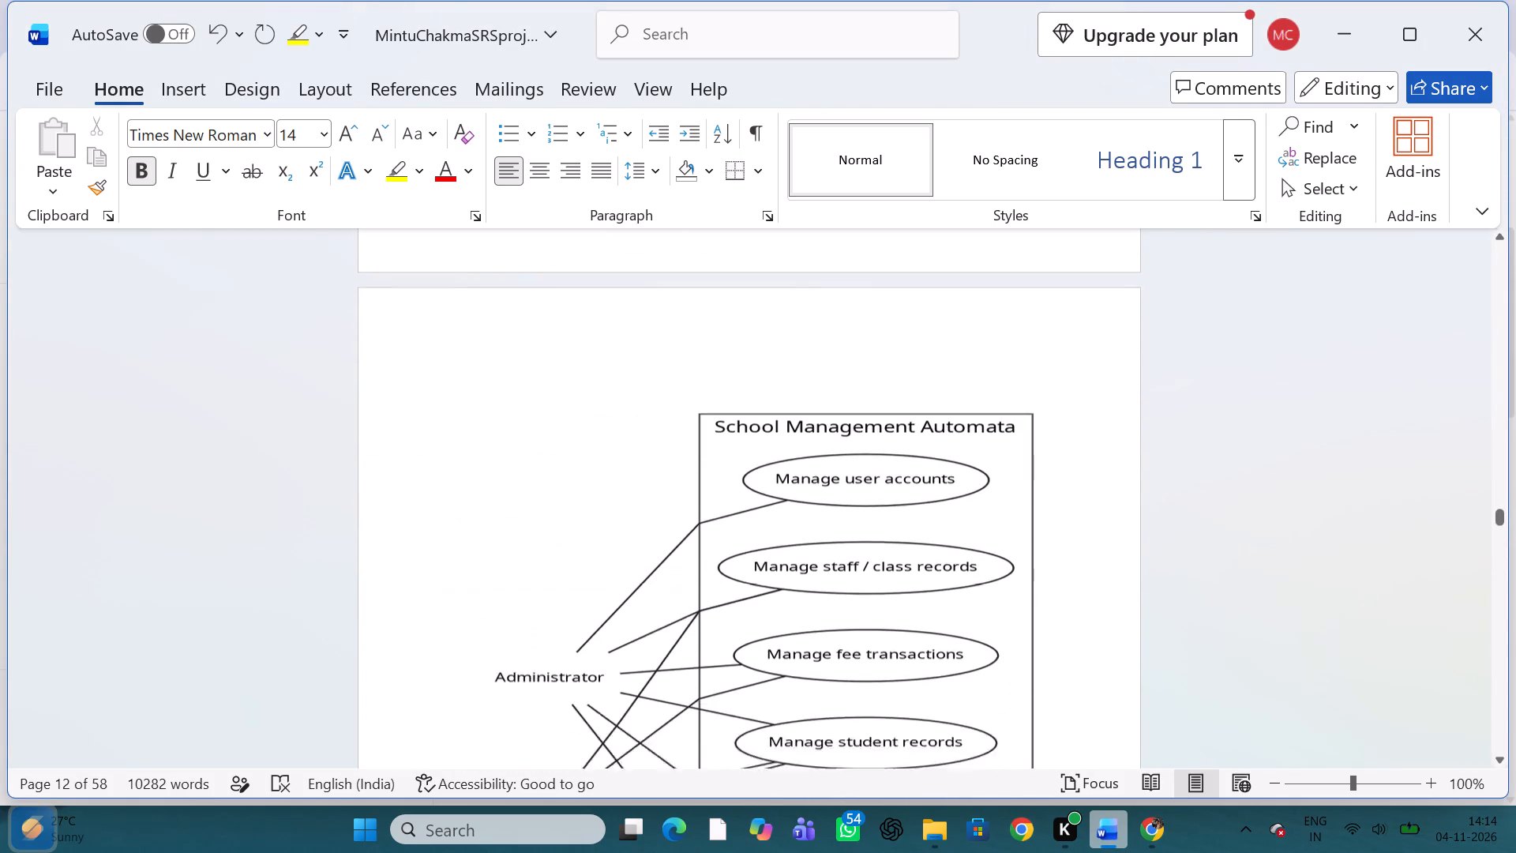
pyautogui.scroll(-3, 586, 548)
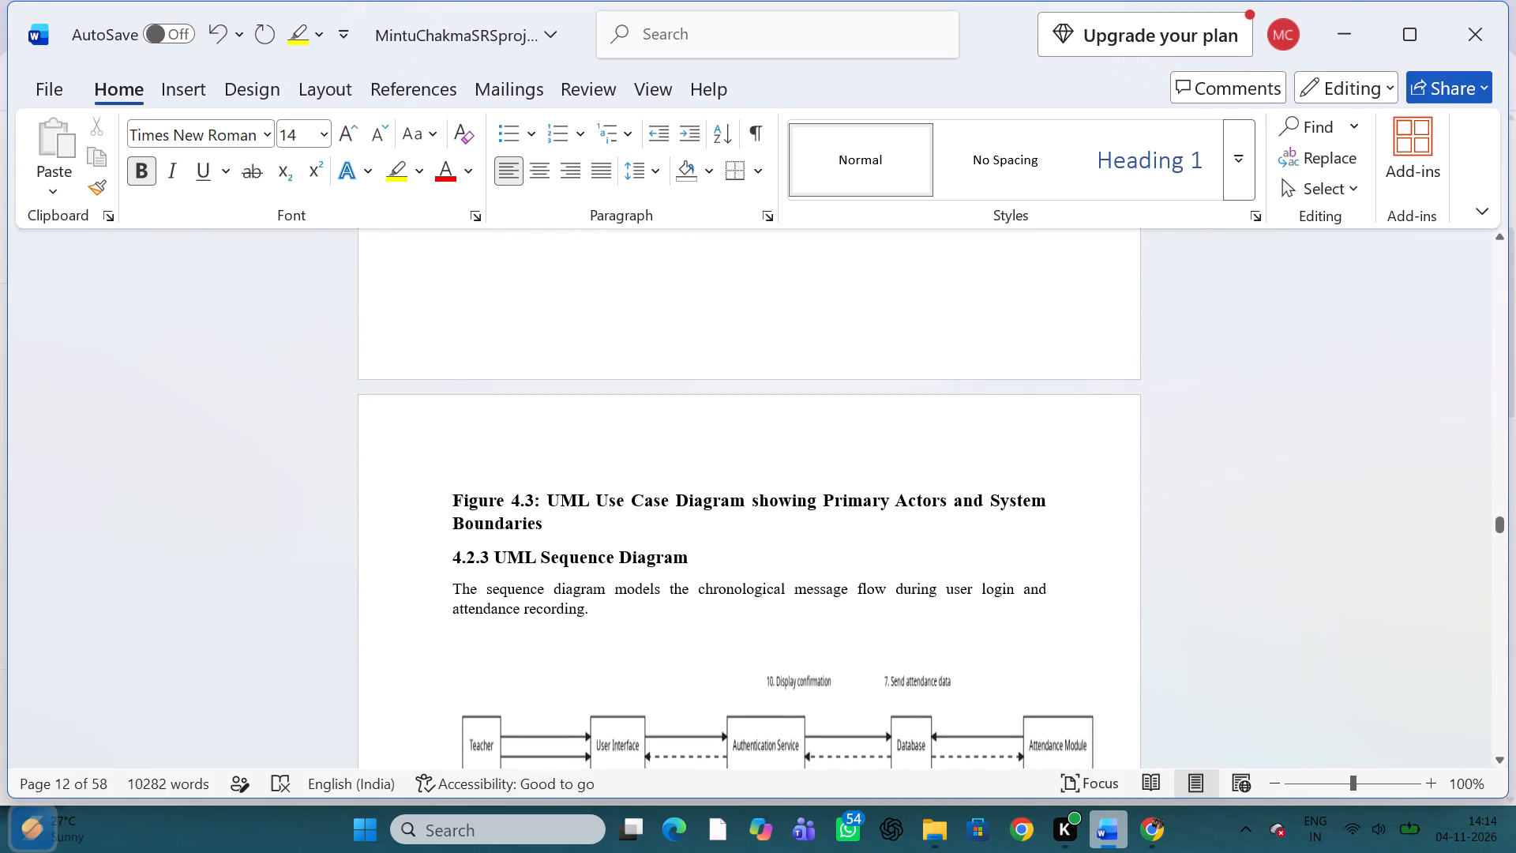
pyautogui.scroll(-1, 586, 548)
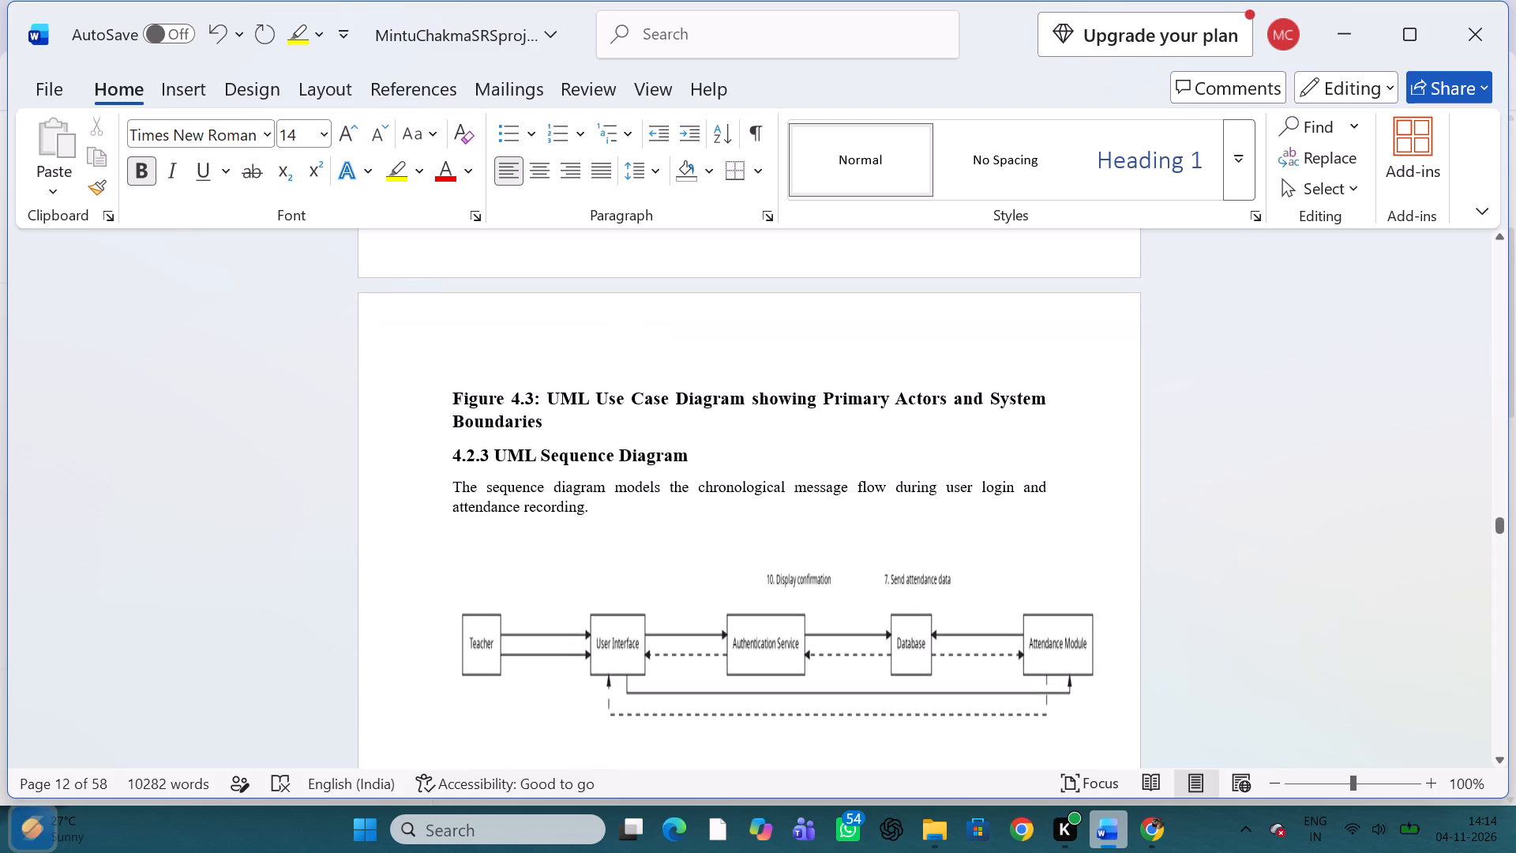
pyautogui.scroll(-1, 586, 548)
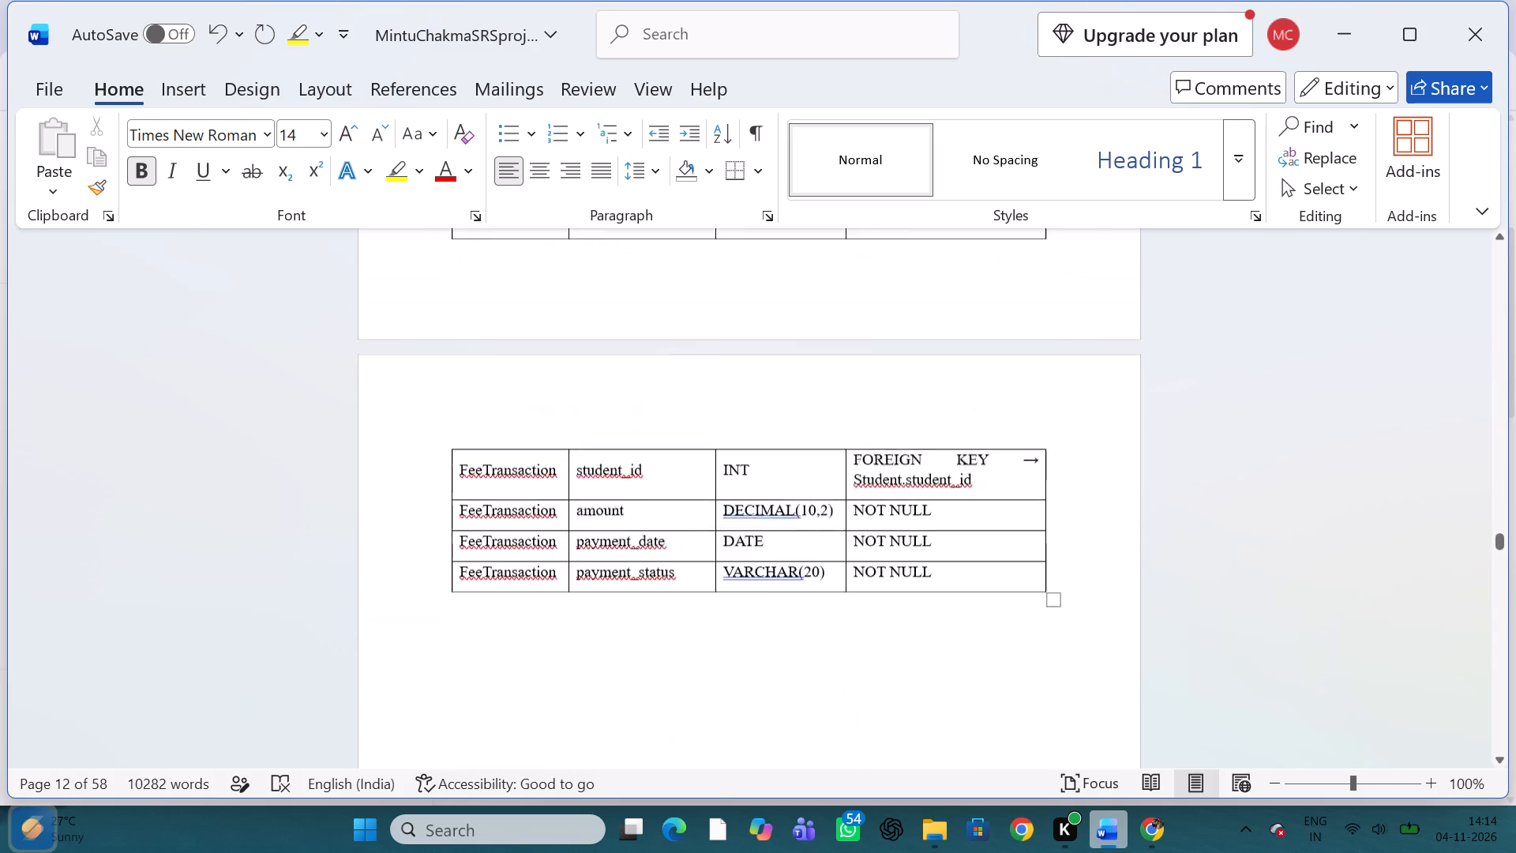
pyautogui.scroll(-1, 586, 548)
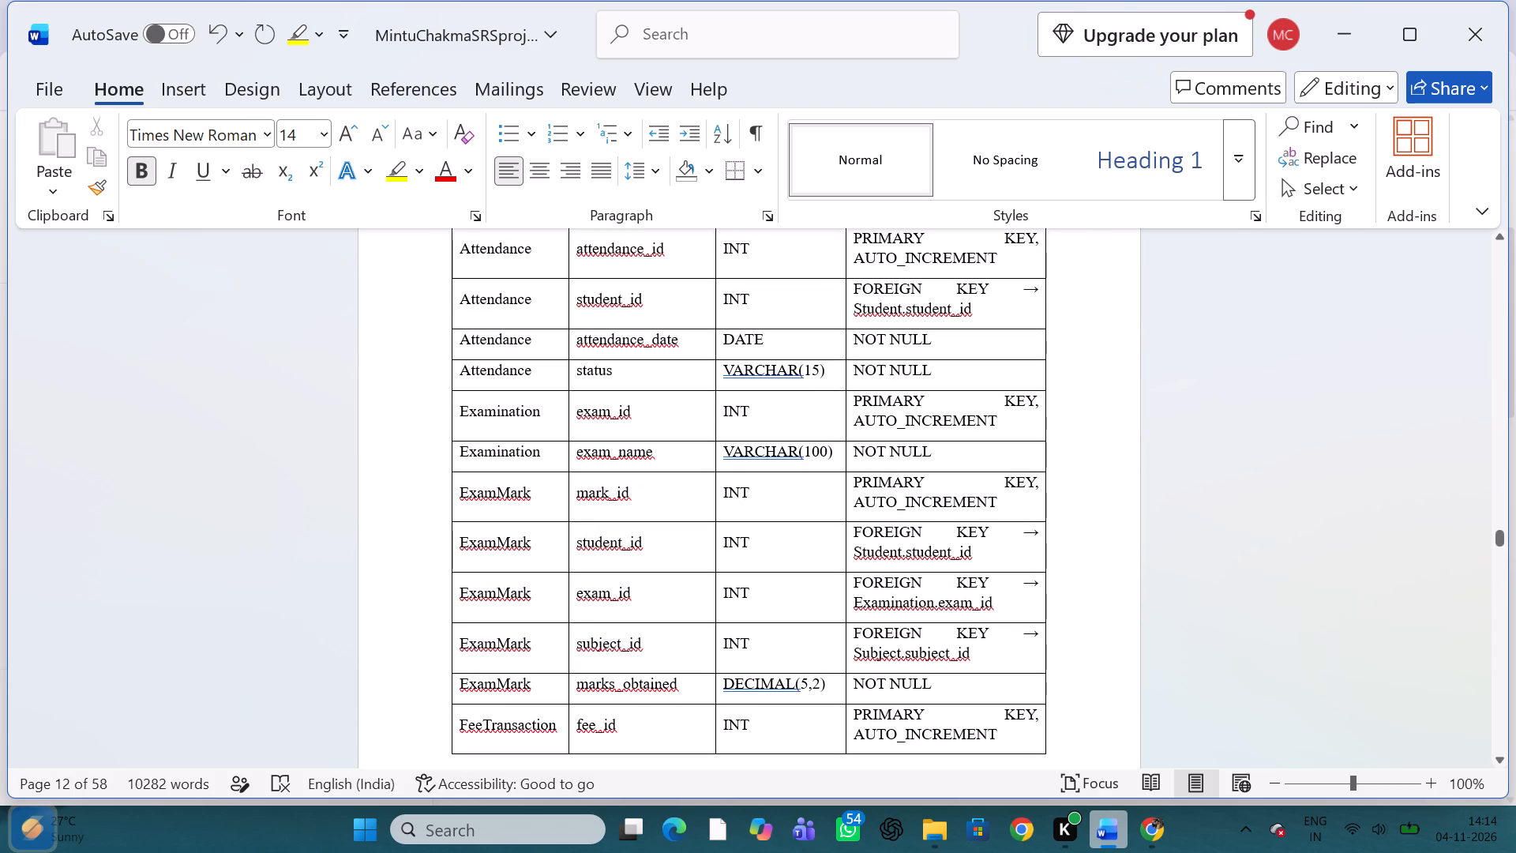
# Go back over the sequence diagram, use case diagram and data dictionary to locate the place for the 4.2.2 class diagram.
pyautogui.scroll(5, 586, 548)
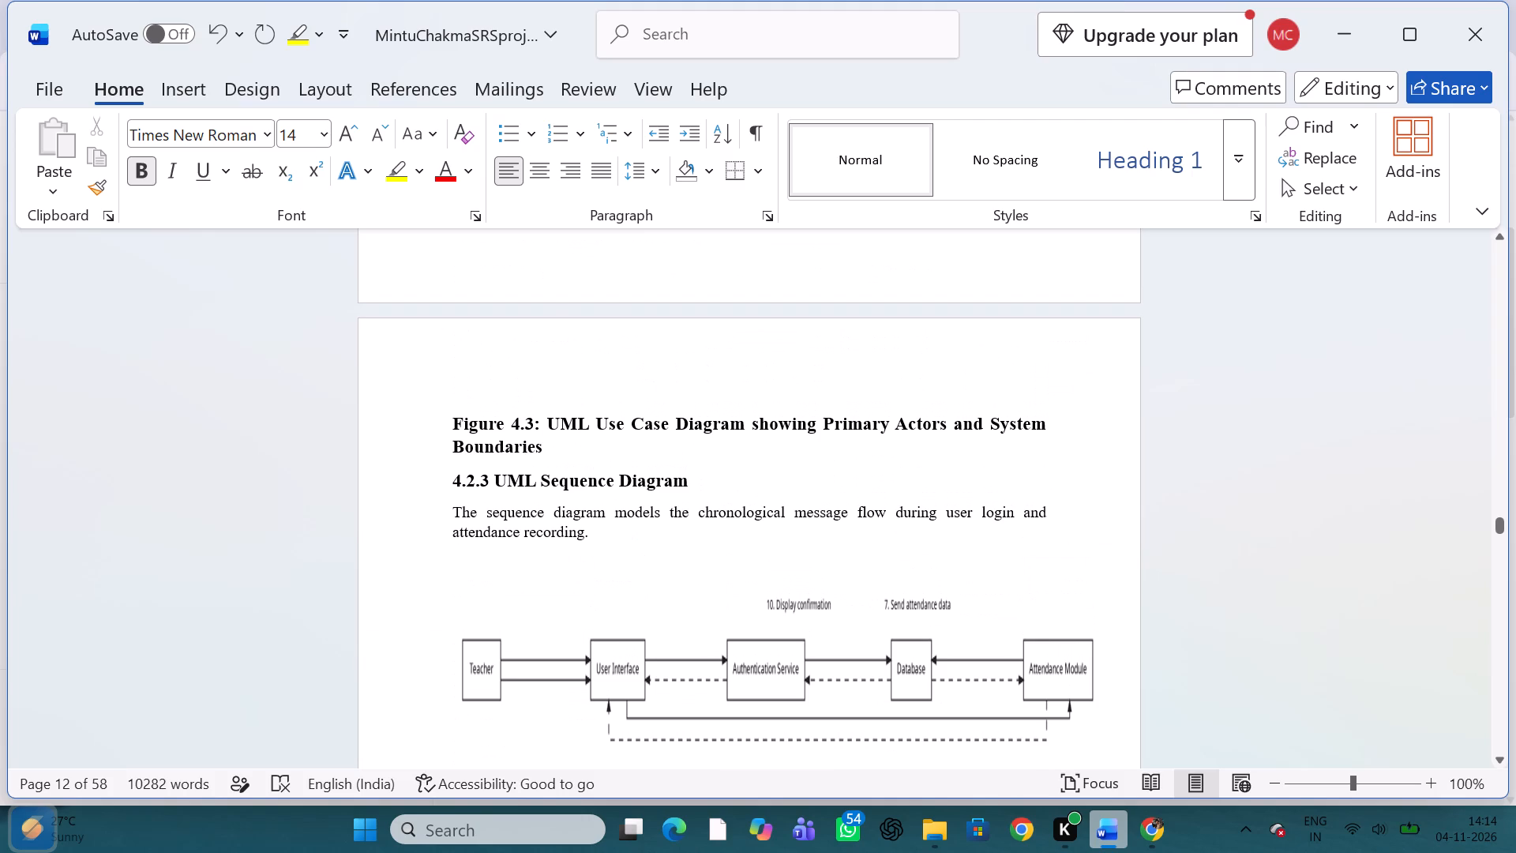
pyautogui.scroll(4, 586, 548)
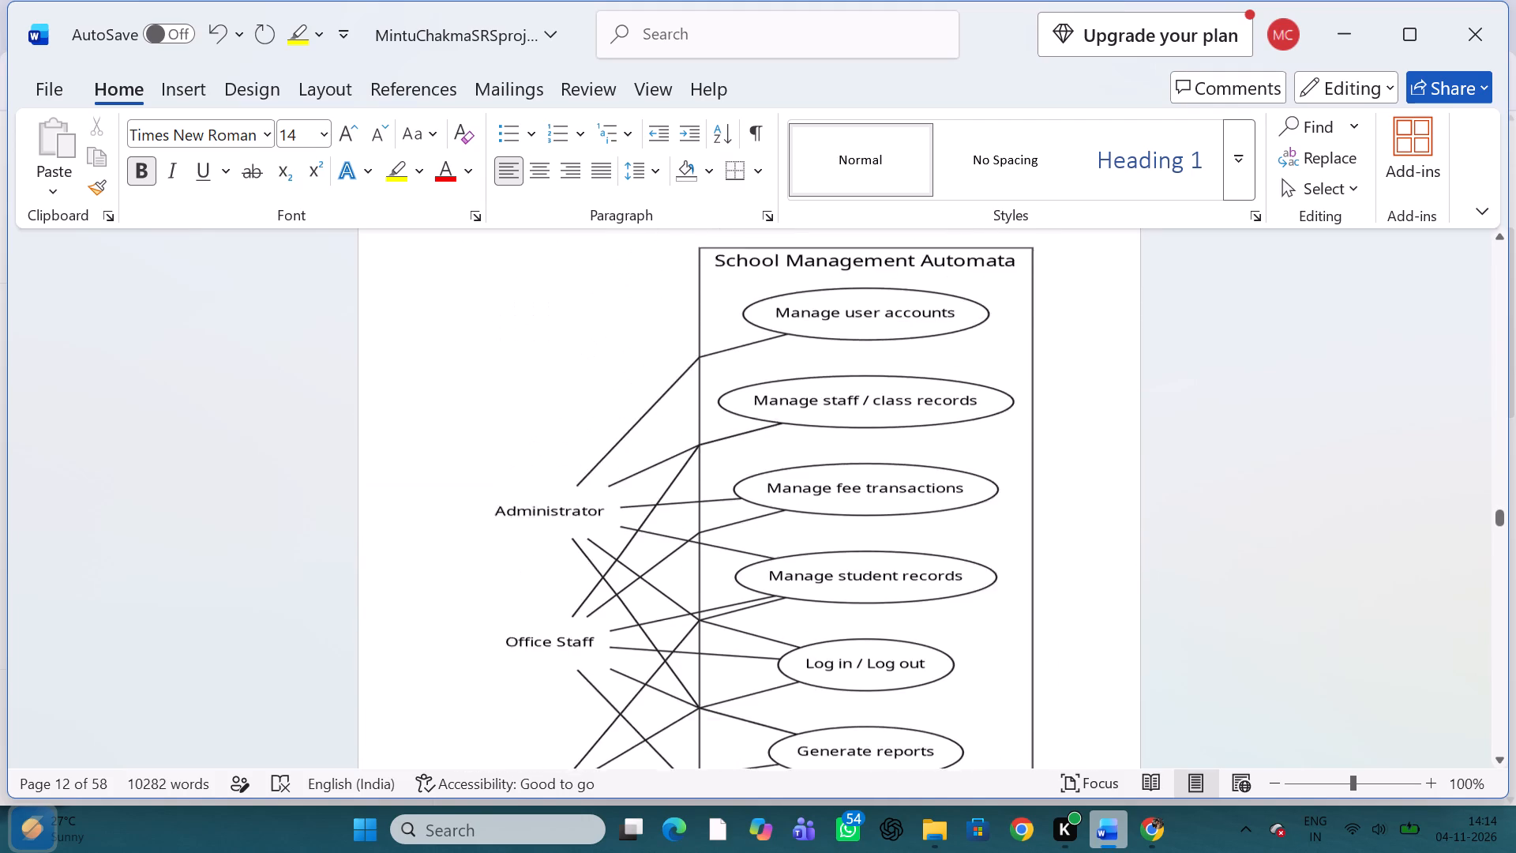
pyautogui.scroll(3, 586, 548)
pyautogui.scroll(-1, 586, 548)
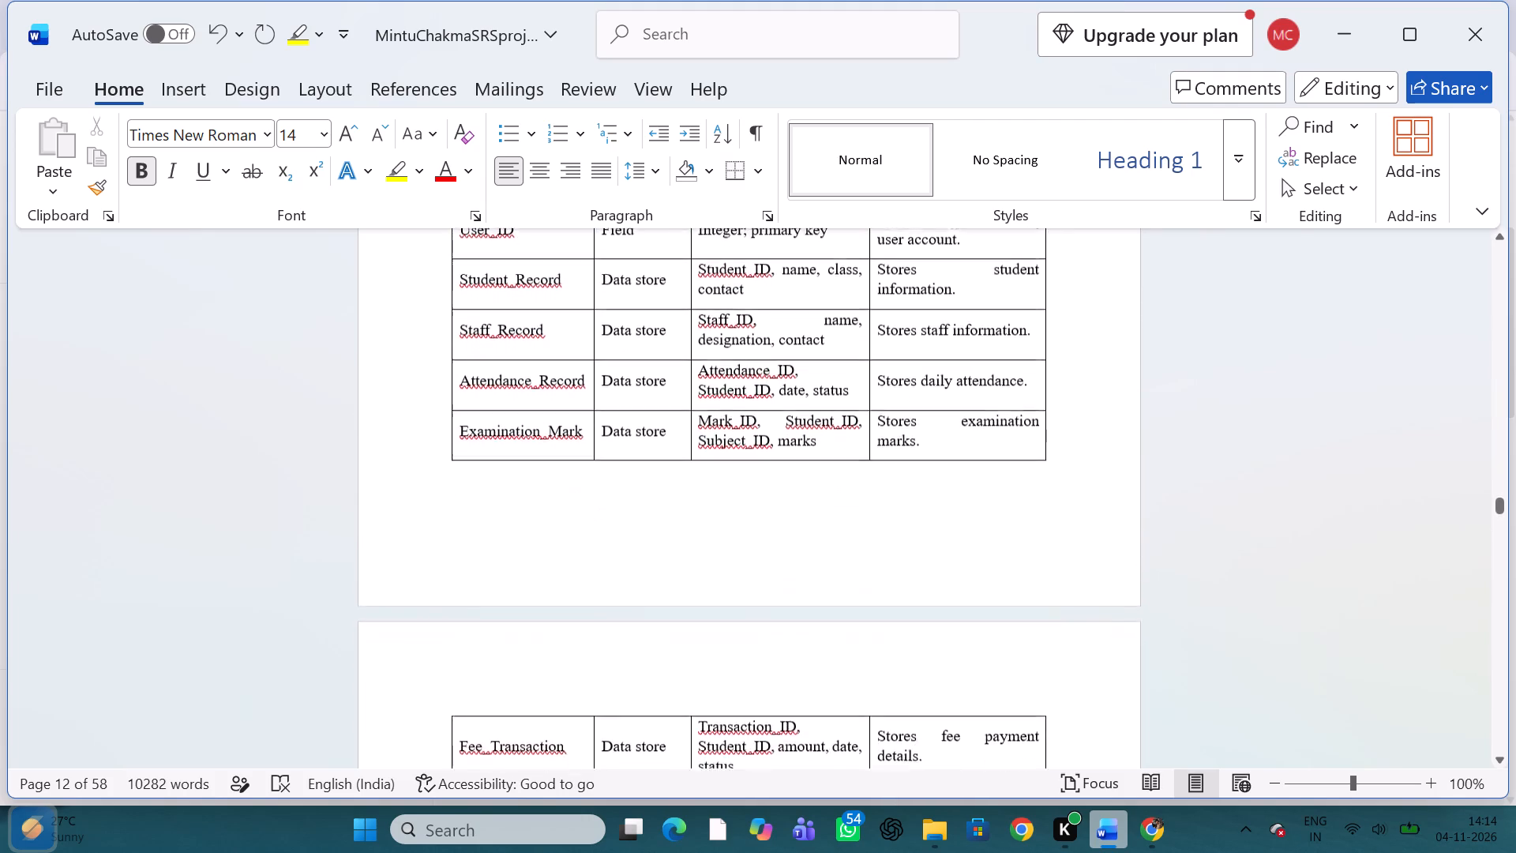
# Go past the end of the data dictionary to the section 4.2 heading and the 4.2.1 UML Use Case Diagram text.
pyautogui.scroll(-1, 586, 548)
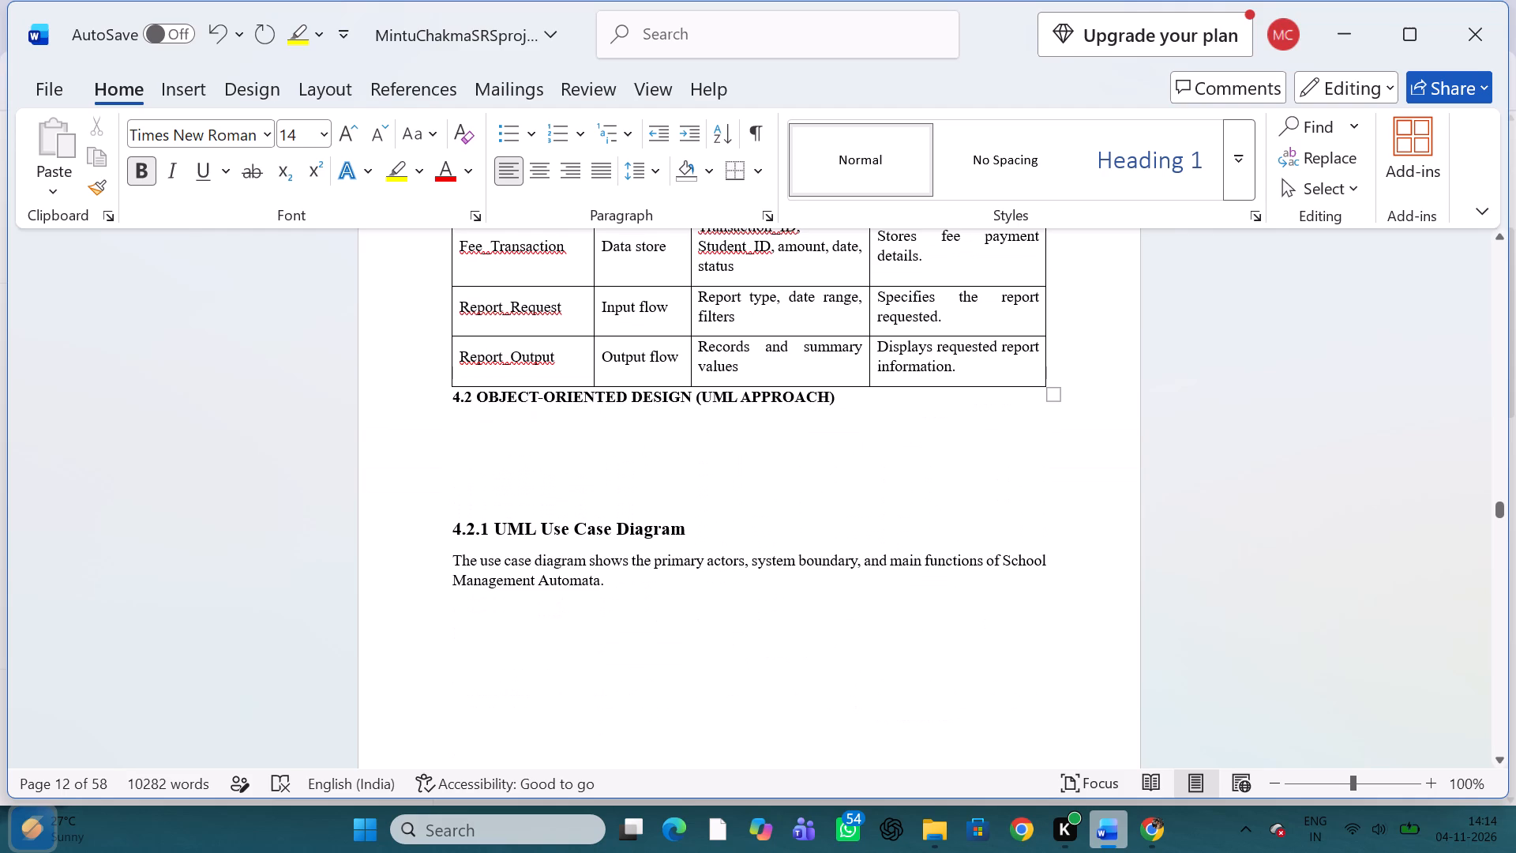
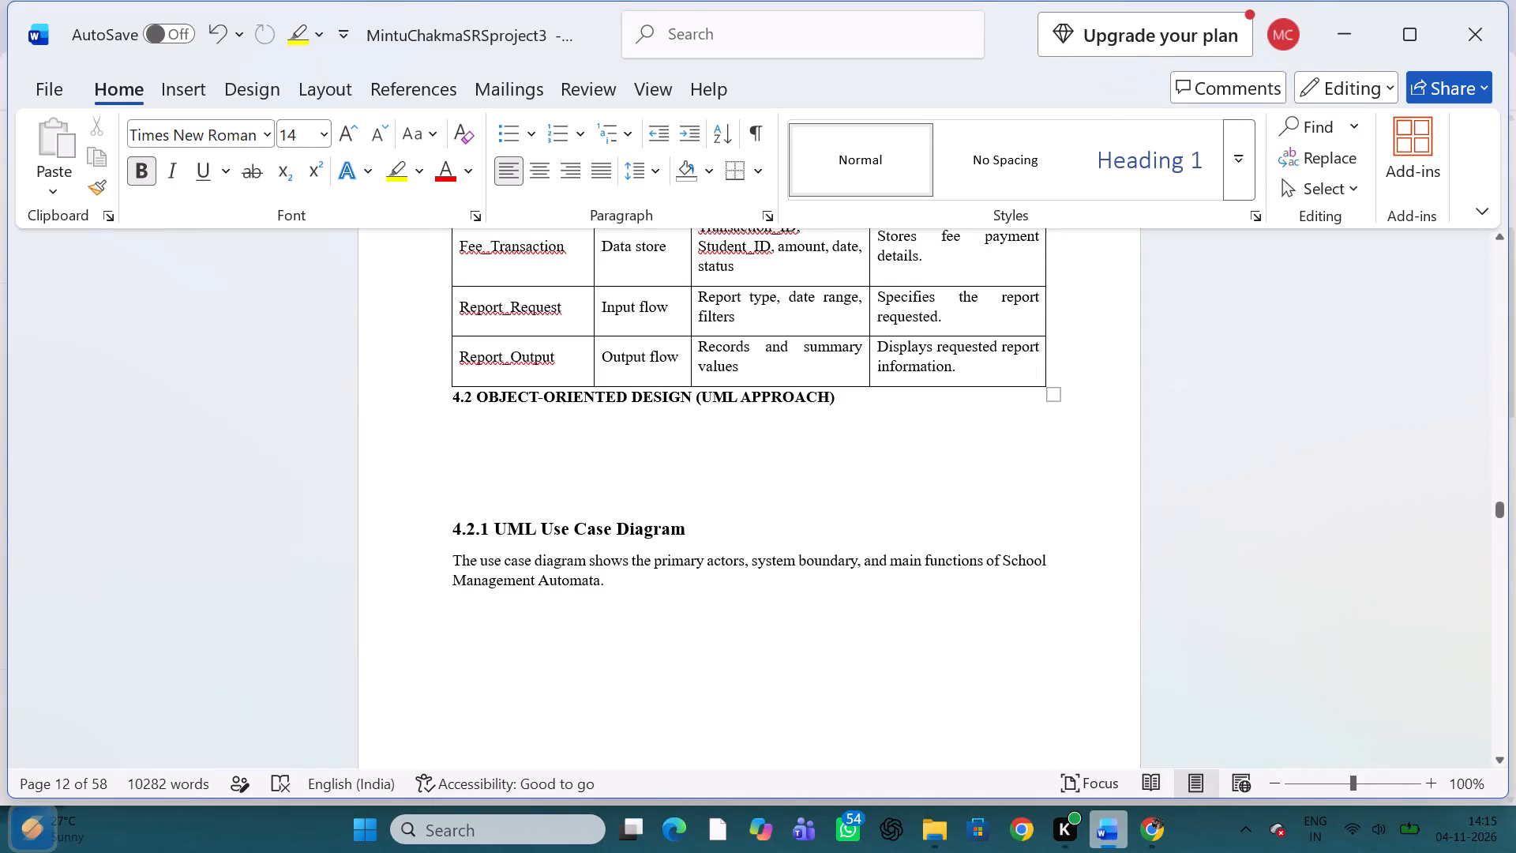
# Recheck the Level 1 data flow diagram and the 4.1.3 data dictionary, down to the introduction of the 4.2.1 use case diagram.
pyautogui.click(912, 585)
pyautogui.hscroll(-1, 912, 583)
pyautogui.scroll(3, 912, 583)
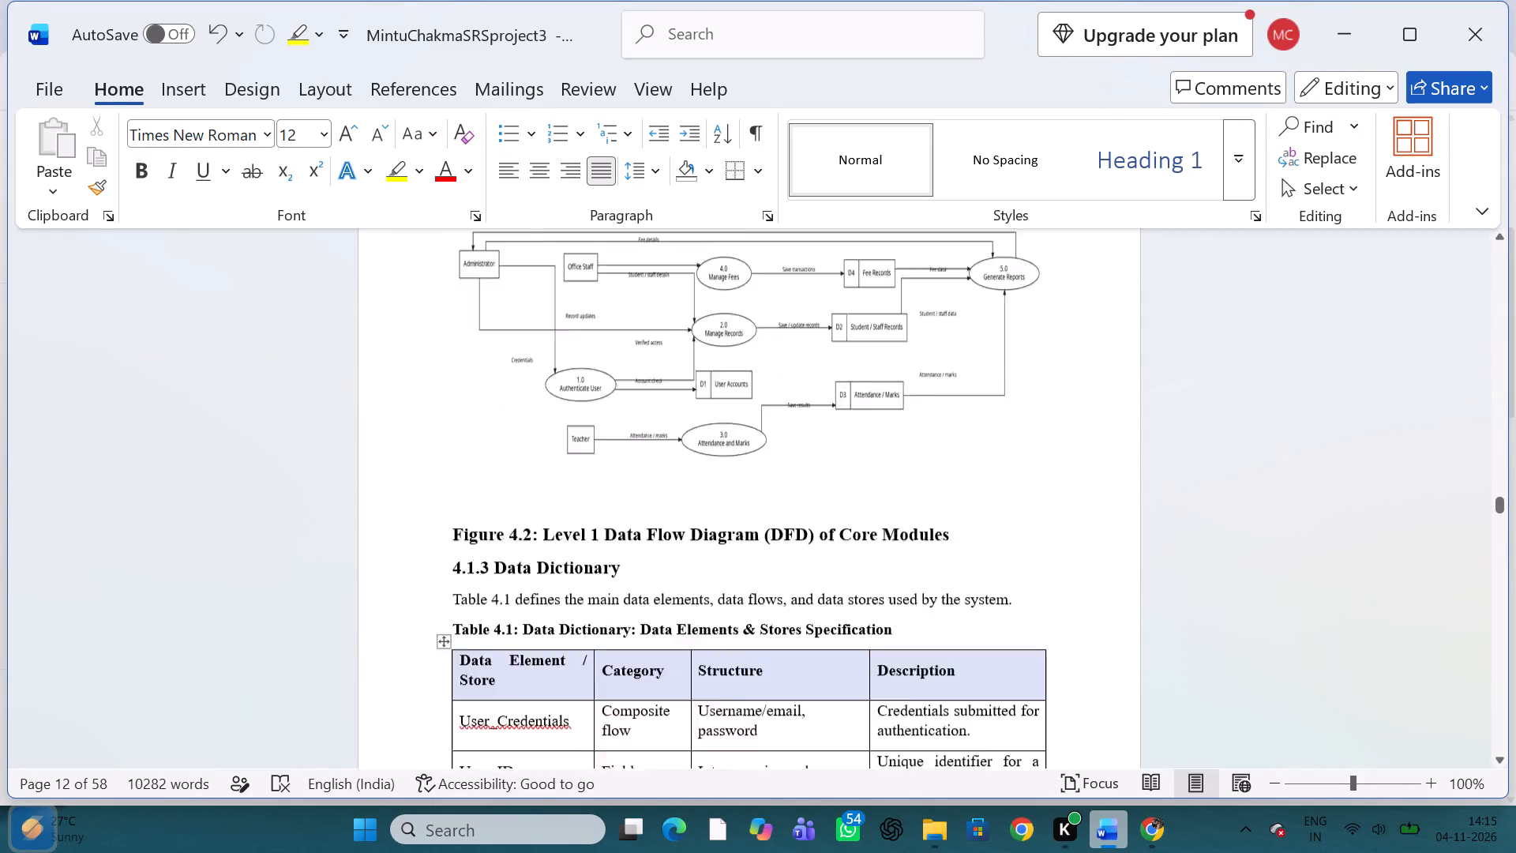
pyautogui.scroll(2, 912, 583)
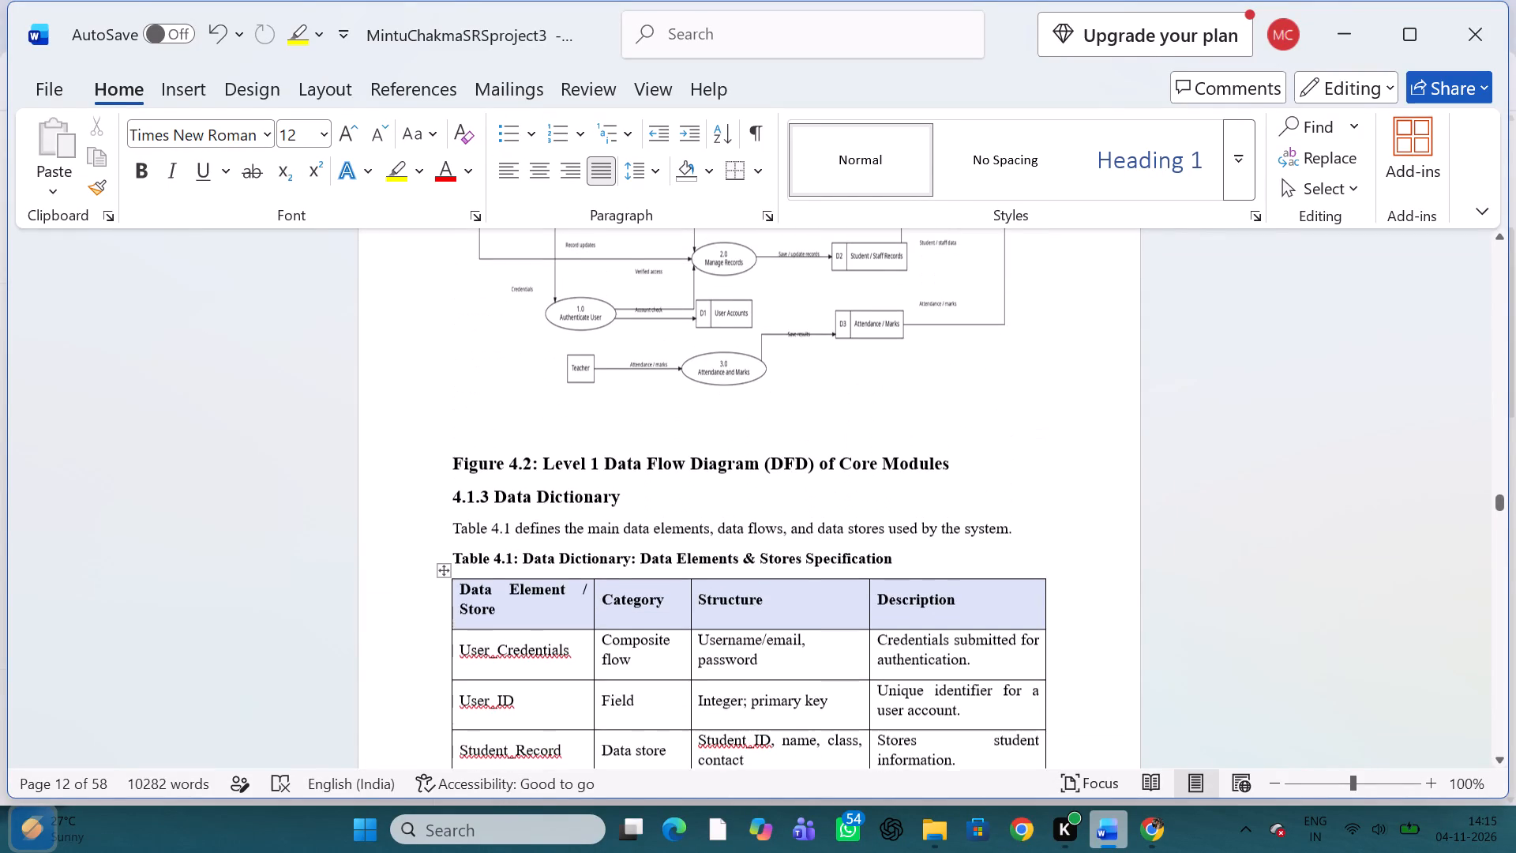
pyautogui.scroll(1, 912, 583)
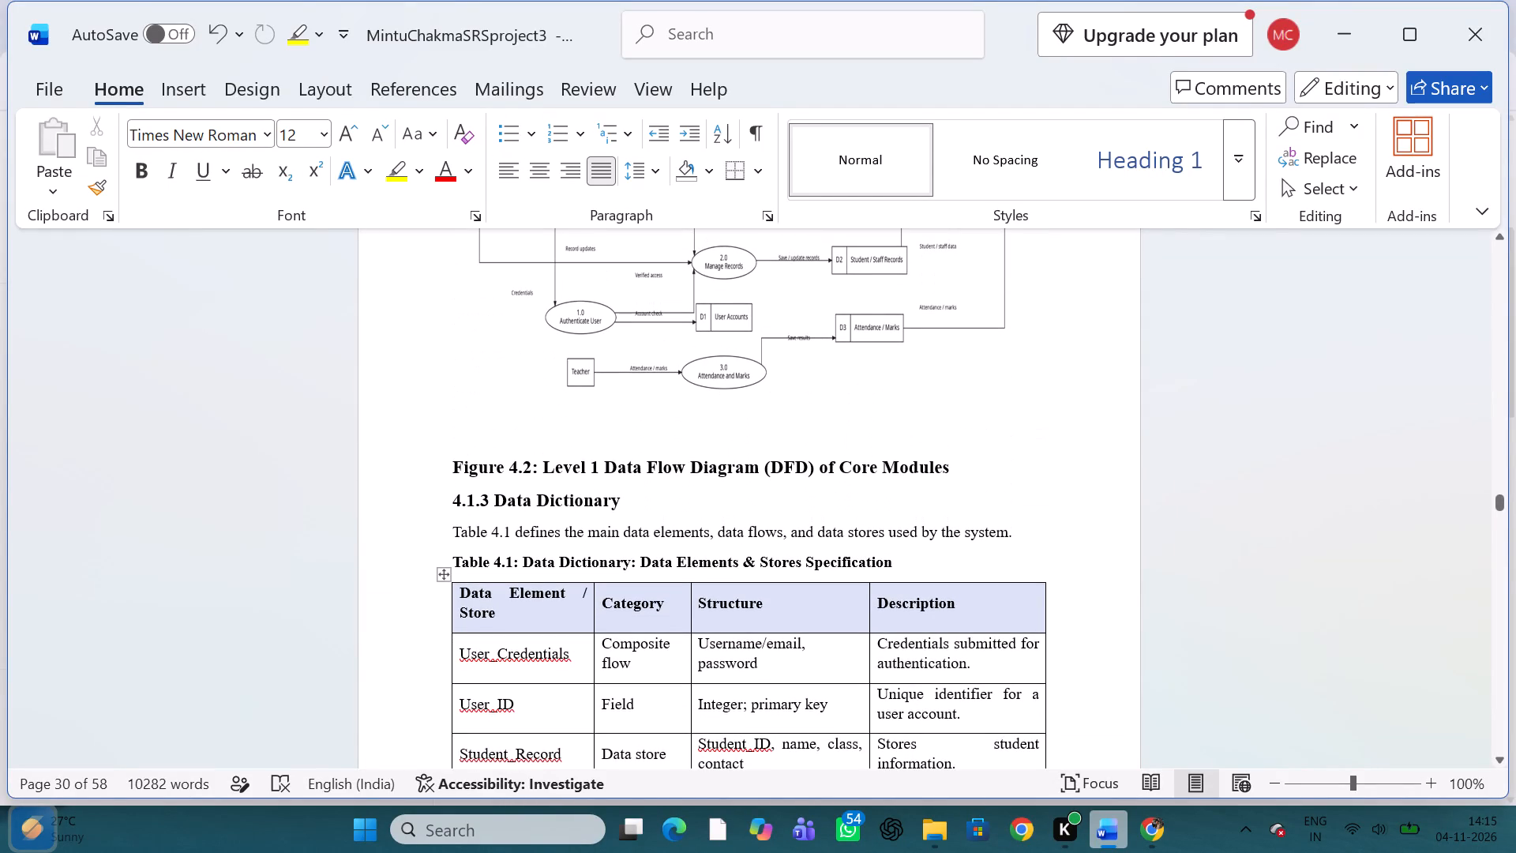
pyautogui.scroll(-3, 895, 528)
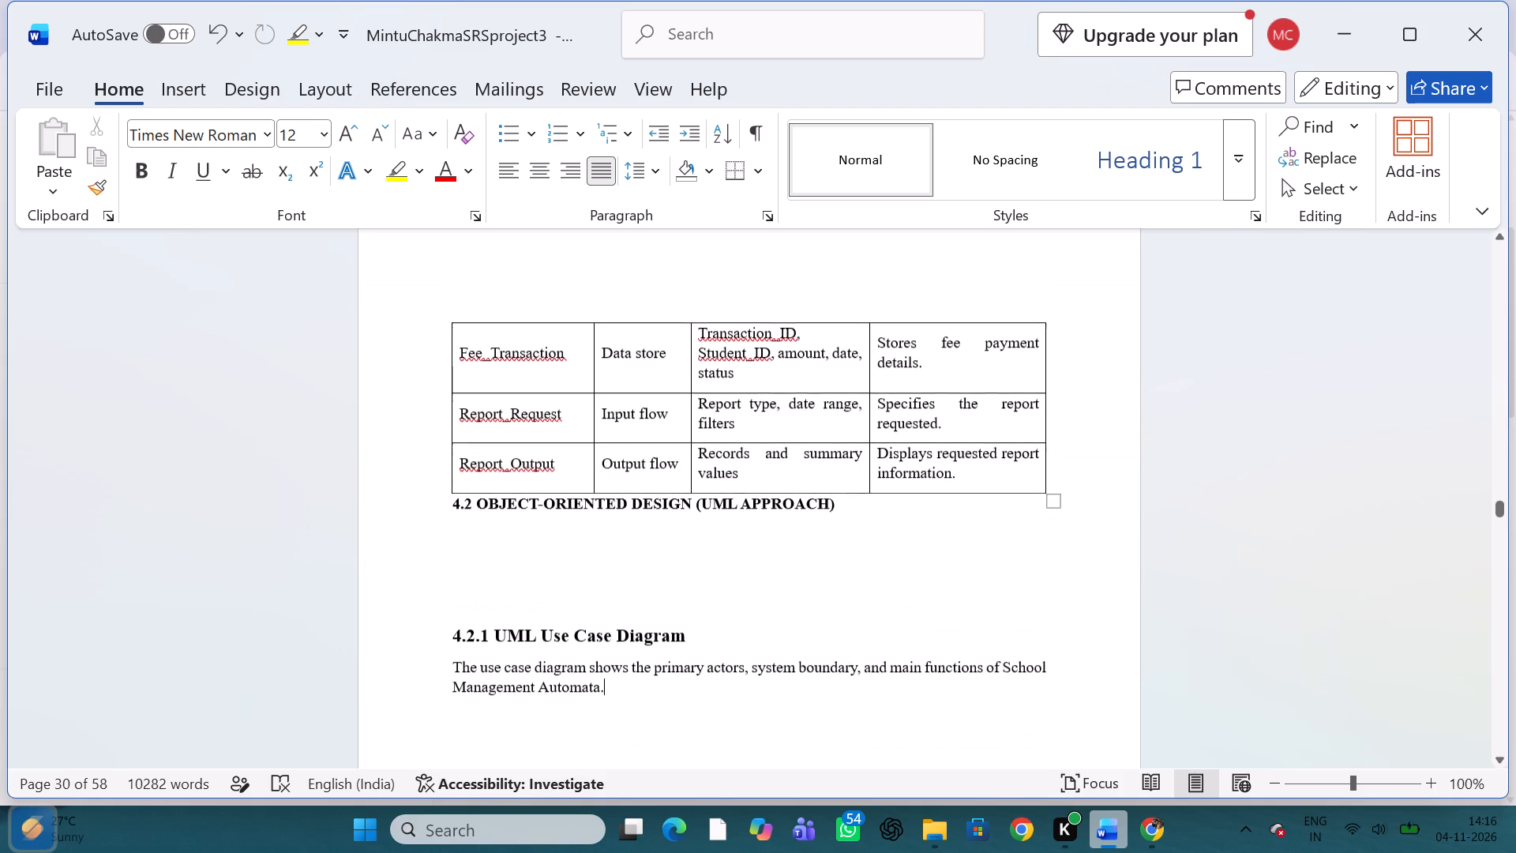
pyautogui.scroll(-1, 895, 528)
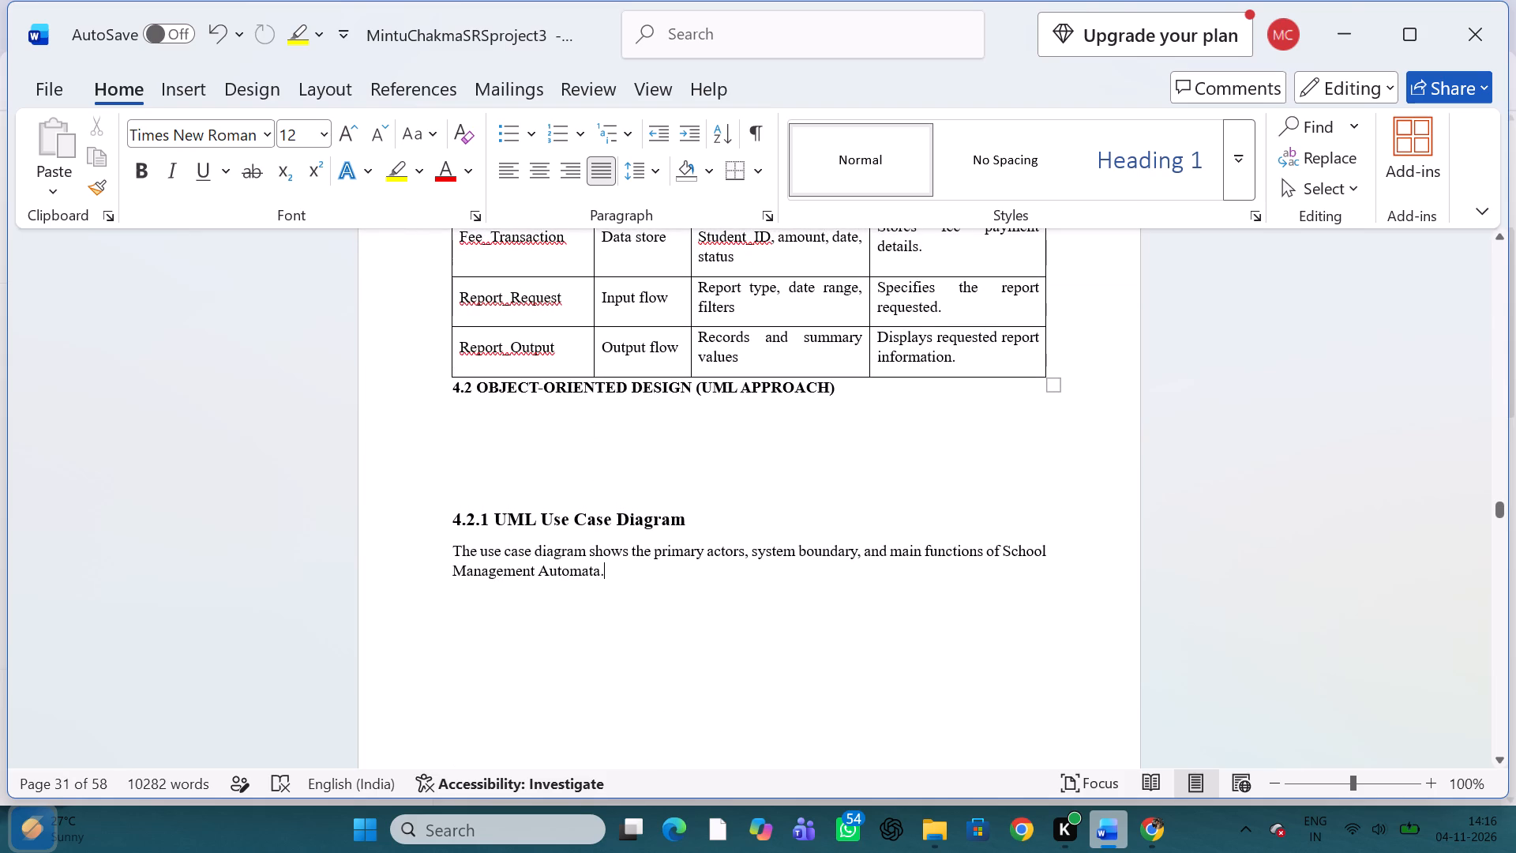
pyautogui.scroll(-4, 633, 562)
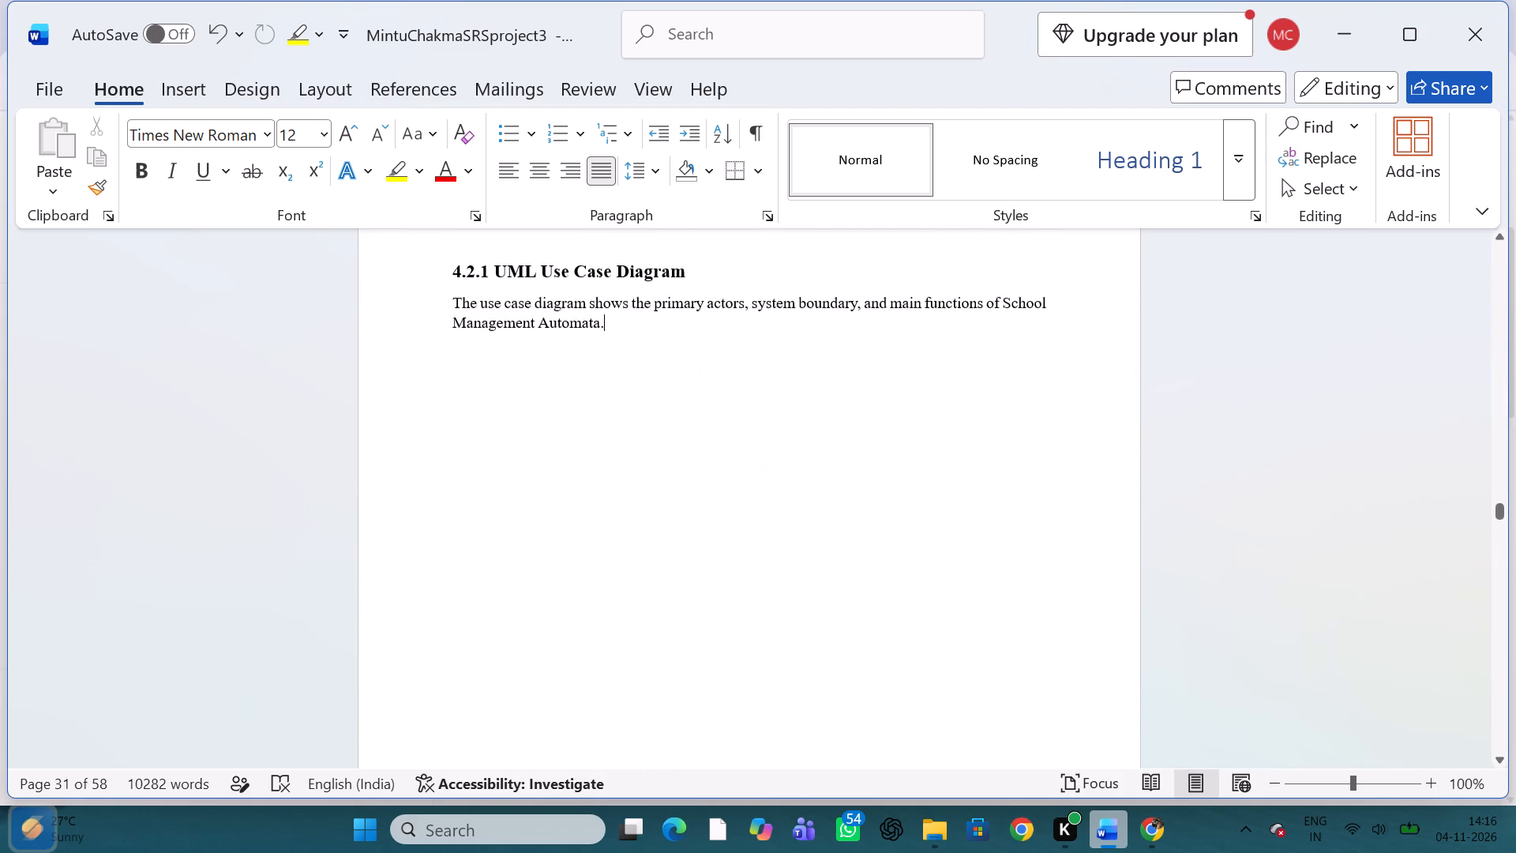
pyautogui.scroll(-3, 633, 562)
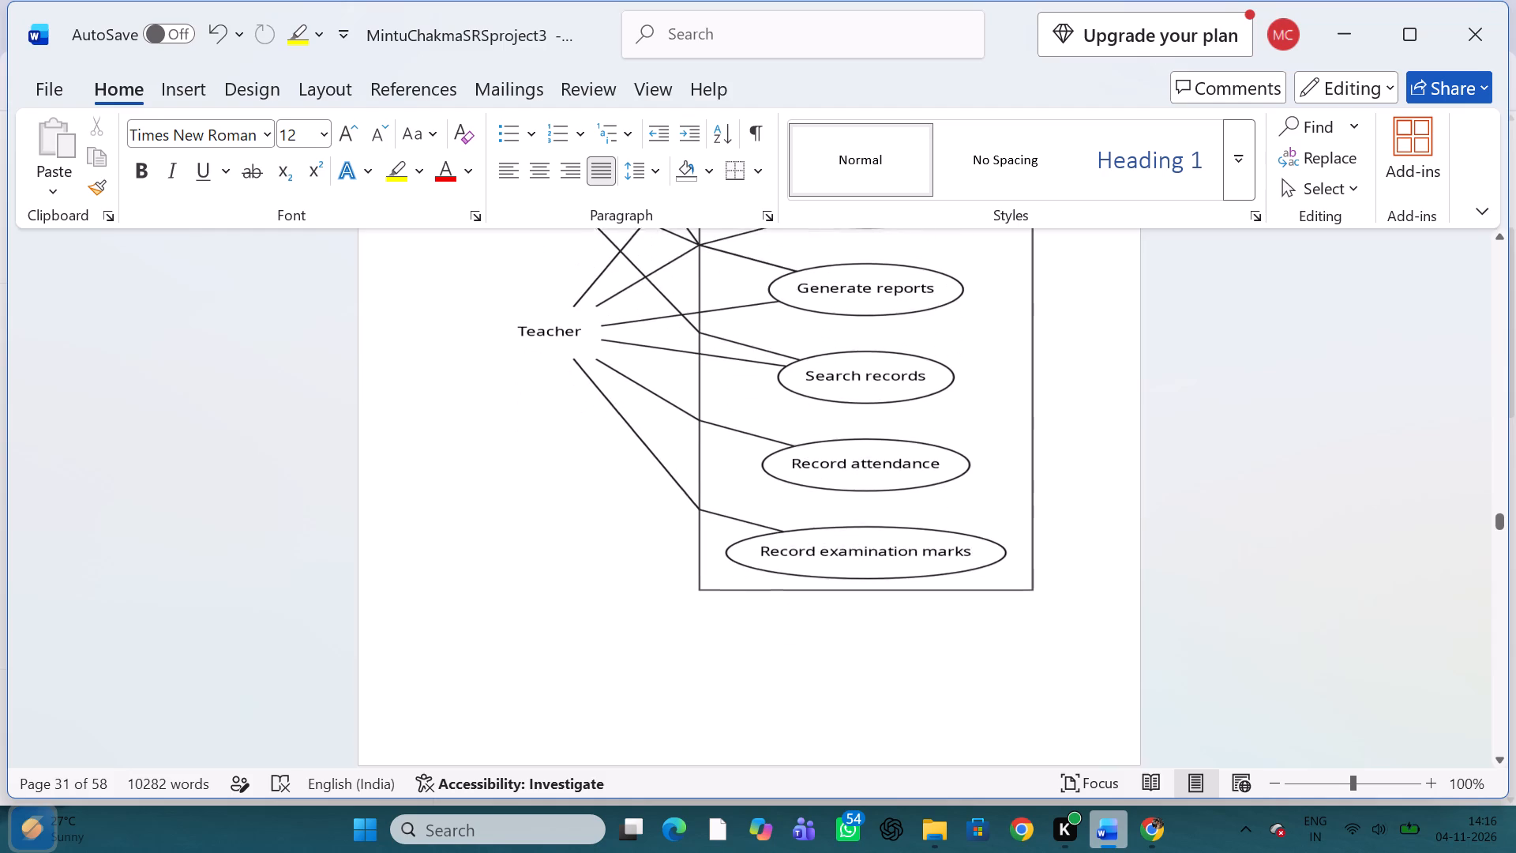
pyautogui.scroll(-3, 633, 562)
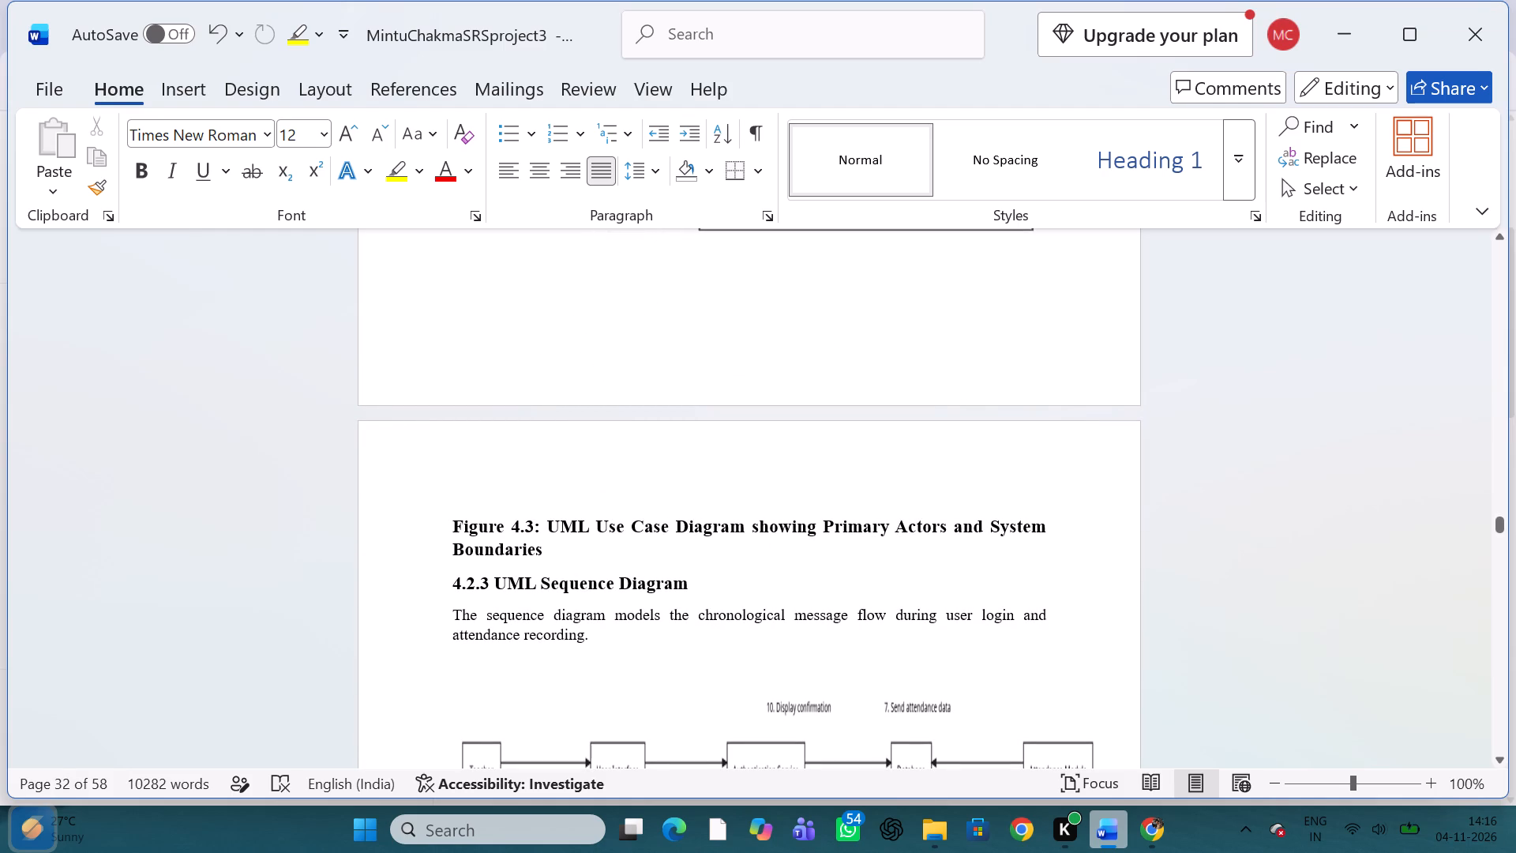
pyautogui.click(1149, 834)
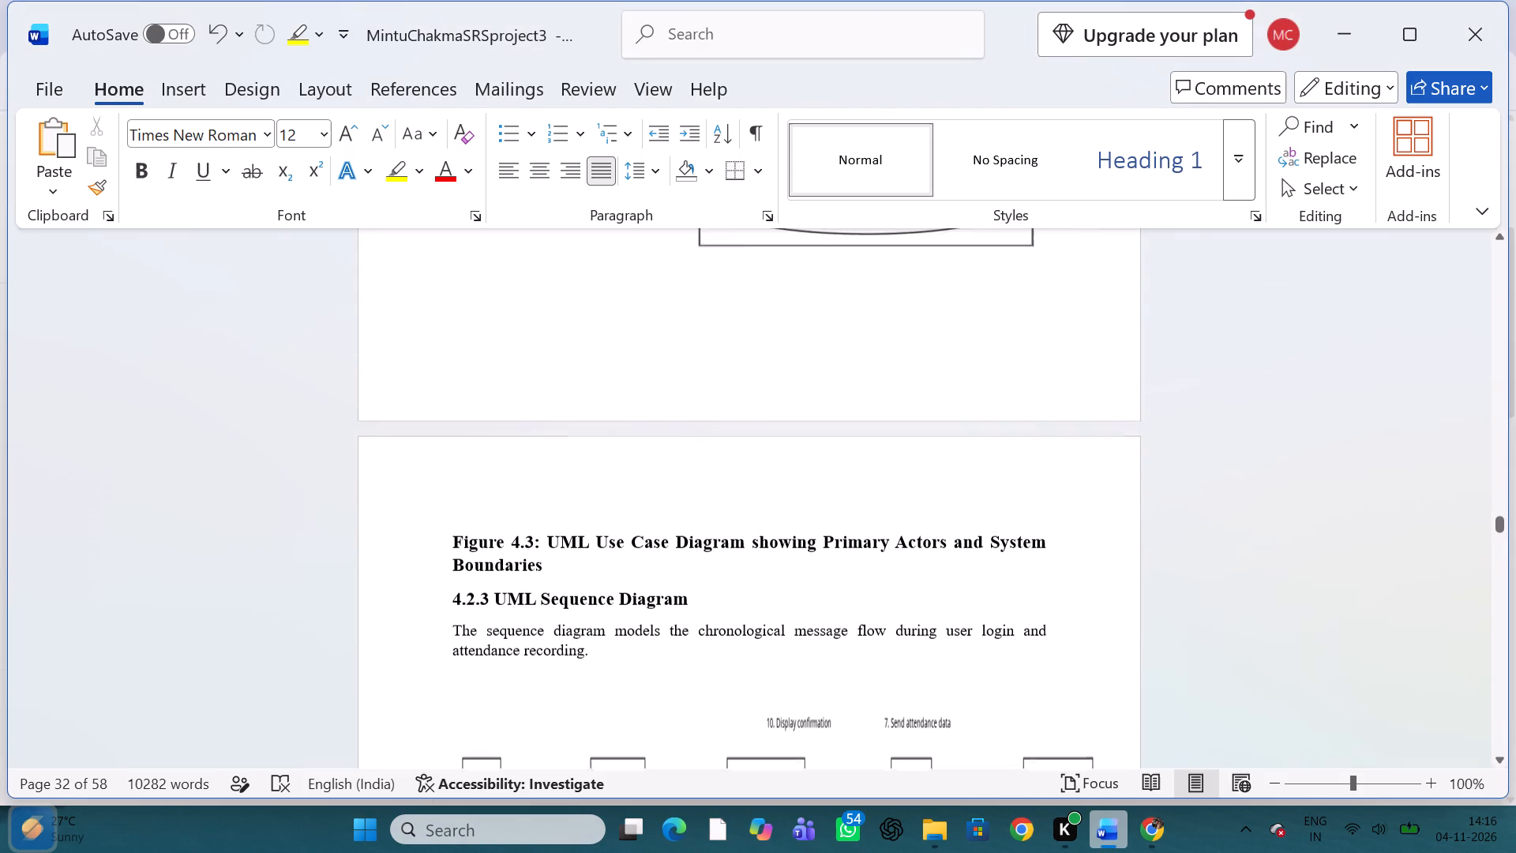
pyautogui.scroll(-1, 510, 466)
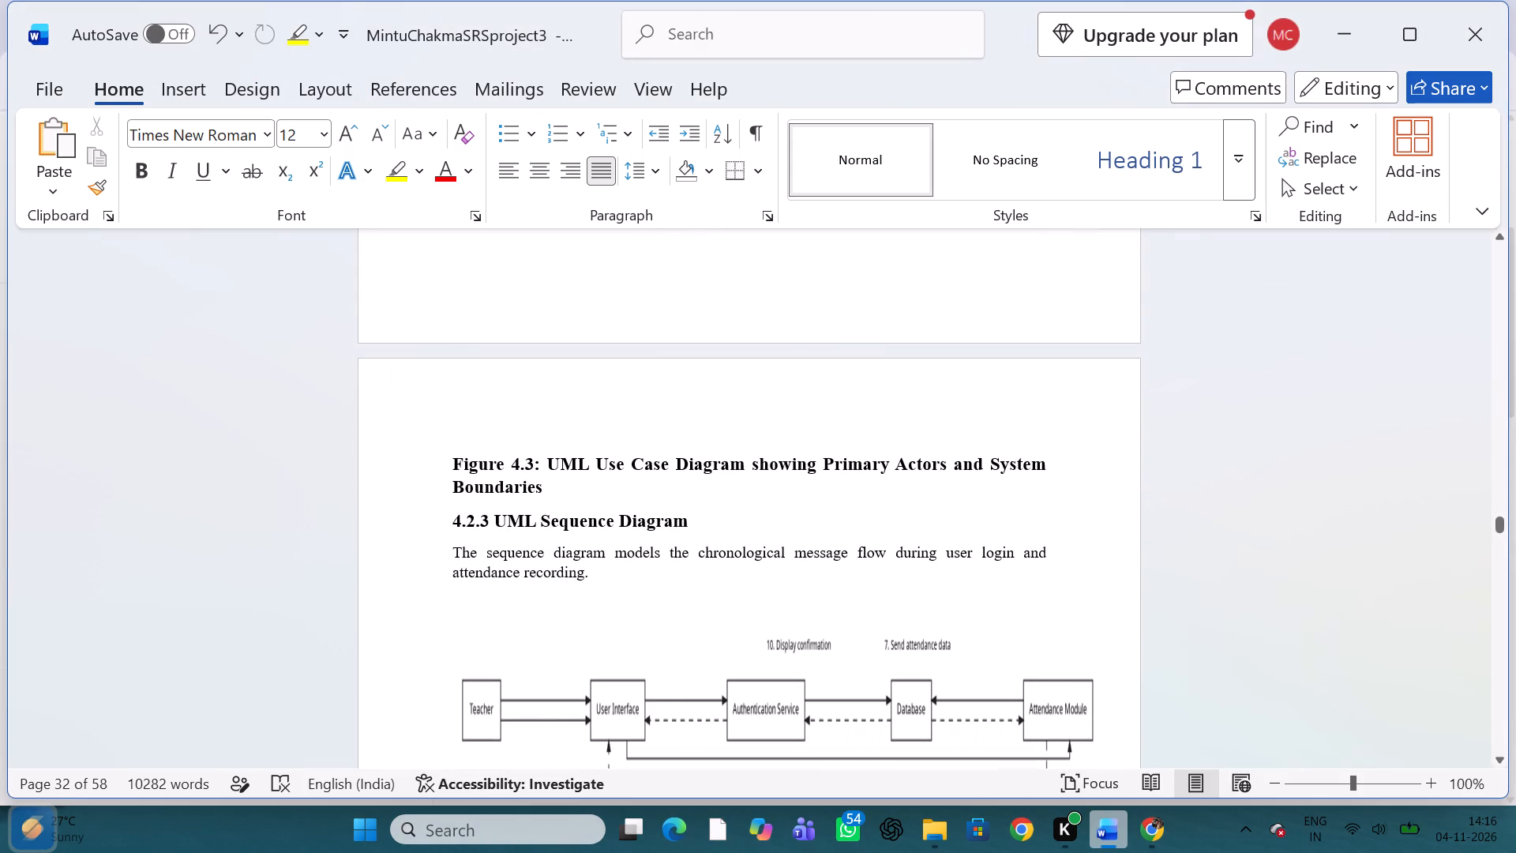
pyautogui.scroll(2, 524, 405)
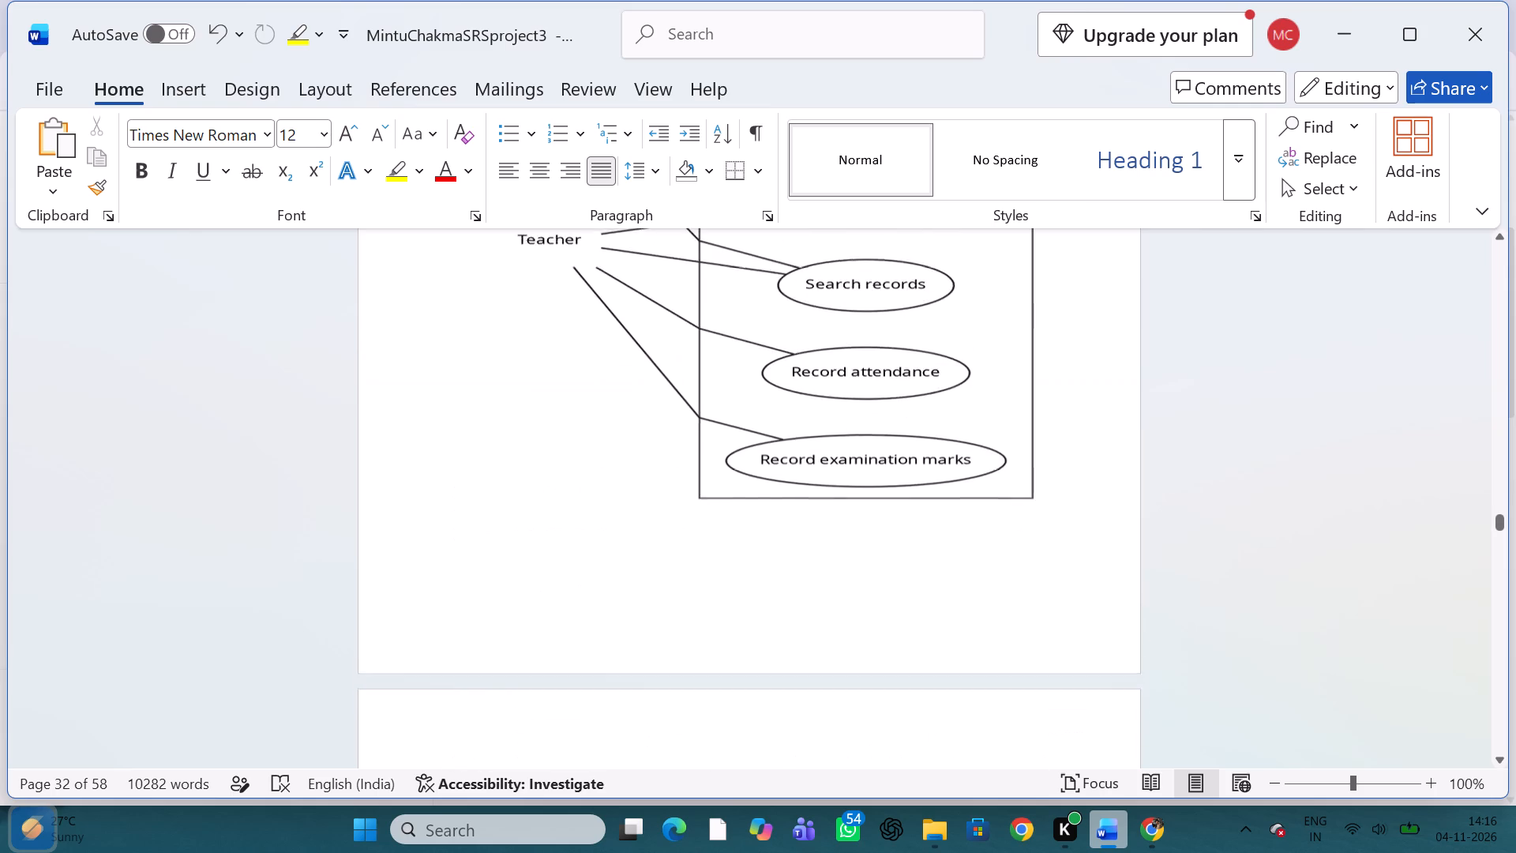
pyautogui.scroll(3, 524, 405)
pyautogui.scroll(-3, 524, 405)
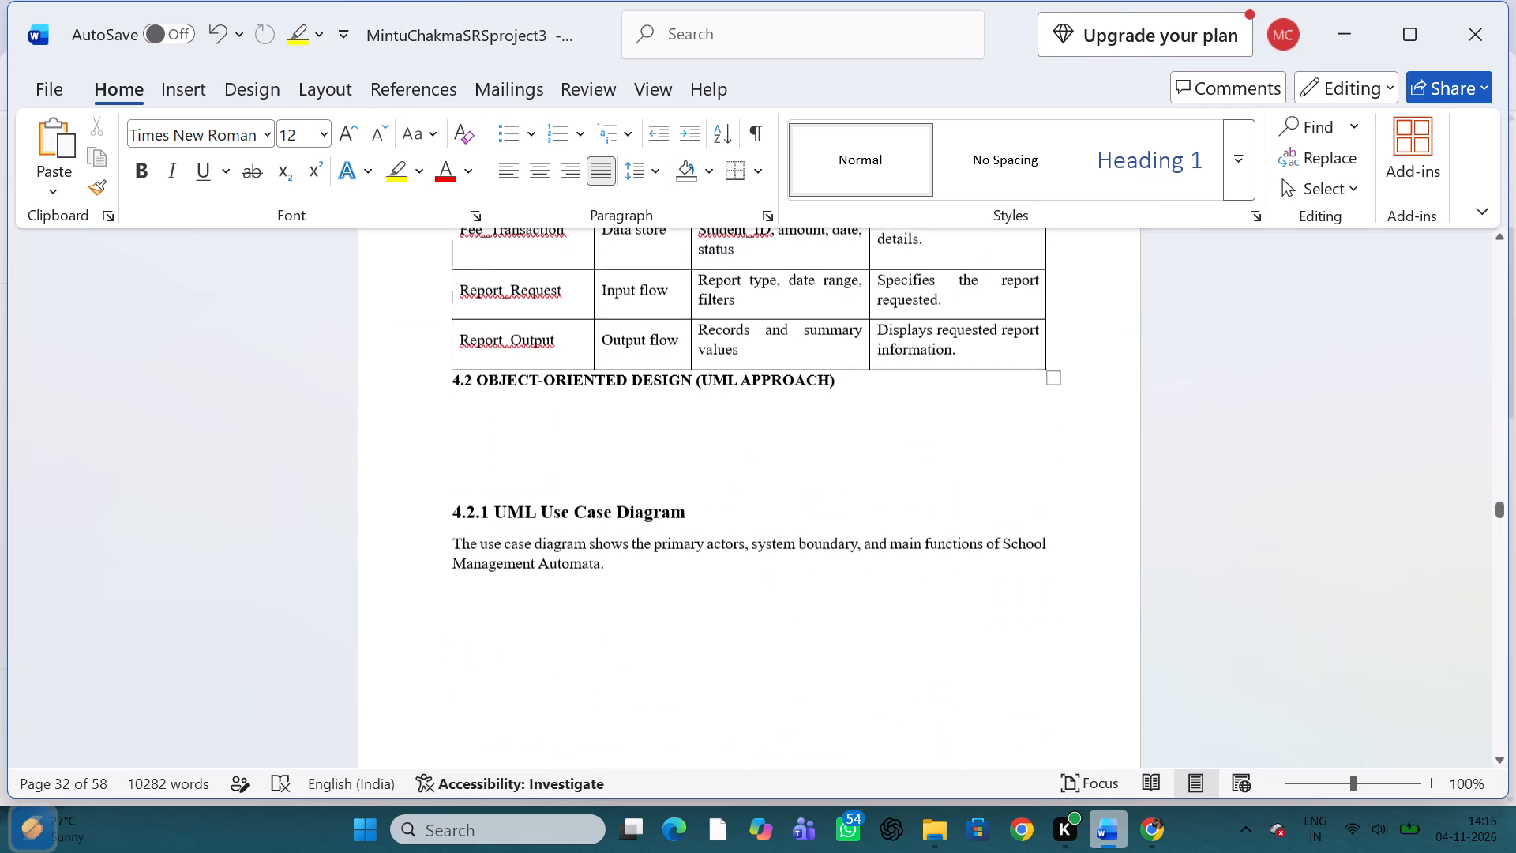
pyautogui.scroll(-3, 524, 405)
pyautogui.scroll(1, 524, 405)
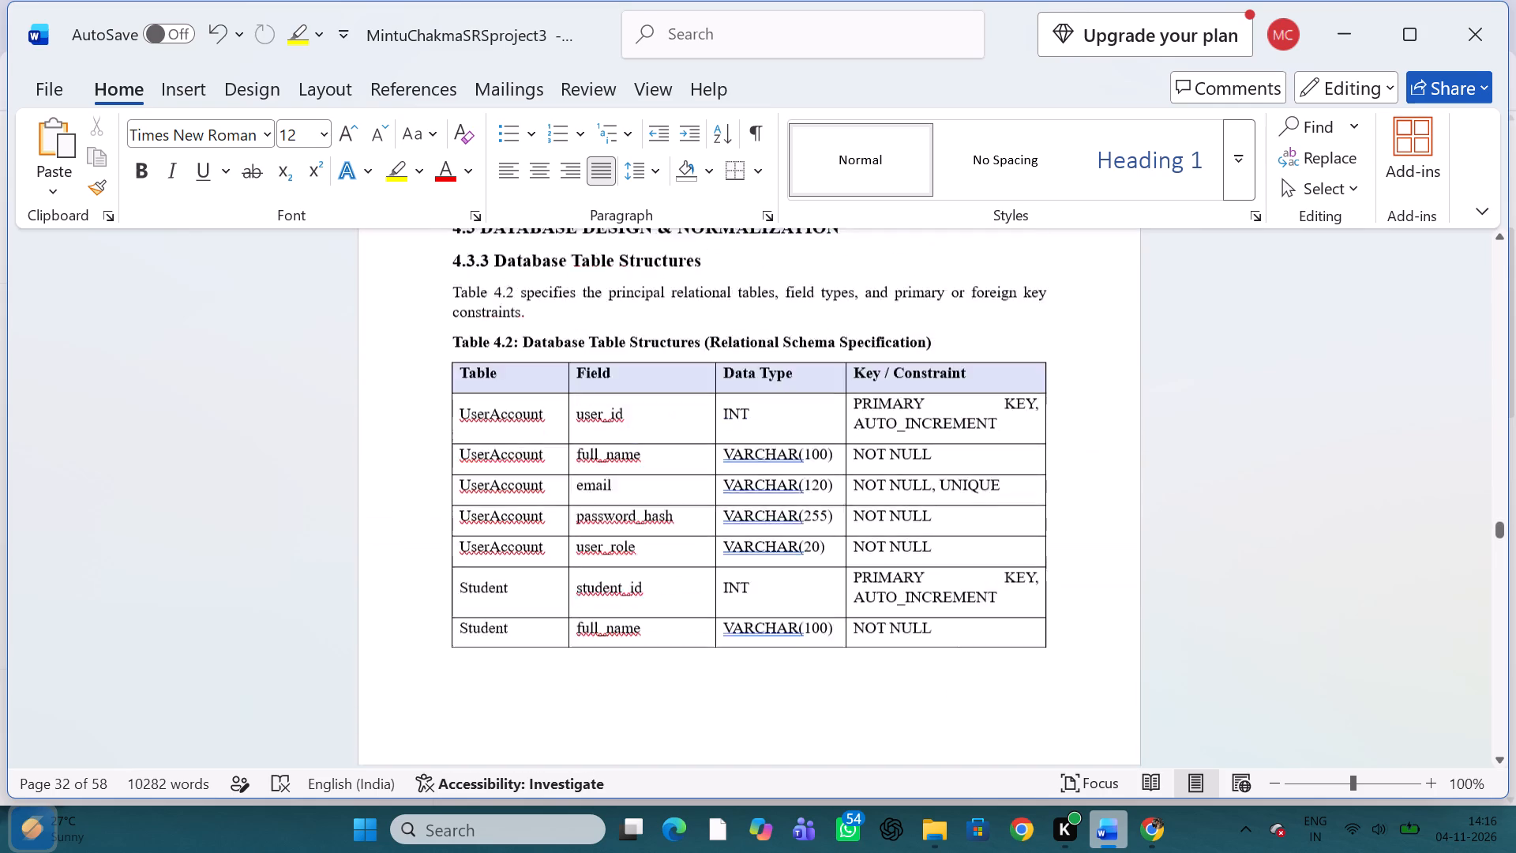
pyautogui.scroll(2, 524, 405)
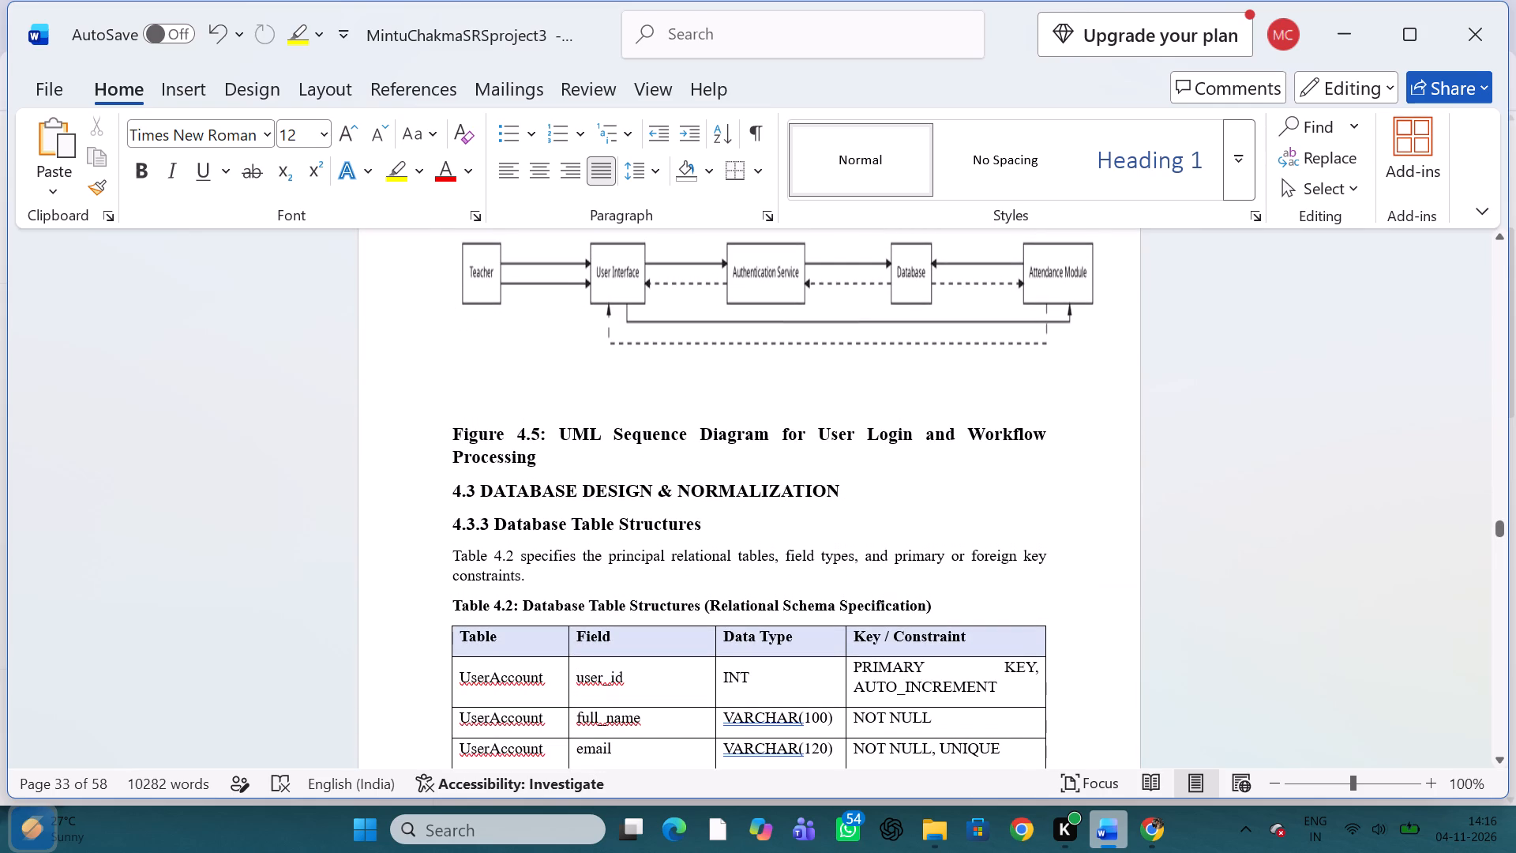
pyautogui.moveTo(550, 432); pyautogui.dragTo(422, 434)
pyautogui.press('BackSpace')
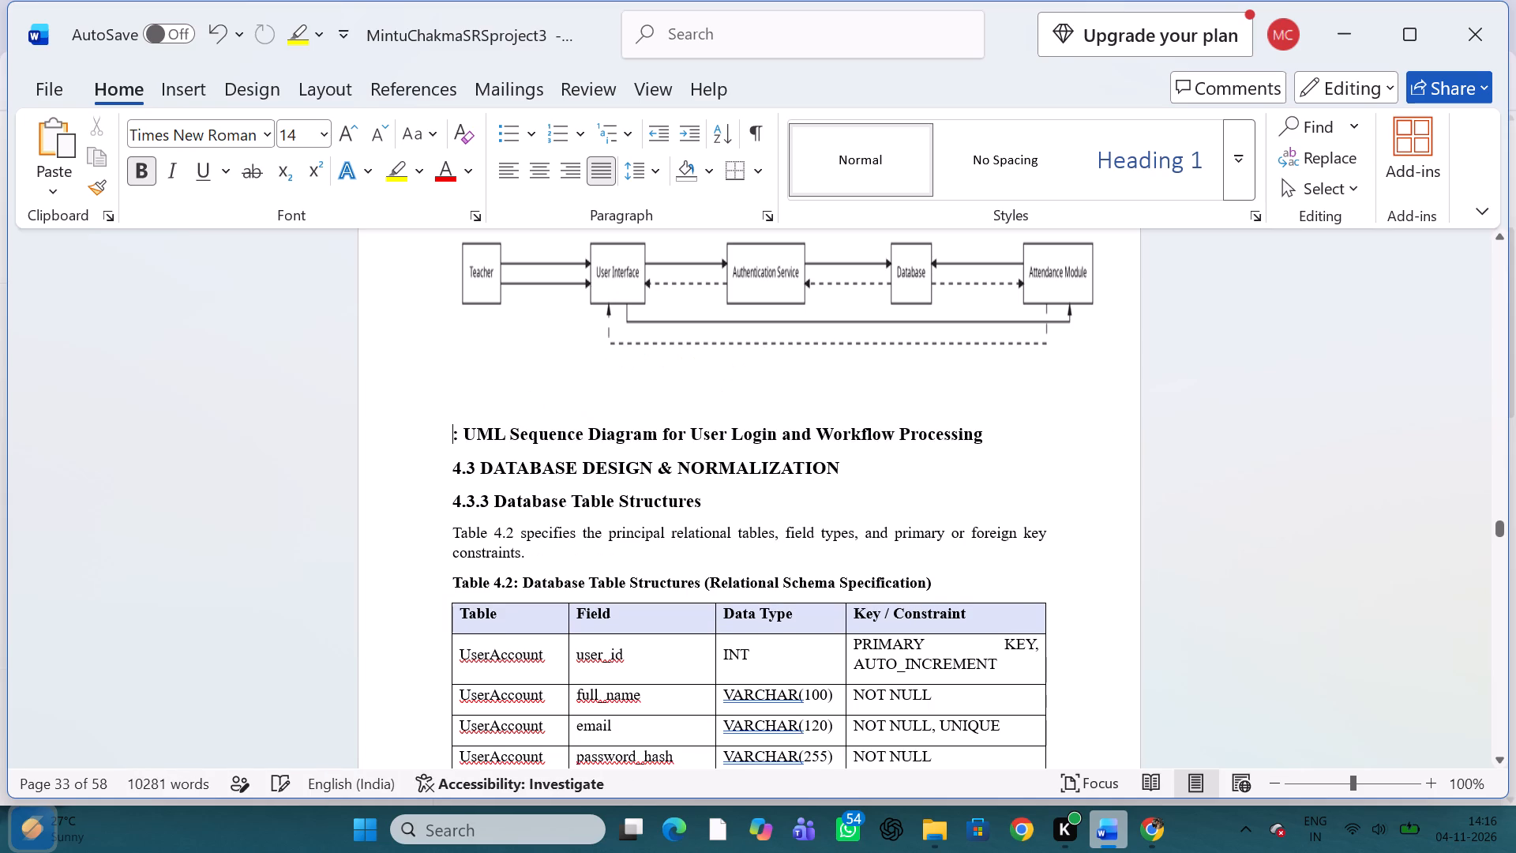
pyautogui.click(456, 430)
pyautogui.press('BackSpace')
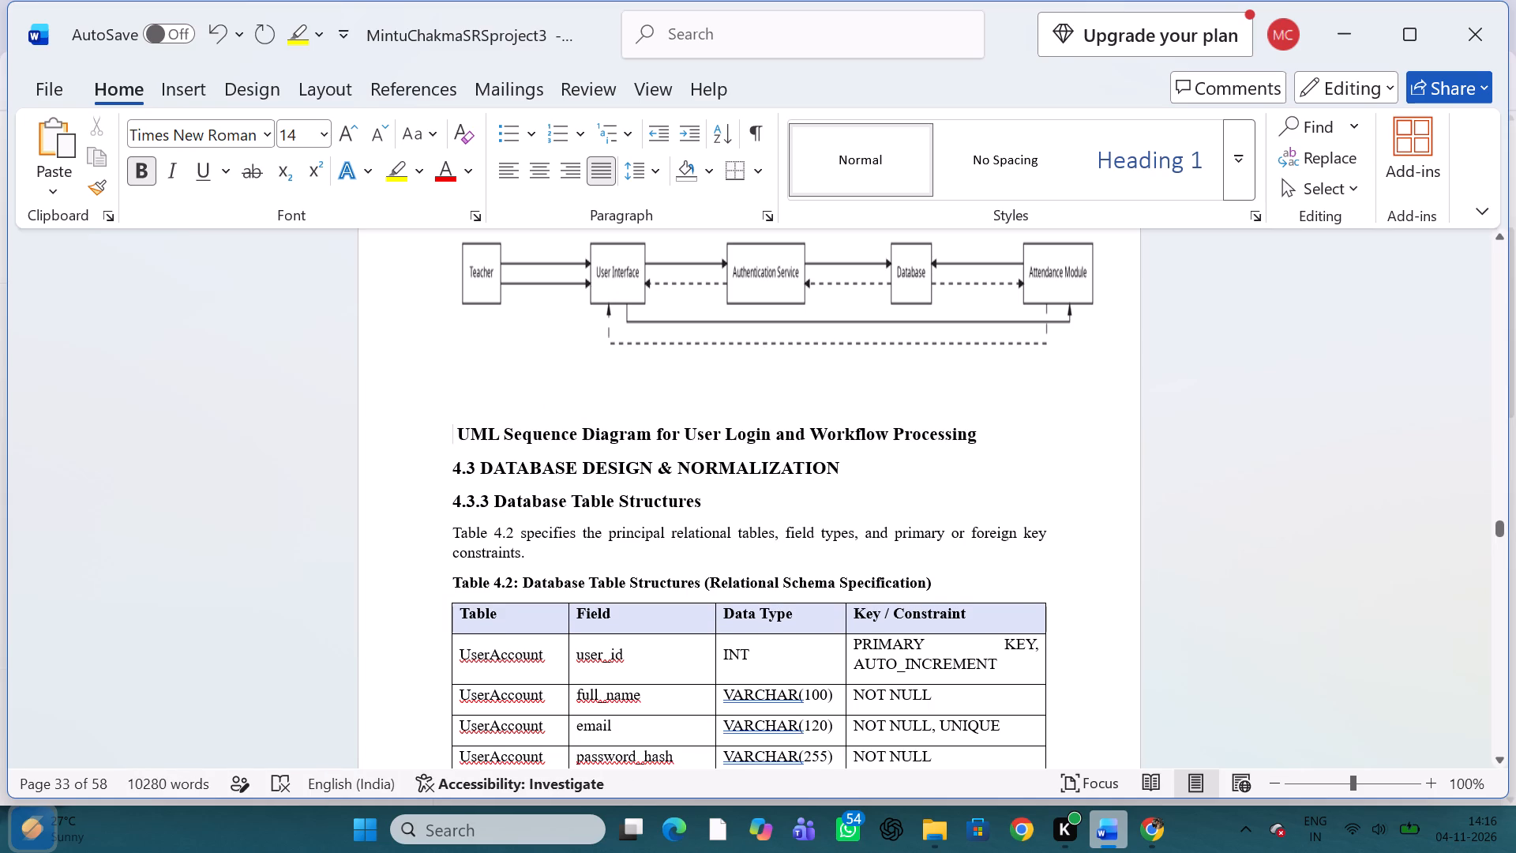
# Paste the copied 4.2.2 UML CLASS DIAGRAM heading on a new line below the sequence diagram caption, followed by an empty line.
pyautogui.click(983, 434)
pyautogui.press('Return')
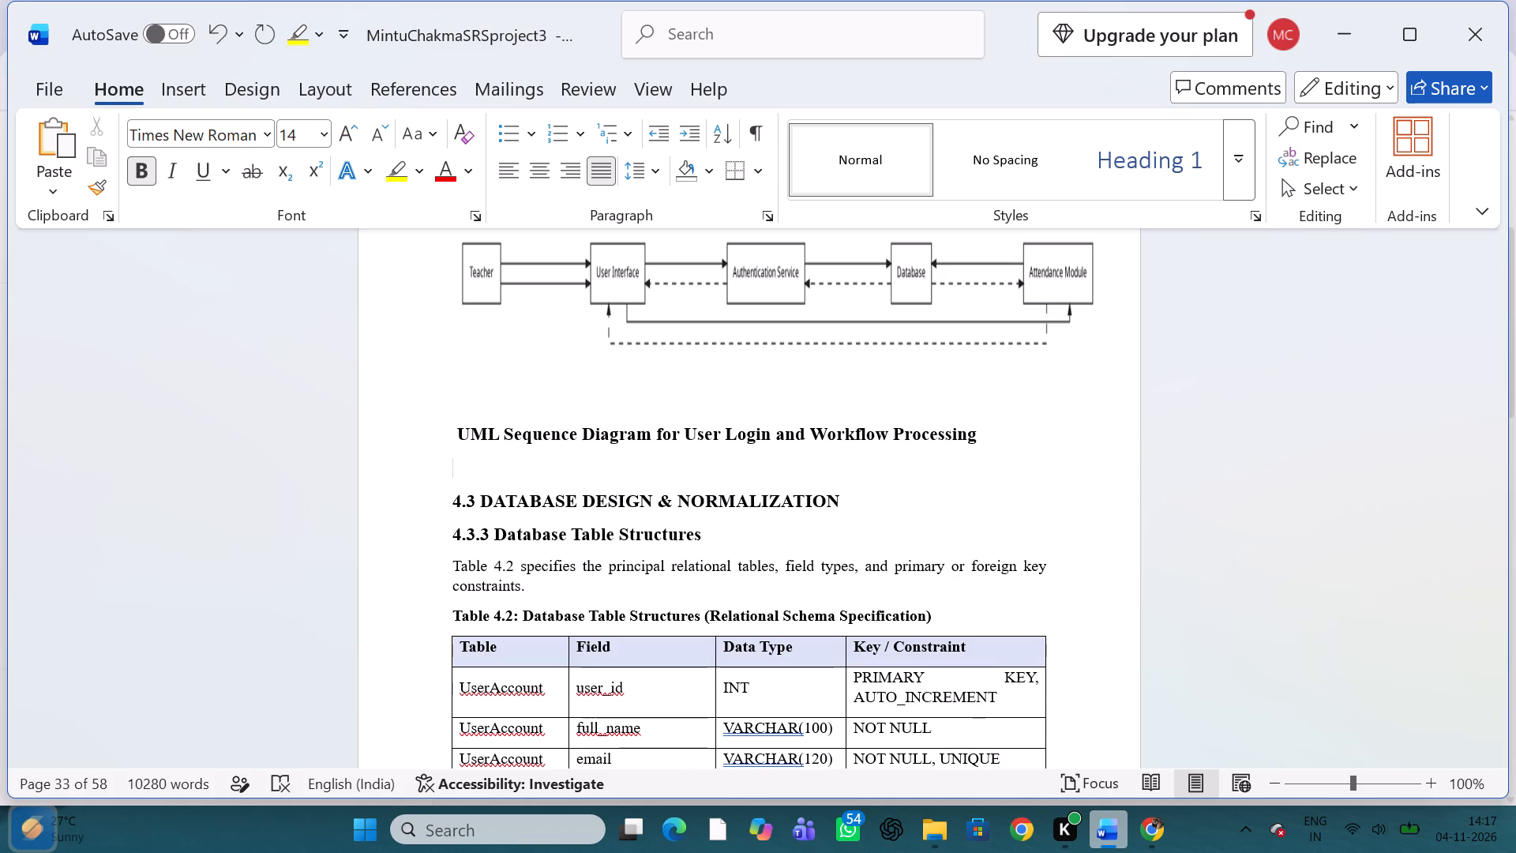
pyautogui.hotkey('ctrl', 'v')
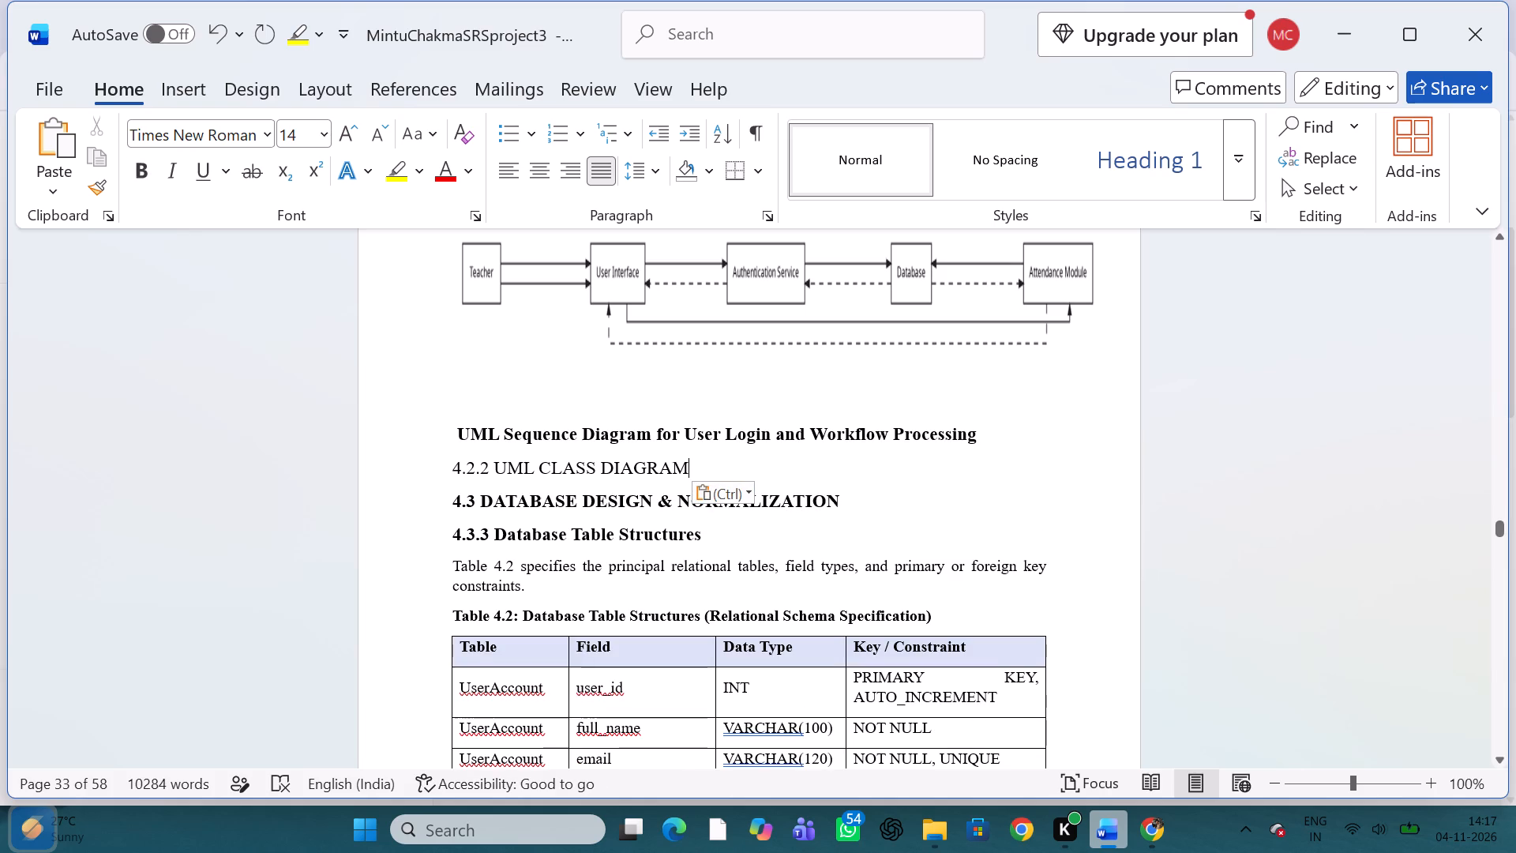
pyautogui.press('Return')
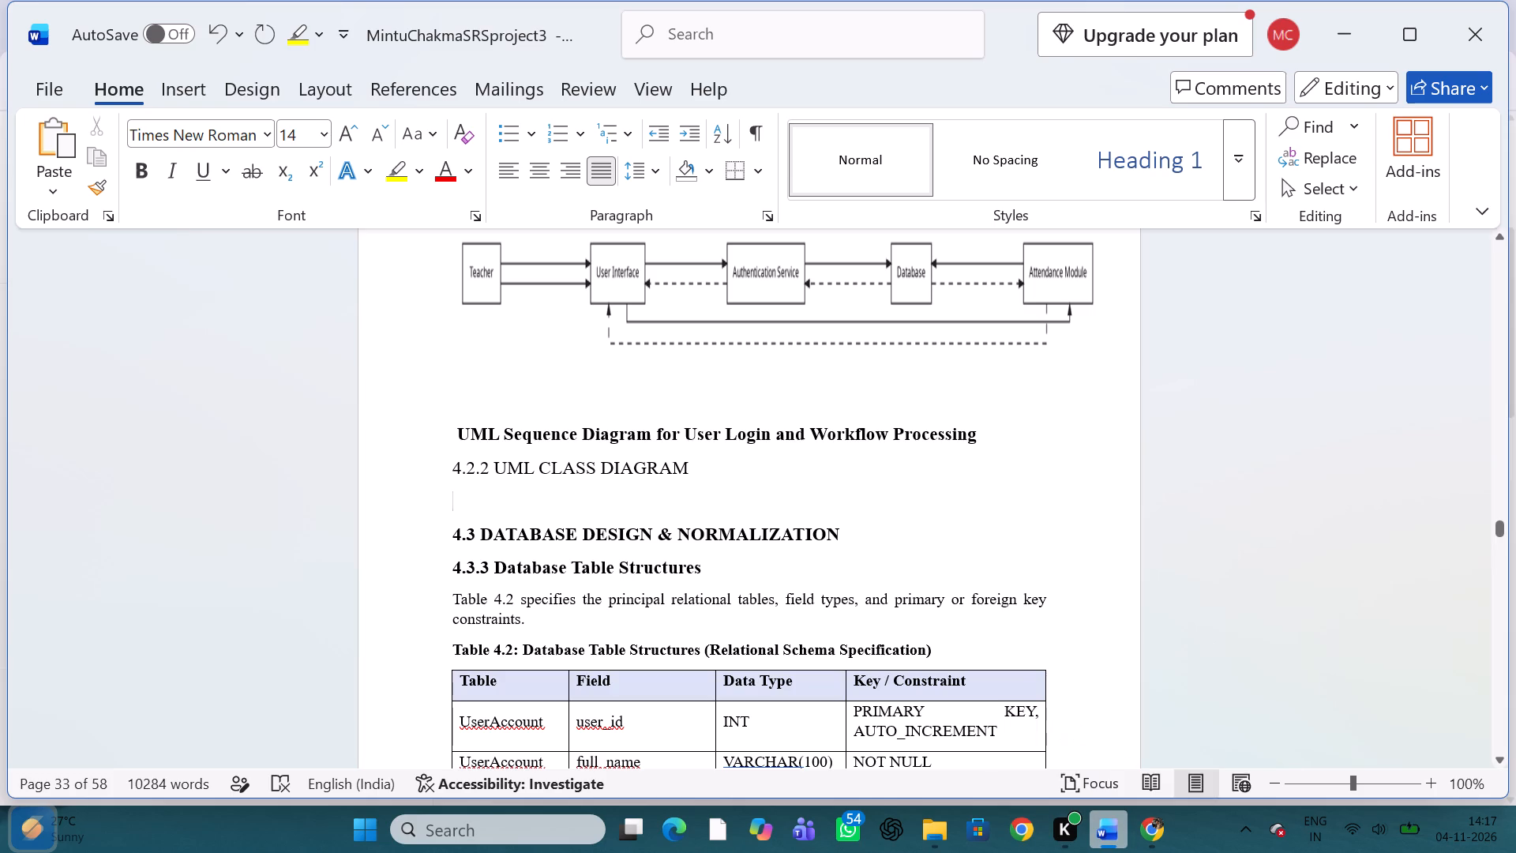
# Insert the mermaid-diagram picture from the Downloads folder on the empty line below the 4.2.2 heading.
pyautogui.rightClick(474, 504)
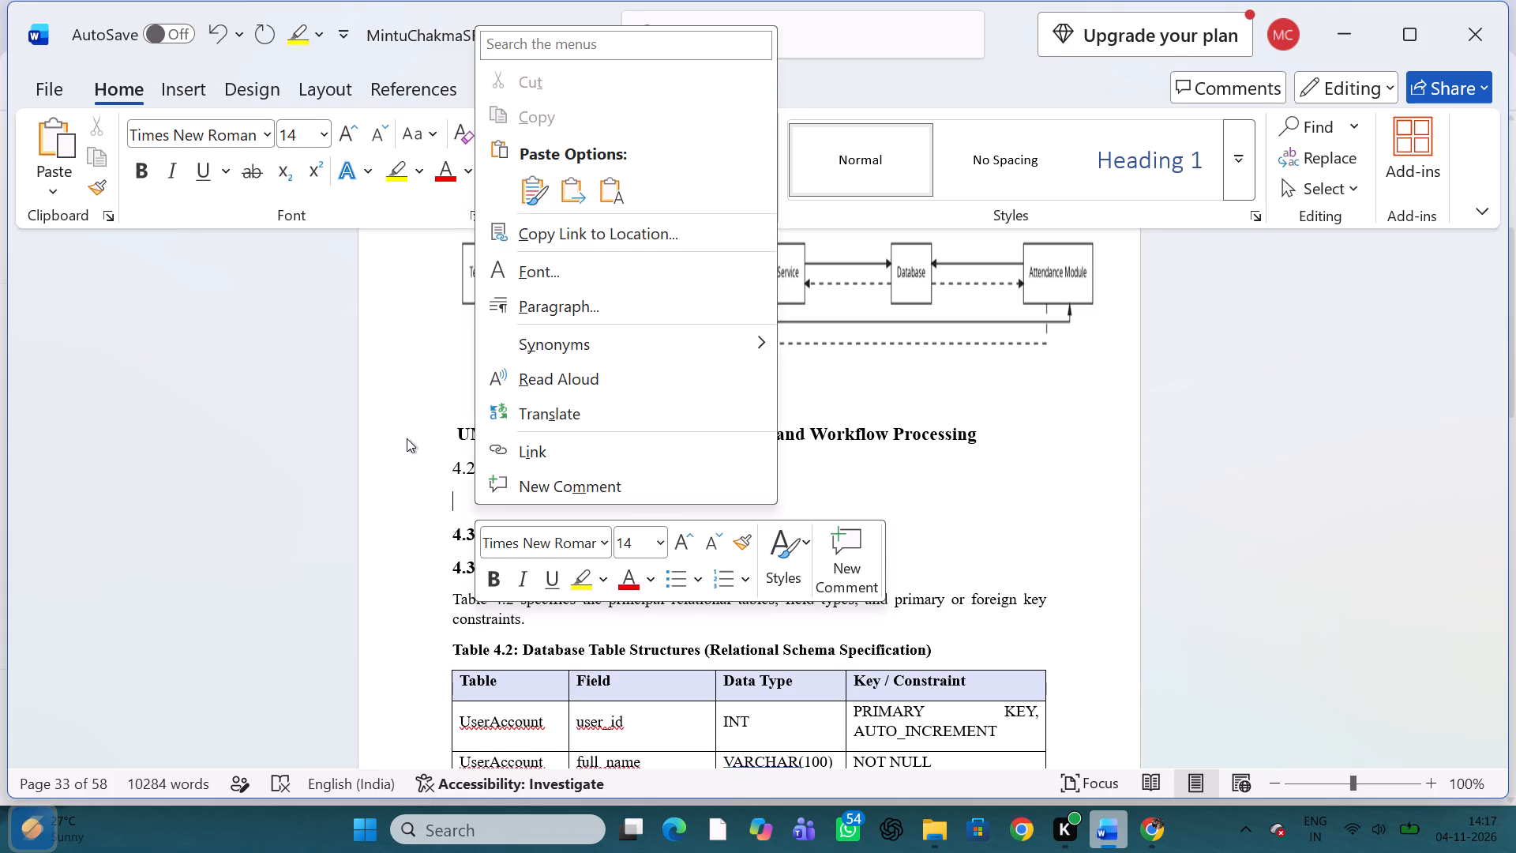
pyautogui.click(407, 438)
pyautogui.click(197, 83)
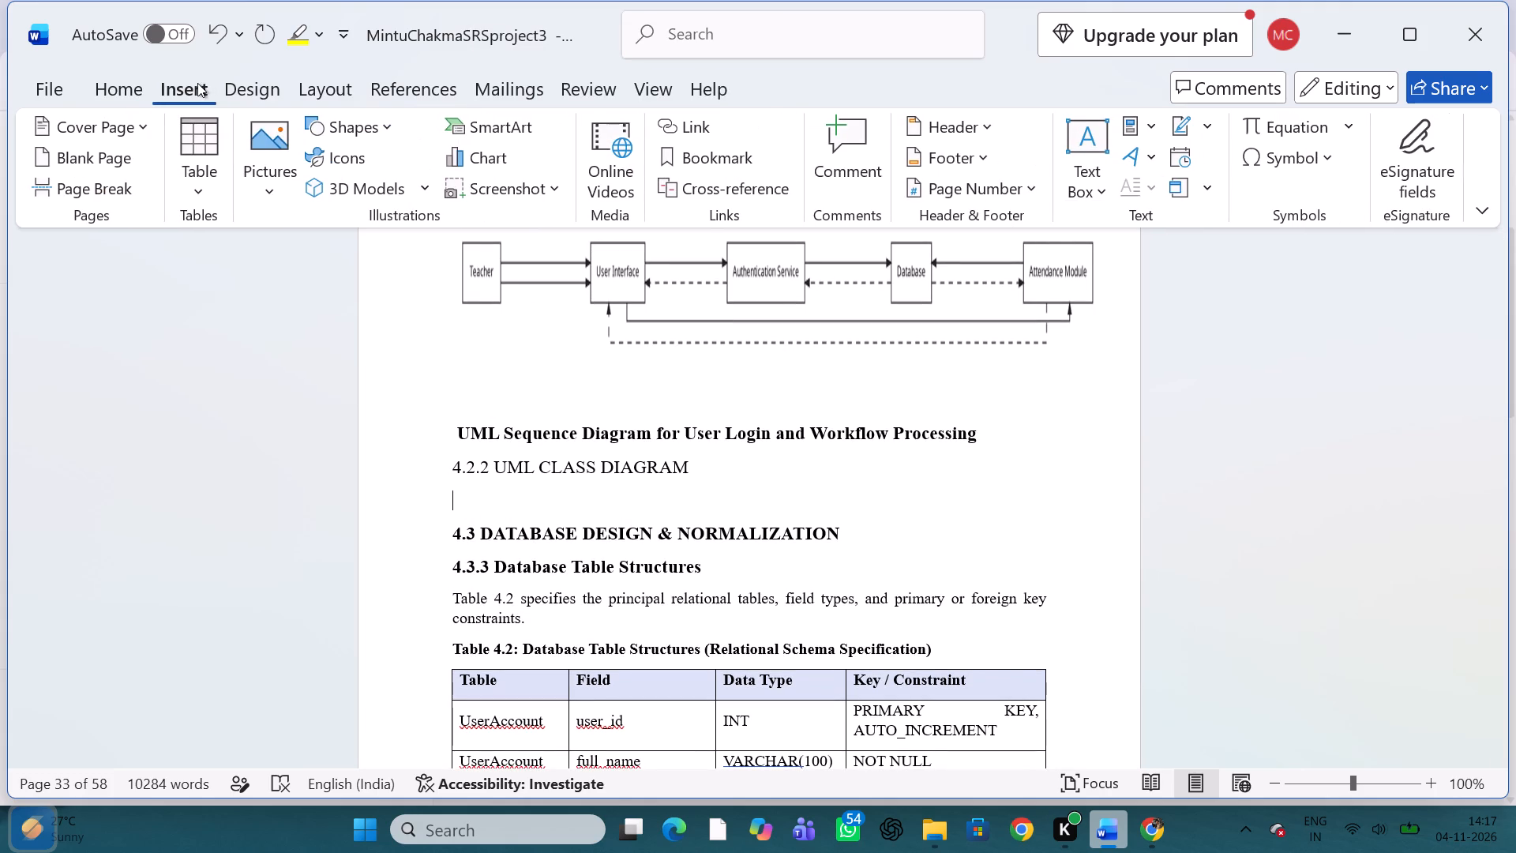
pyautogui.click(274, 158)
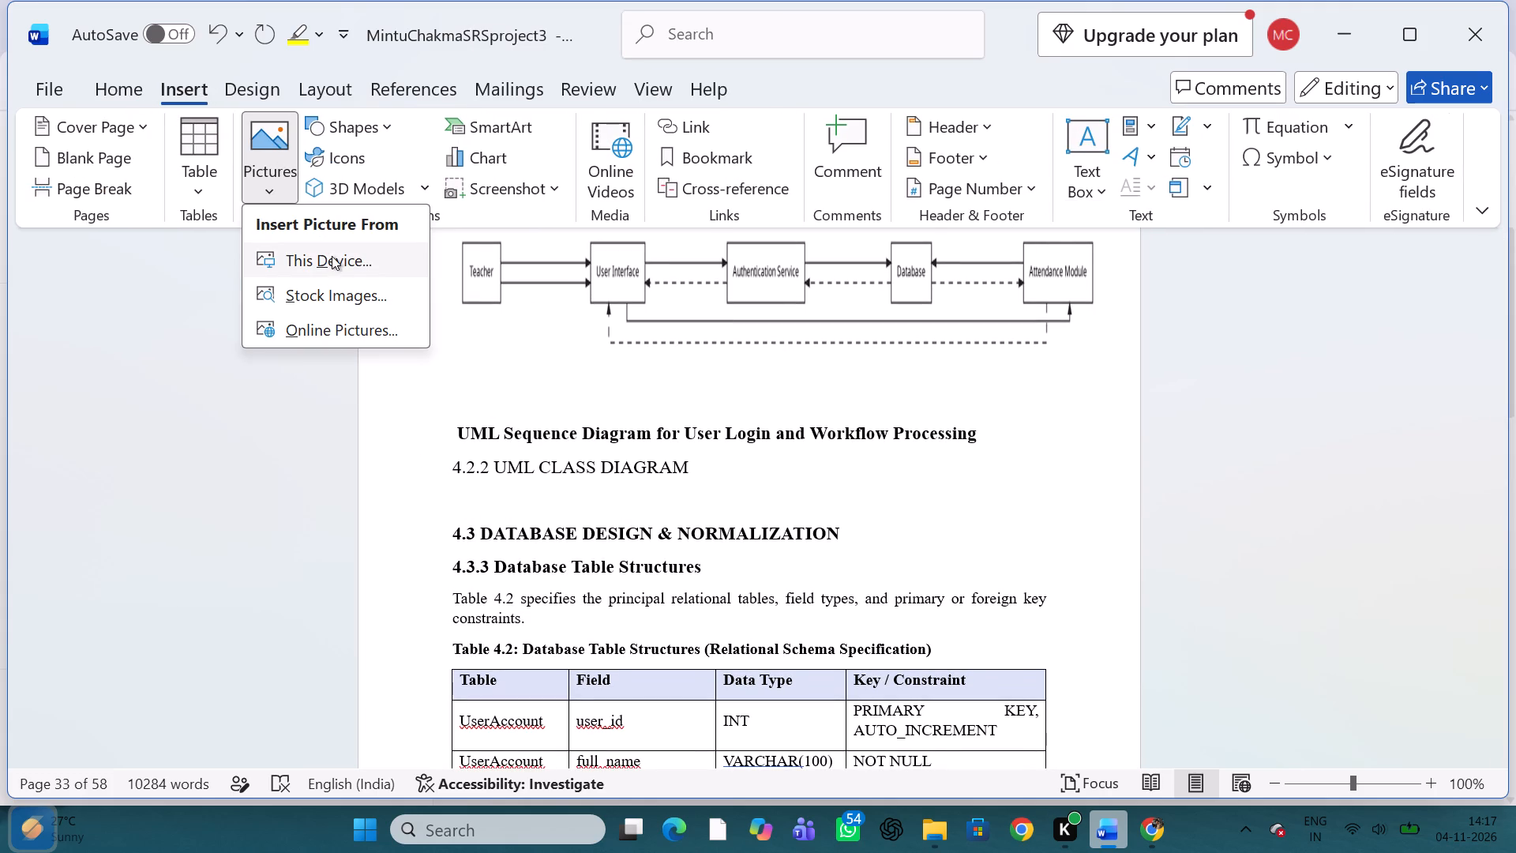
pyautogui.click(332, 256)
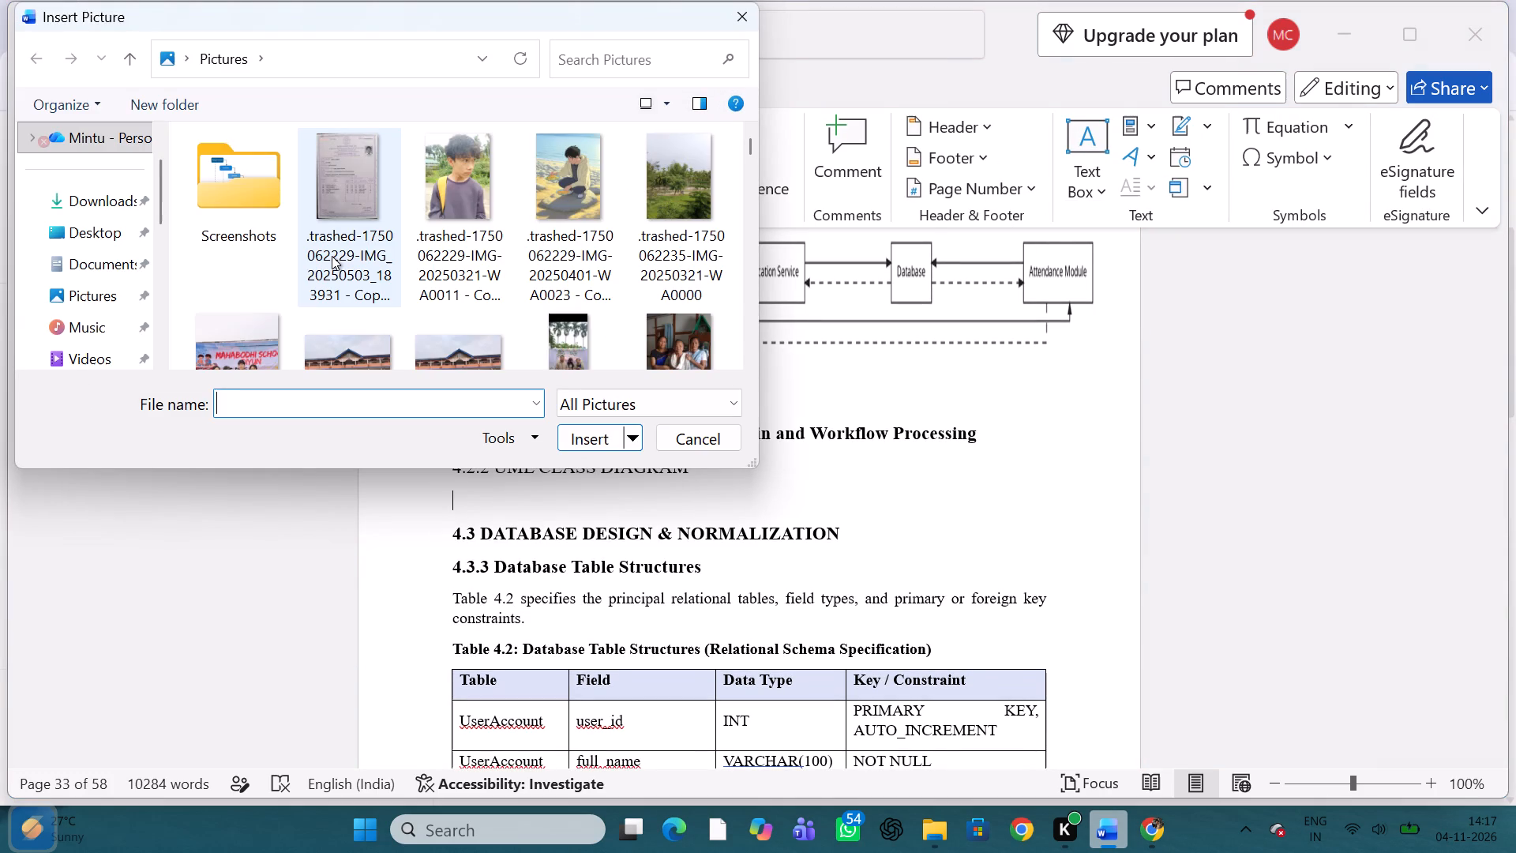
pyautogui.doubleClick(262, 203)
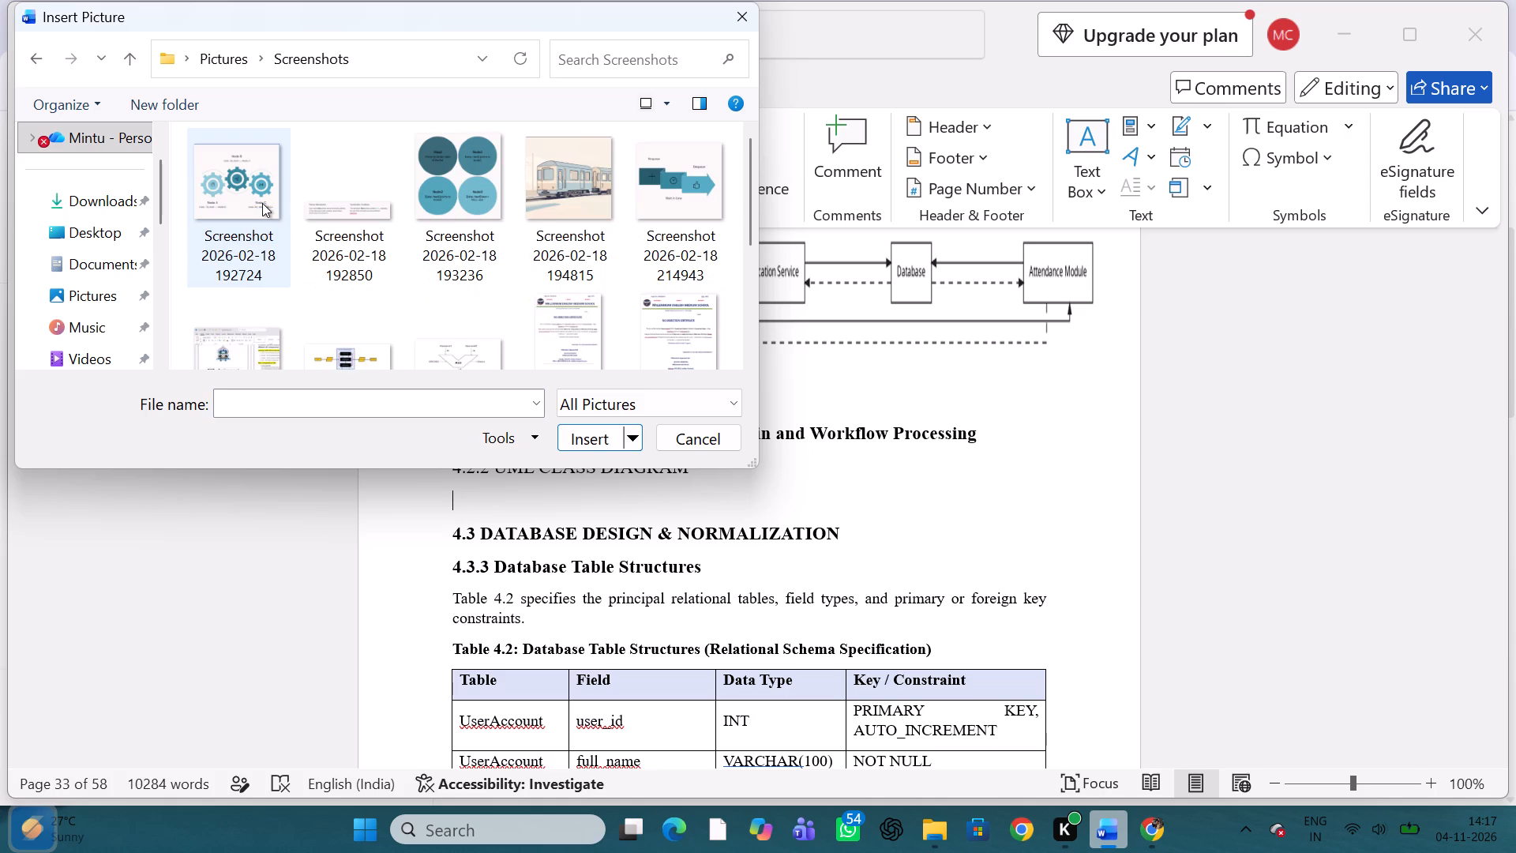
pyautogui.scroll(-3, 394, 249)
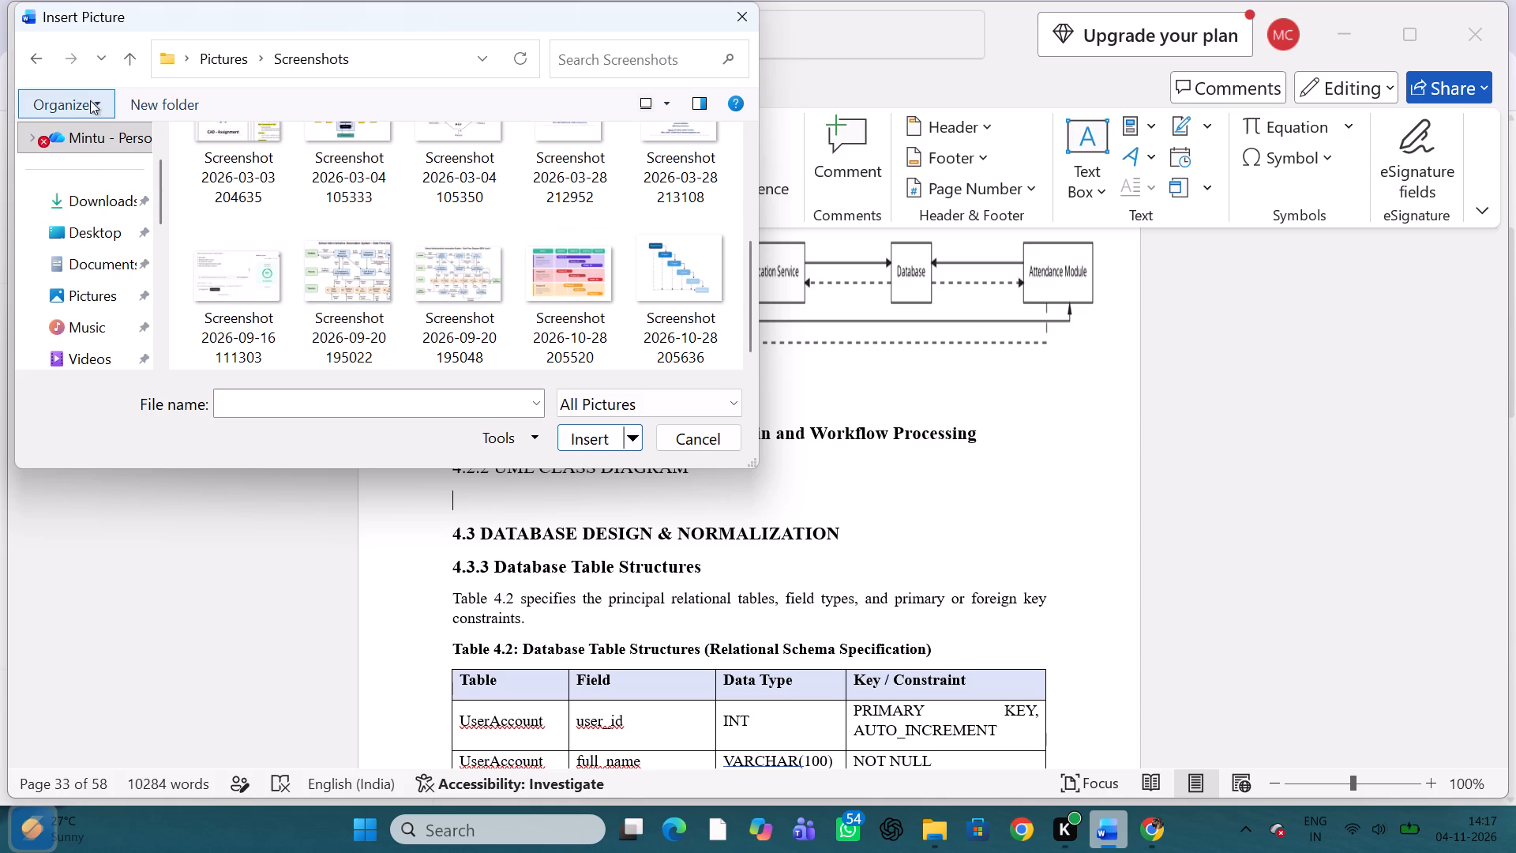
pyautogui.click(112, 209)
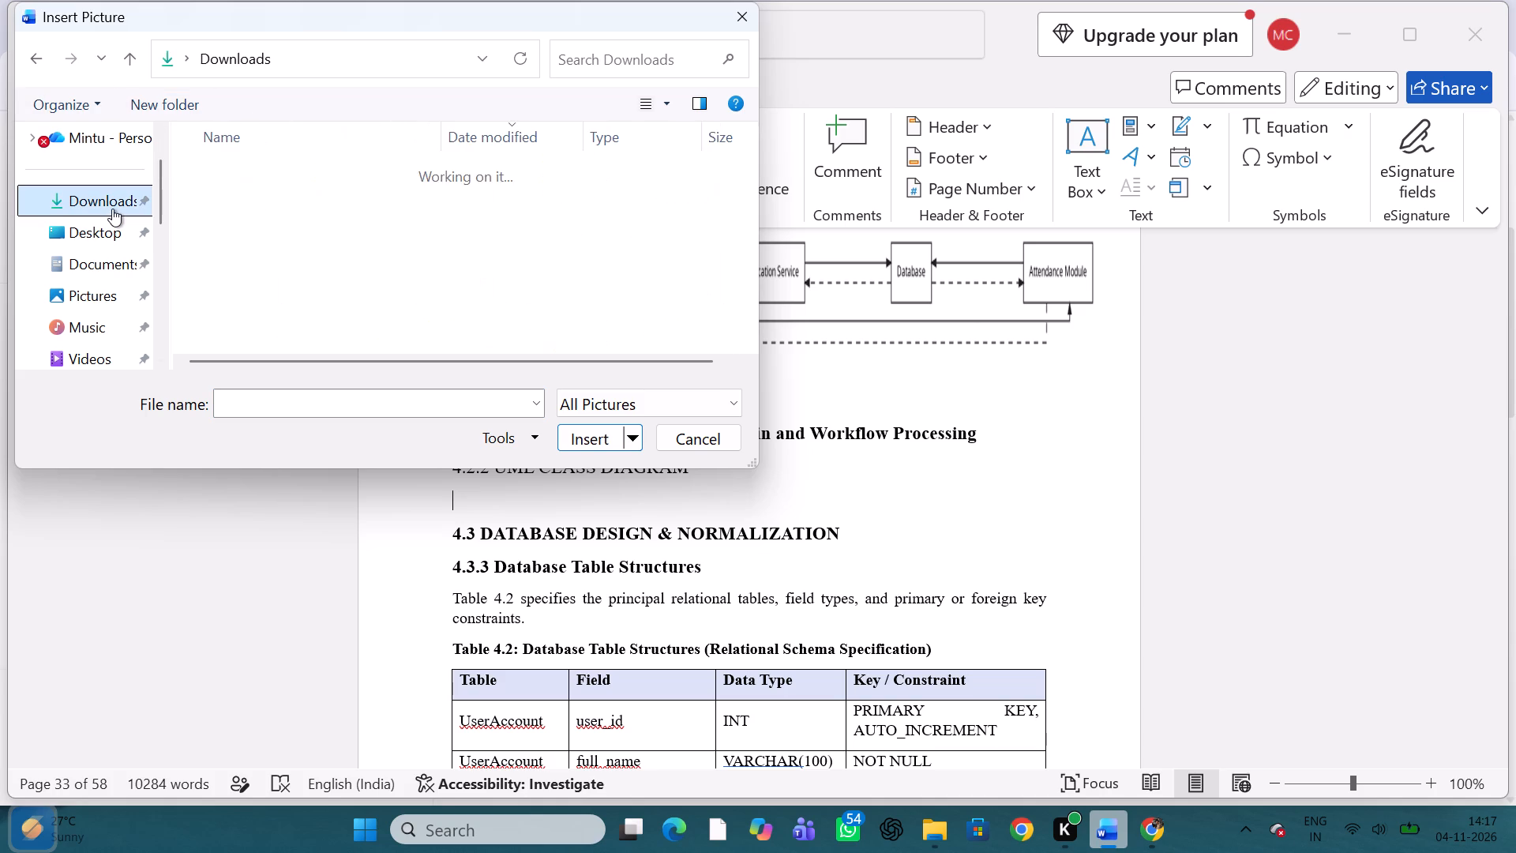
pyautogui.click(296, 211)
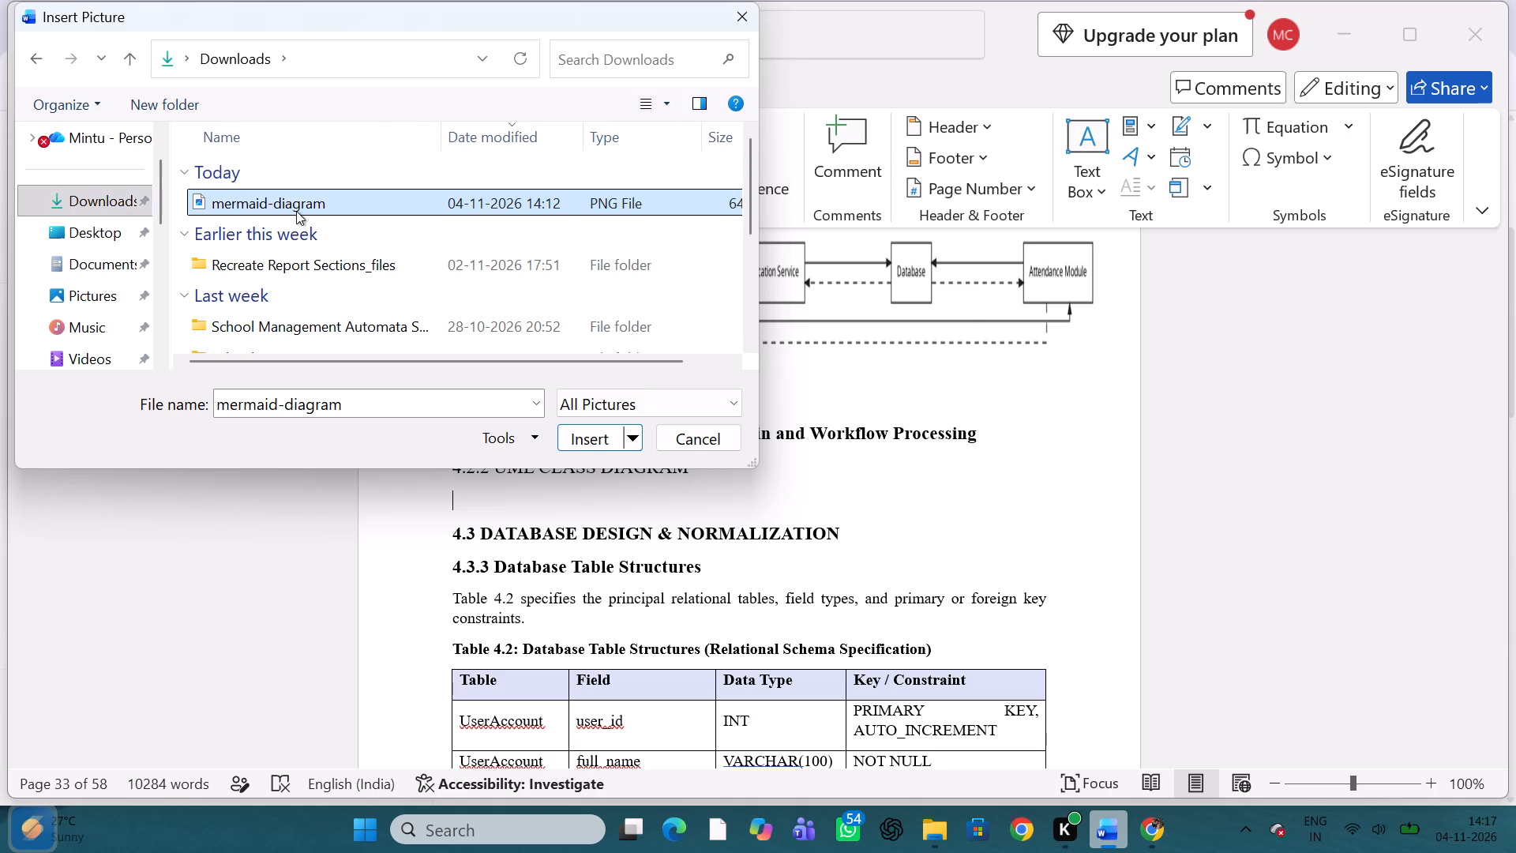
pyautogui.click(576, 442)
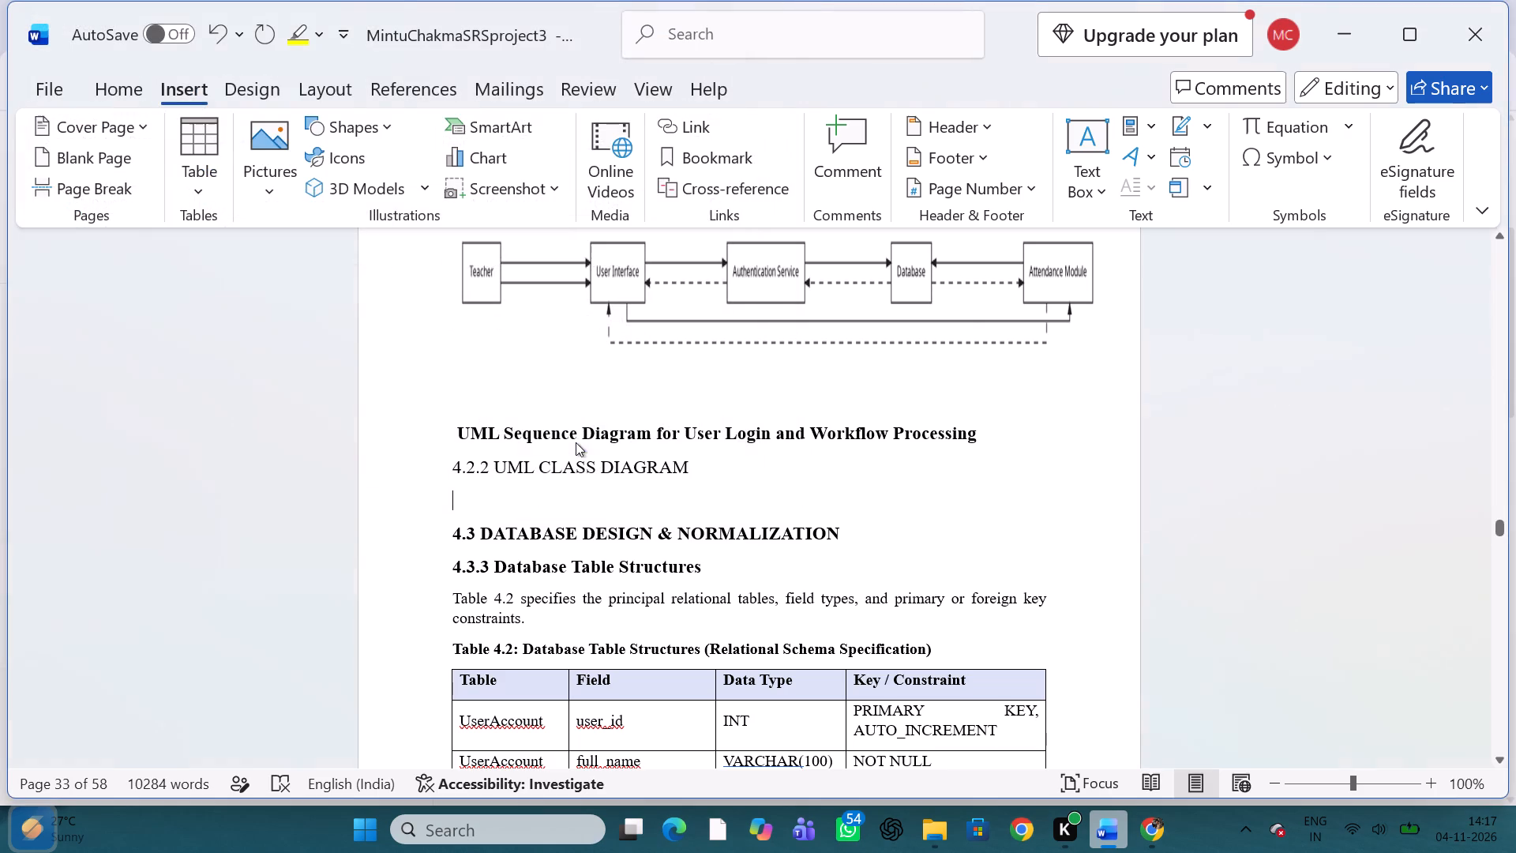
# Look over the inserted class diagram and how it sits between the 4.2.2 heading and section 4.3.
pyautogui.scroll(1, 760, 499)
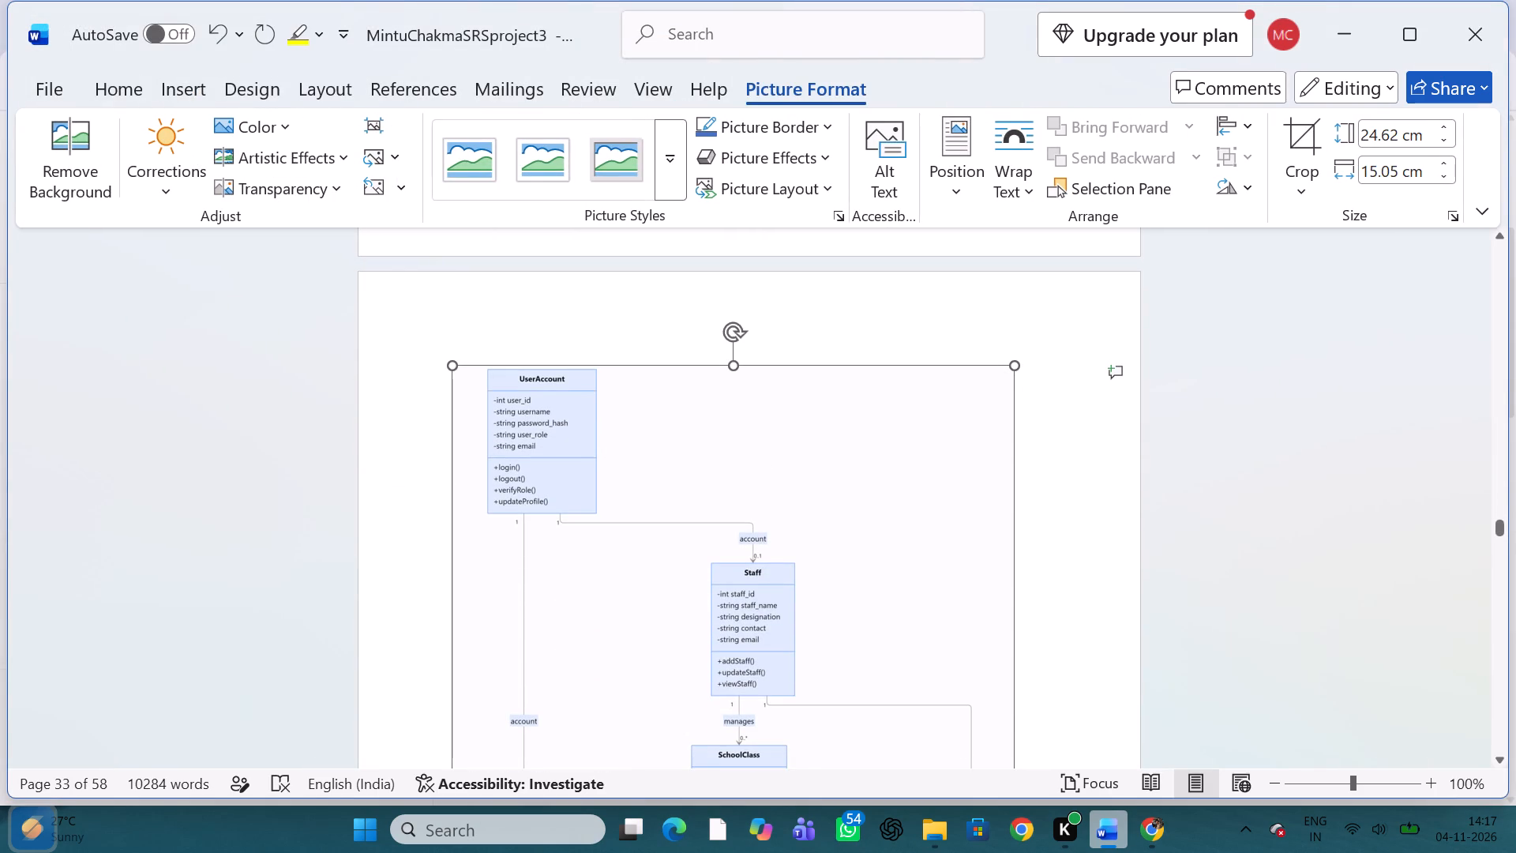
pyautogui.scroll(3, 760, 499)
pyautogui.scroll(-4, 760, 499)
pyautogui.scroll(2, 760, 499)
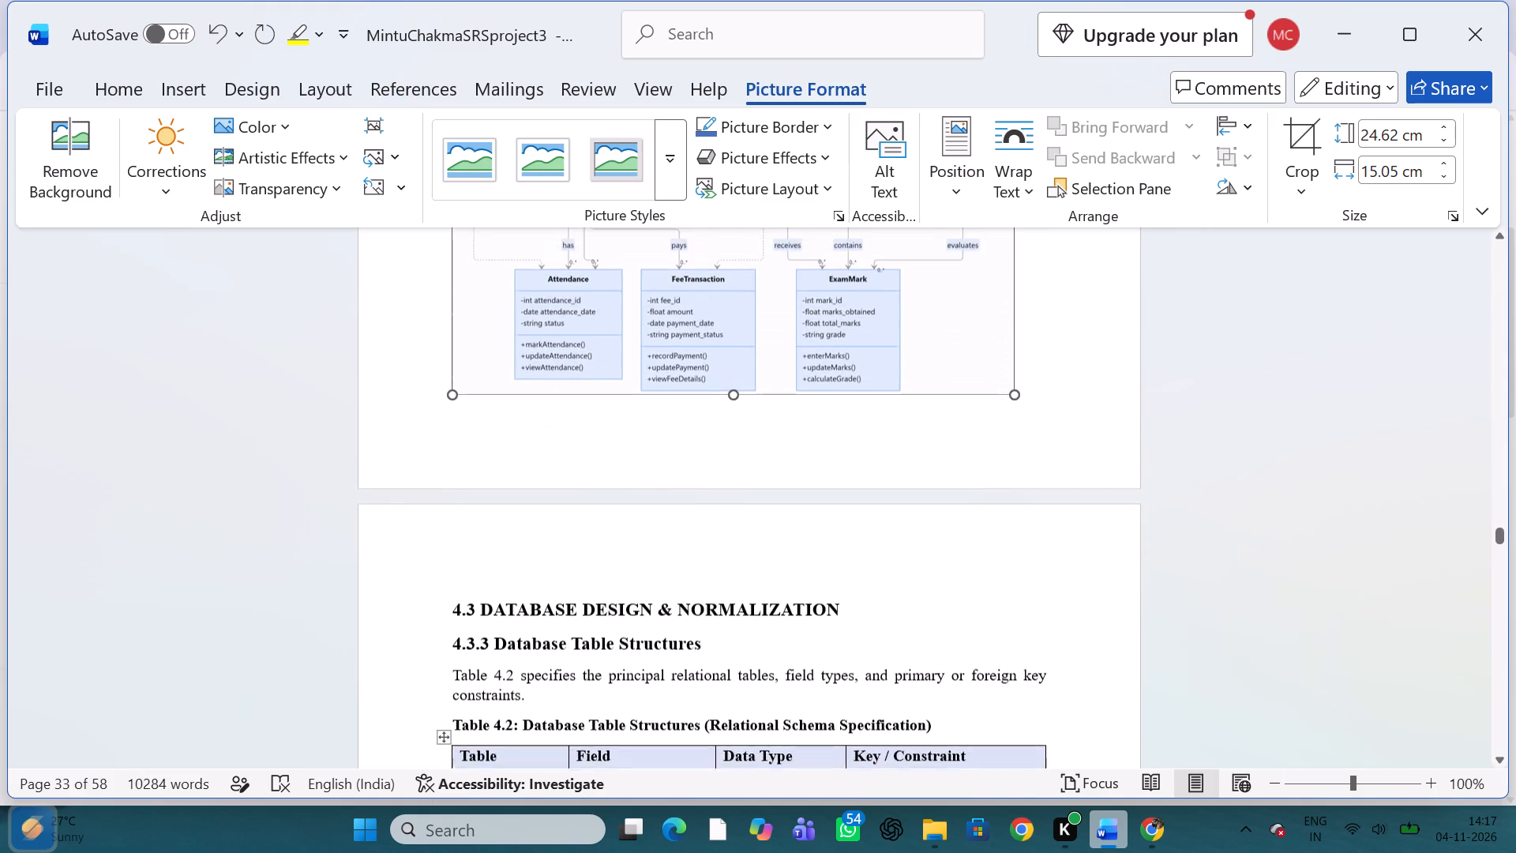
pyautogui.scroll(2, 760, 499)
pyautogui.click(1177, 475)
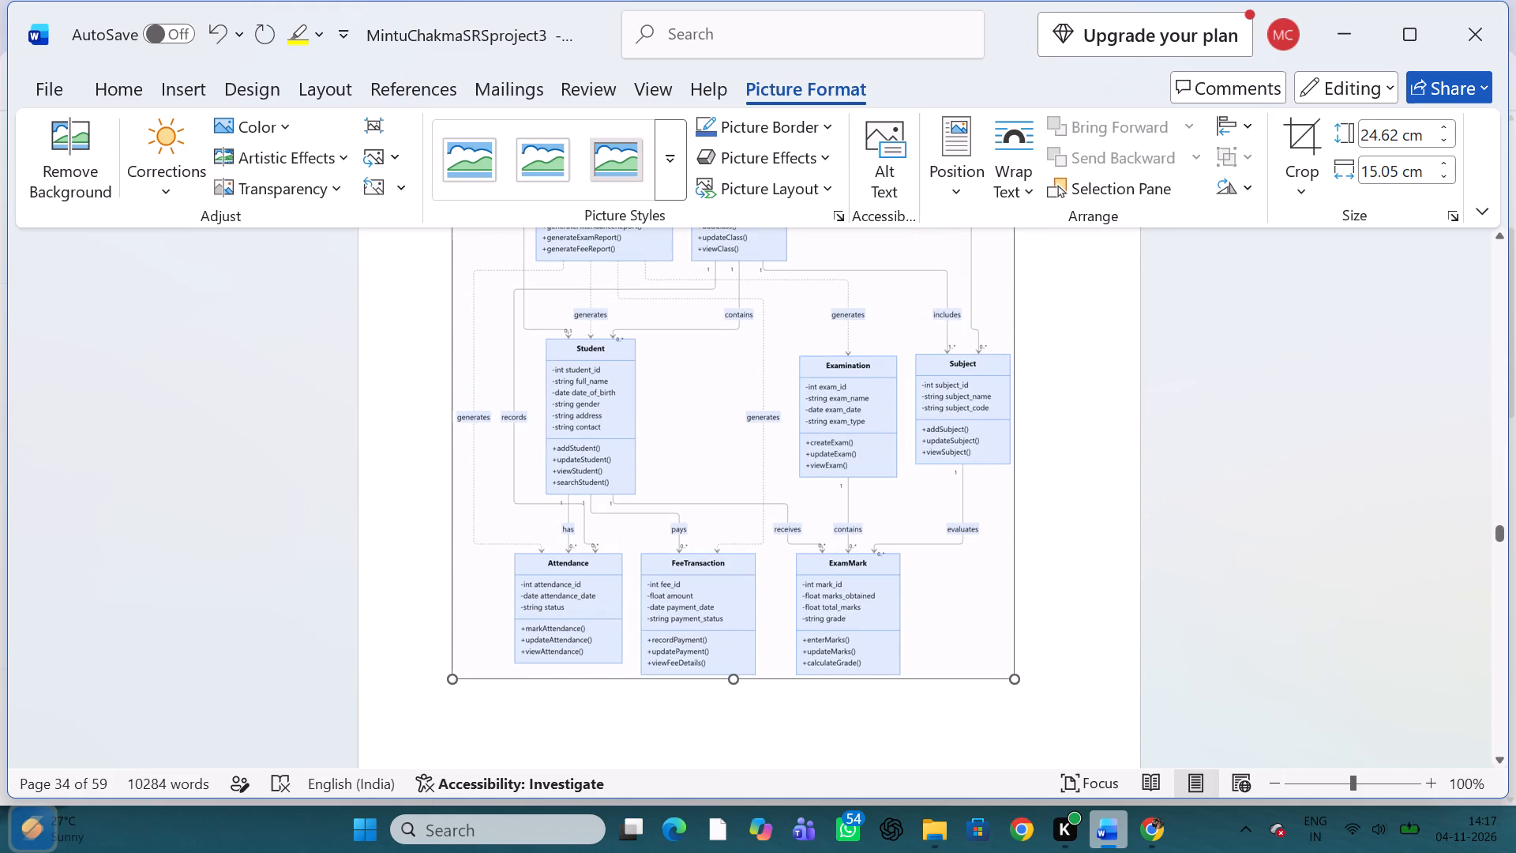
# Insert blank lines above the 4.2.2 UML CLASS DIAGRAM heading so that it starts at the top of the following page.
pyautogui.scroll(2, 743, 362)
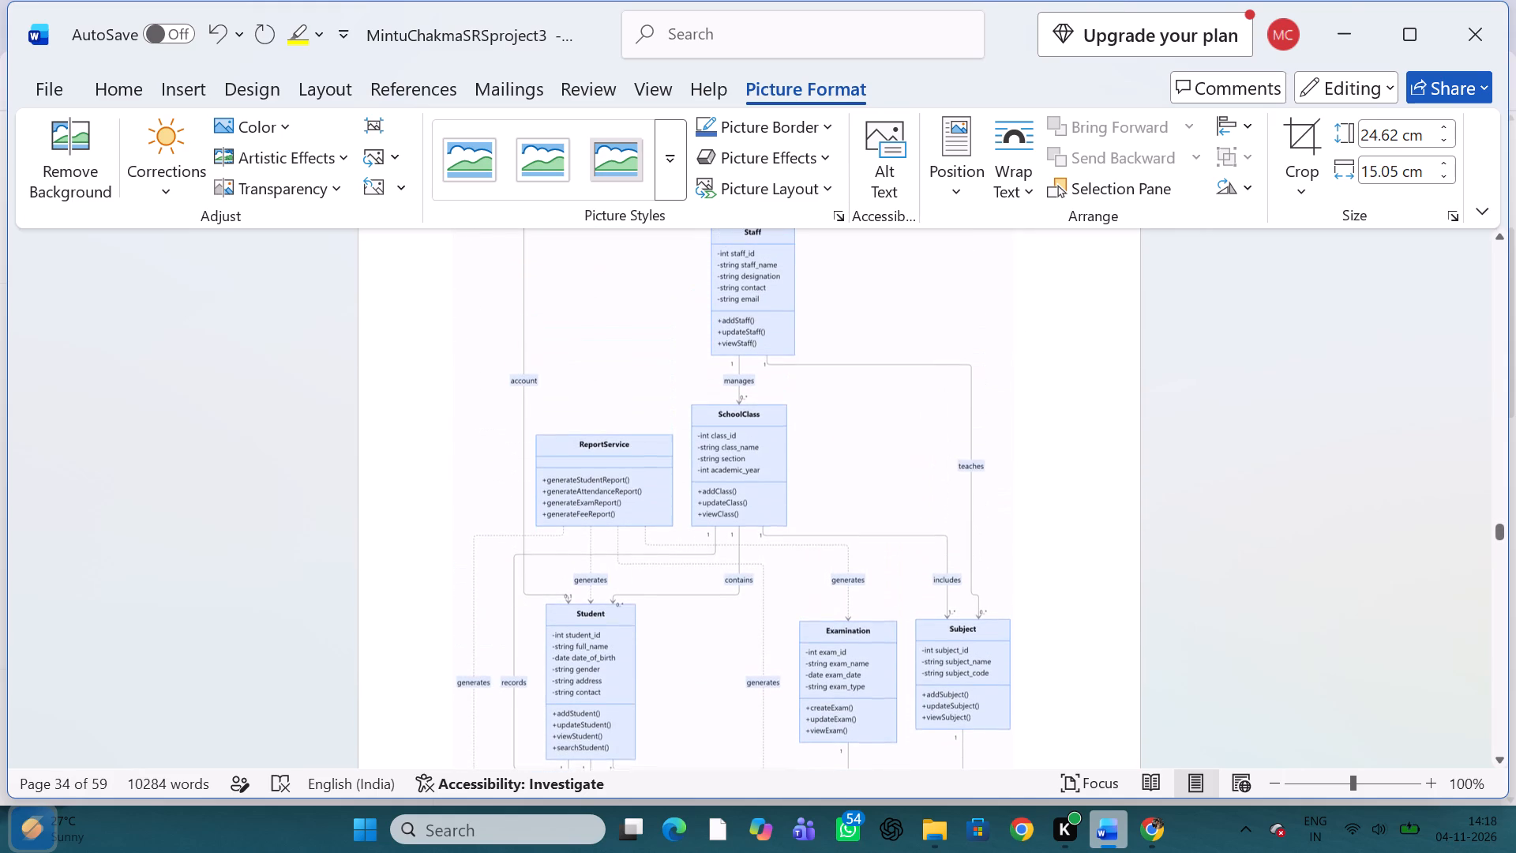
pyautogui.scroll(2, 743, 362)
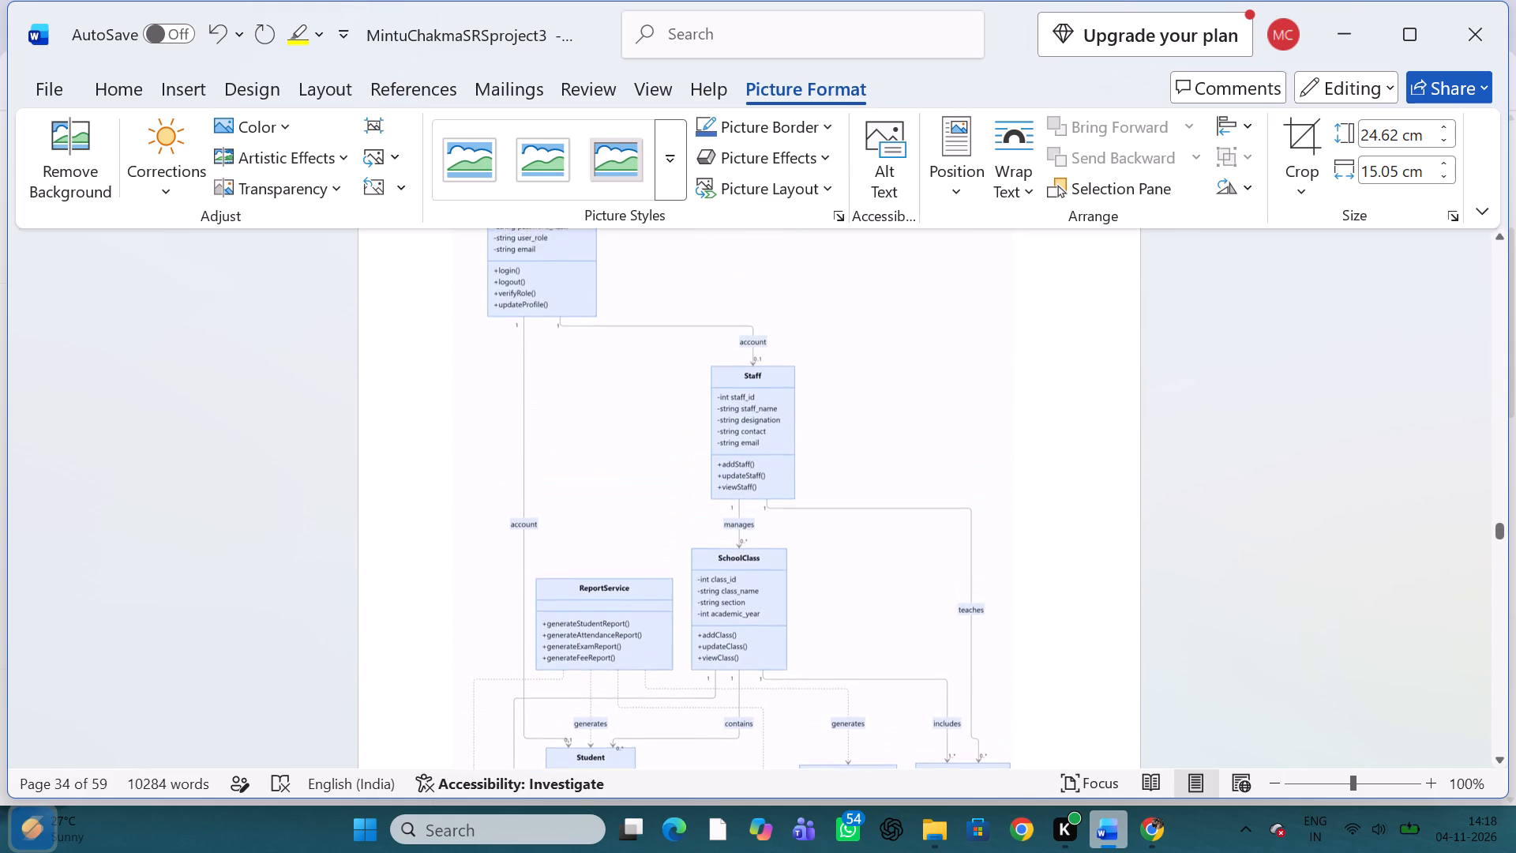
pyautogui.scroll(4, 743, 362)
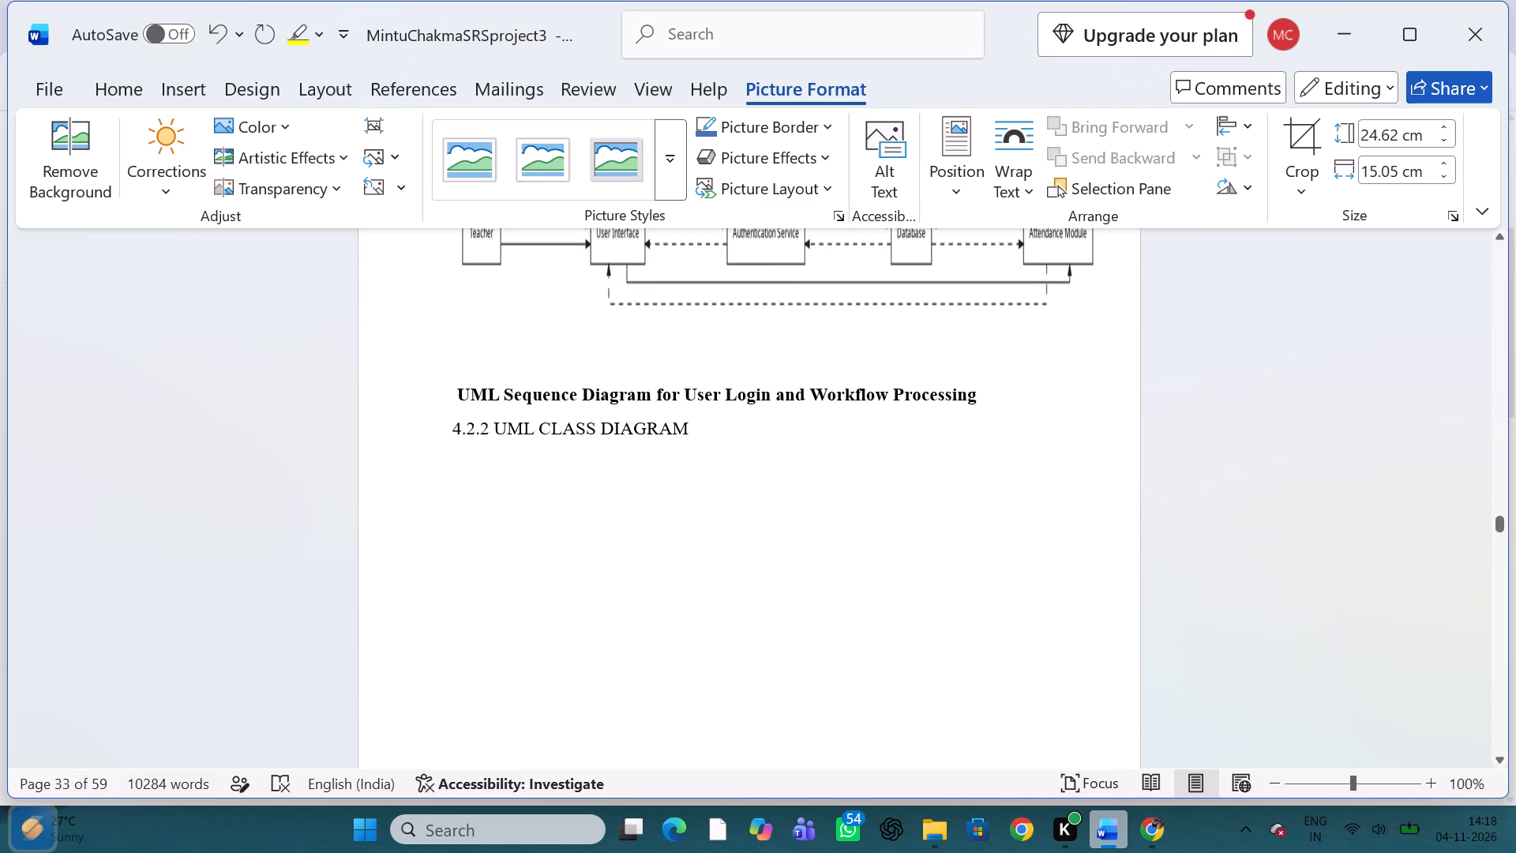
pyautogui.click(450, 427)
pyautogui.press('Return')
pyautogui.press('Return')
pyautogui.press('Return')
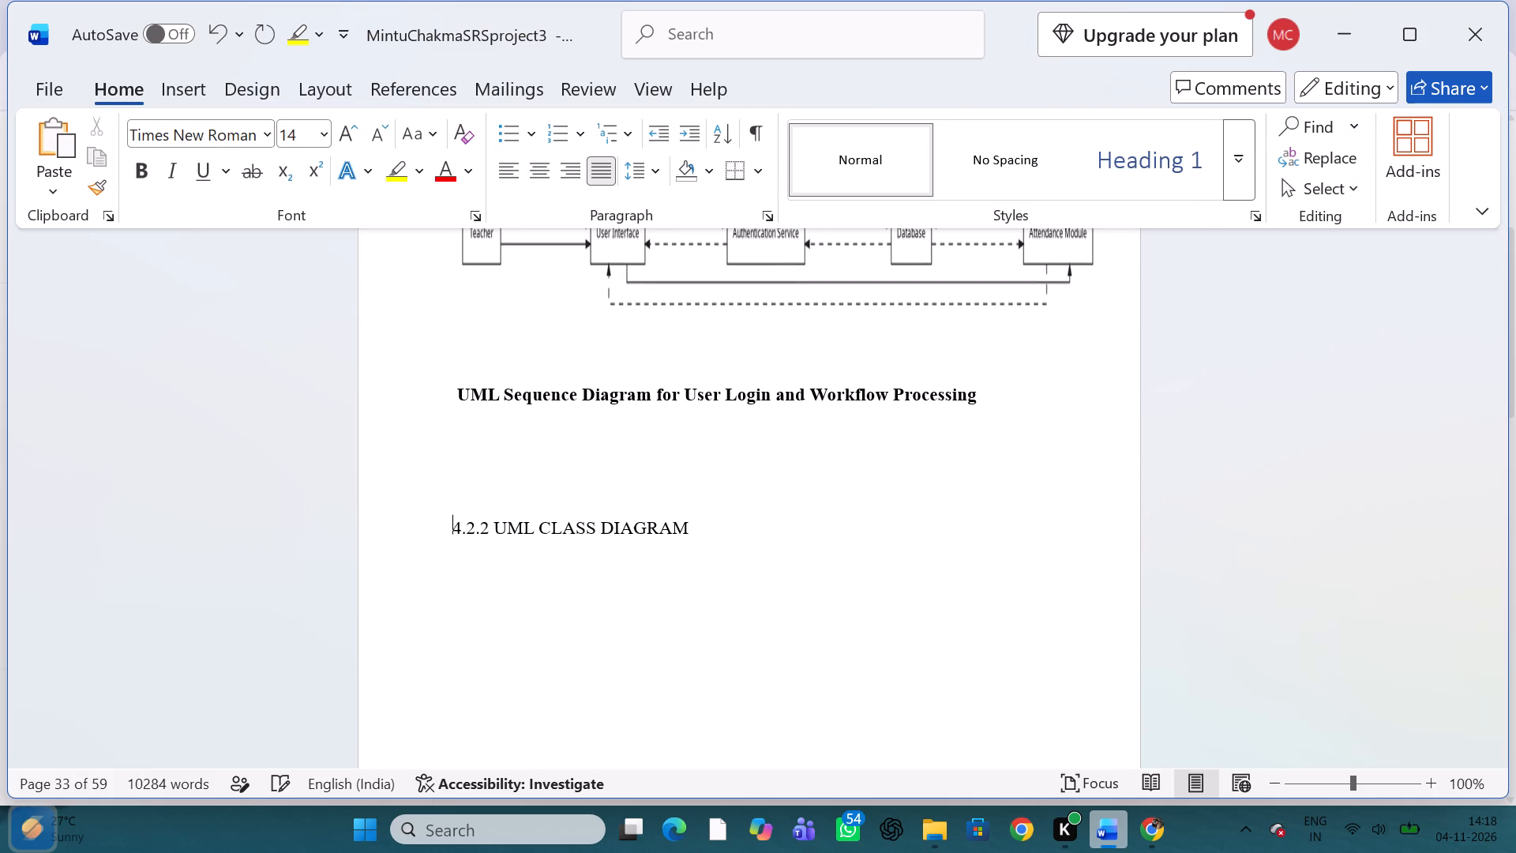
pyautogui.press('Return')
pyautogui.press('Return')
pyautogui.press('Return')
pyautogui.press('Return')
pyautogui.press('Return')
pyautogui.press('Return')
pyautogui.press('Return')
pyautogui.press('Return')
pyautogui.press('Return')
pyautogui.press('Return')
pyautogui.scroll(-1, 450, 427)
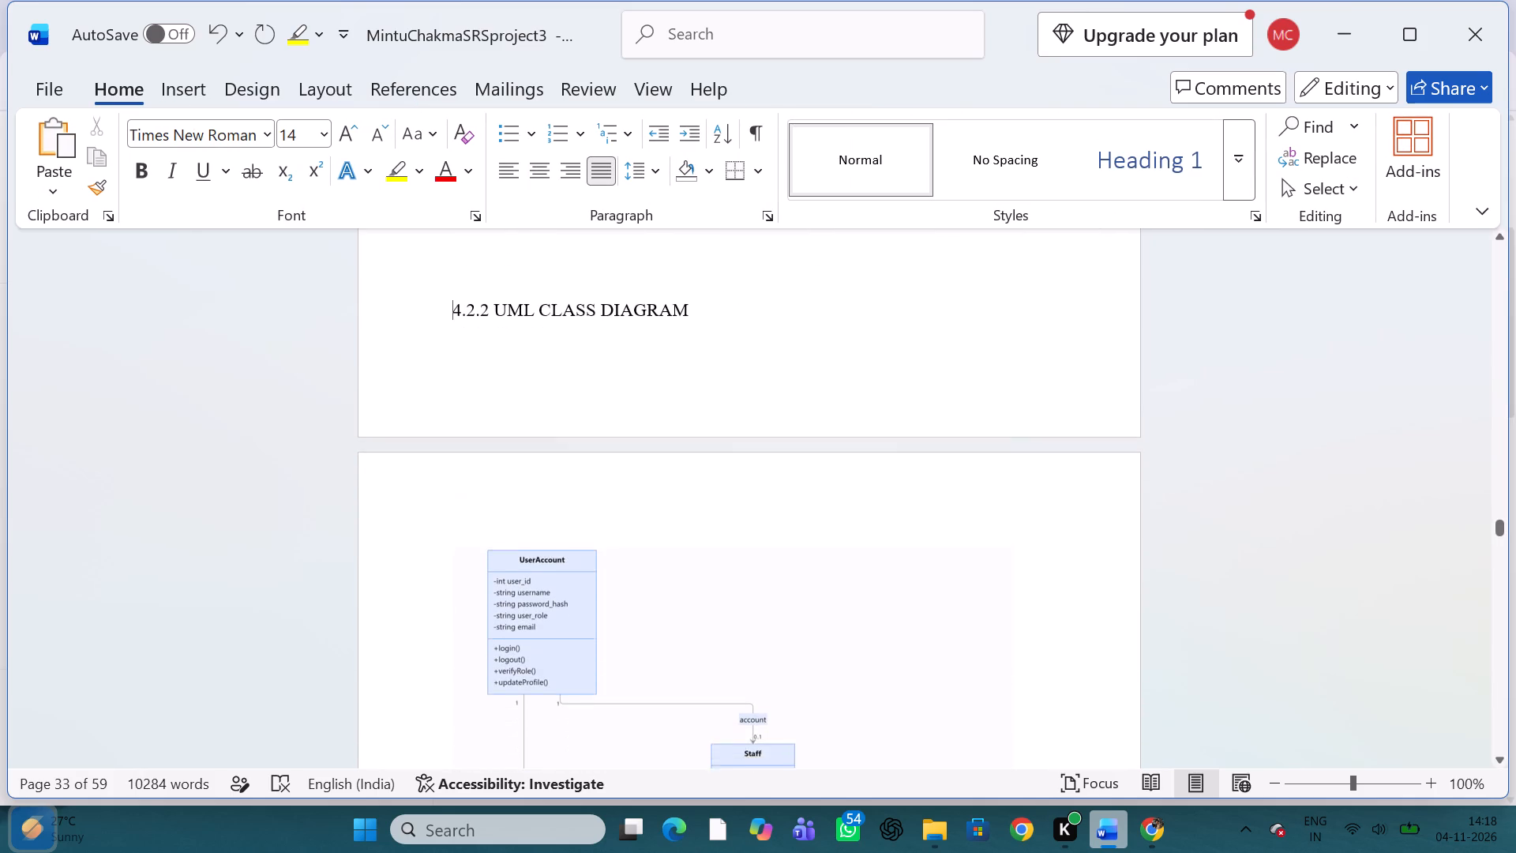
pyautogui.scroll(-1, 450, 427)
pyautogui.press('Return')
pyautogui.press('Return')
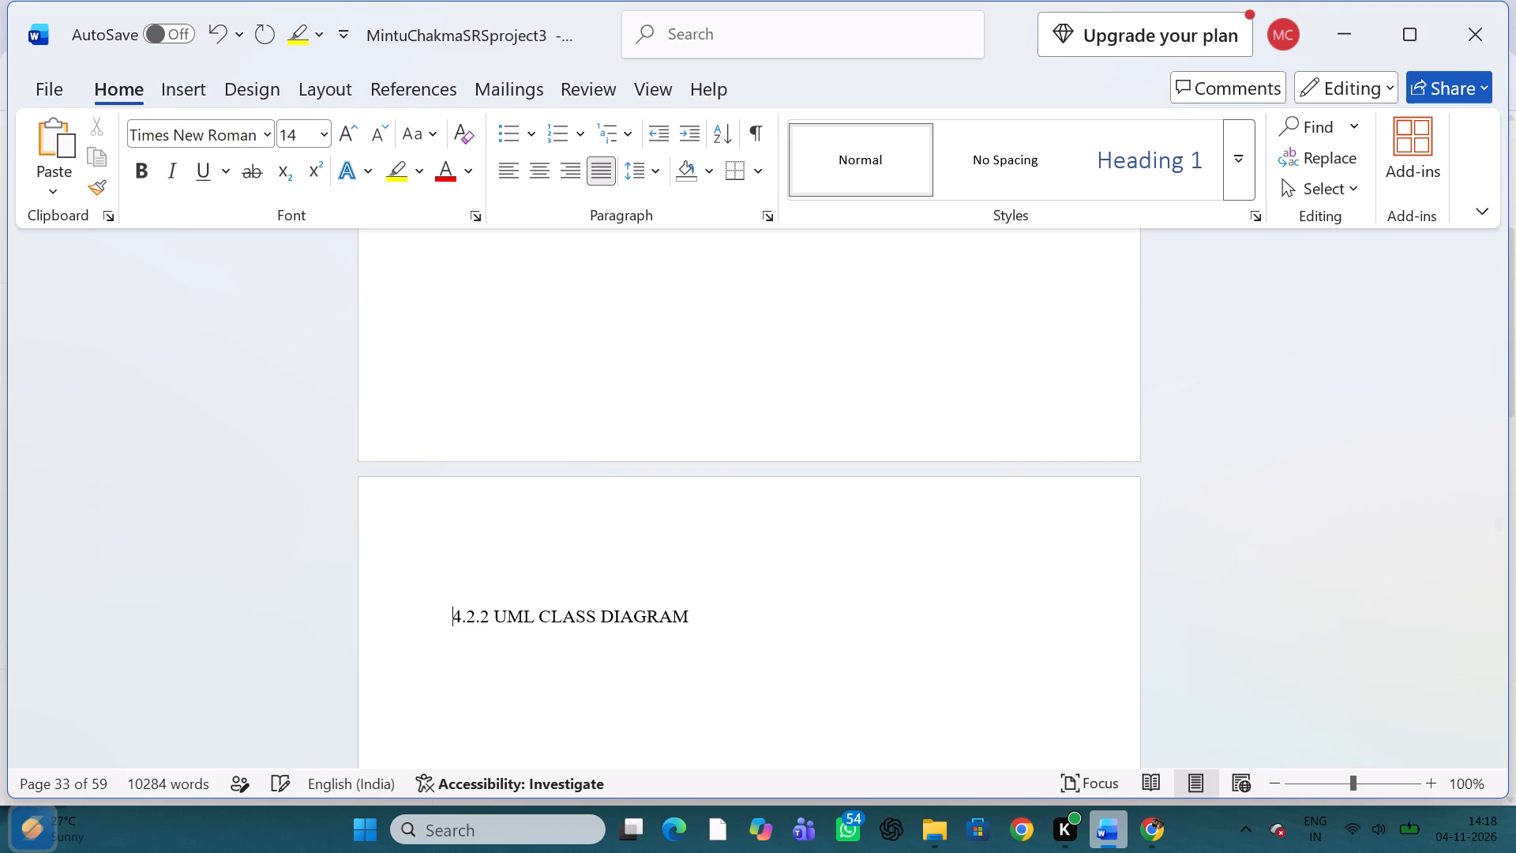
pyautogui.press('BackSpace')
pyautogui.press('BackSpace')
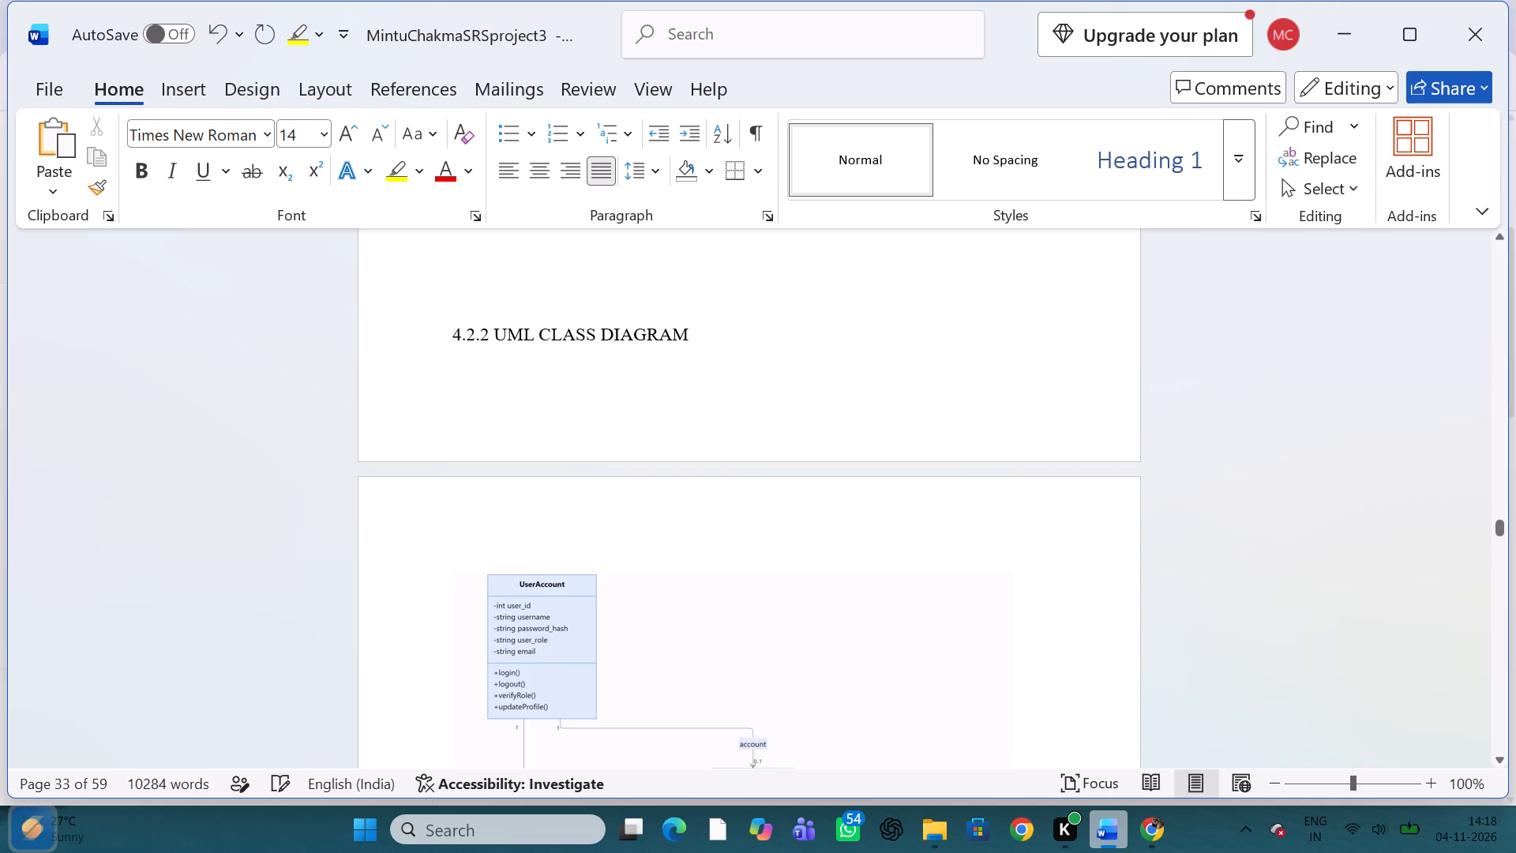
pyautogui.scroll(-4, 450, 427)
pyautogui.scroll(1, 450, 427)
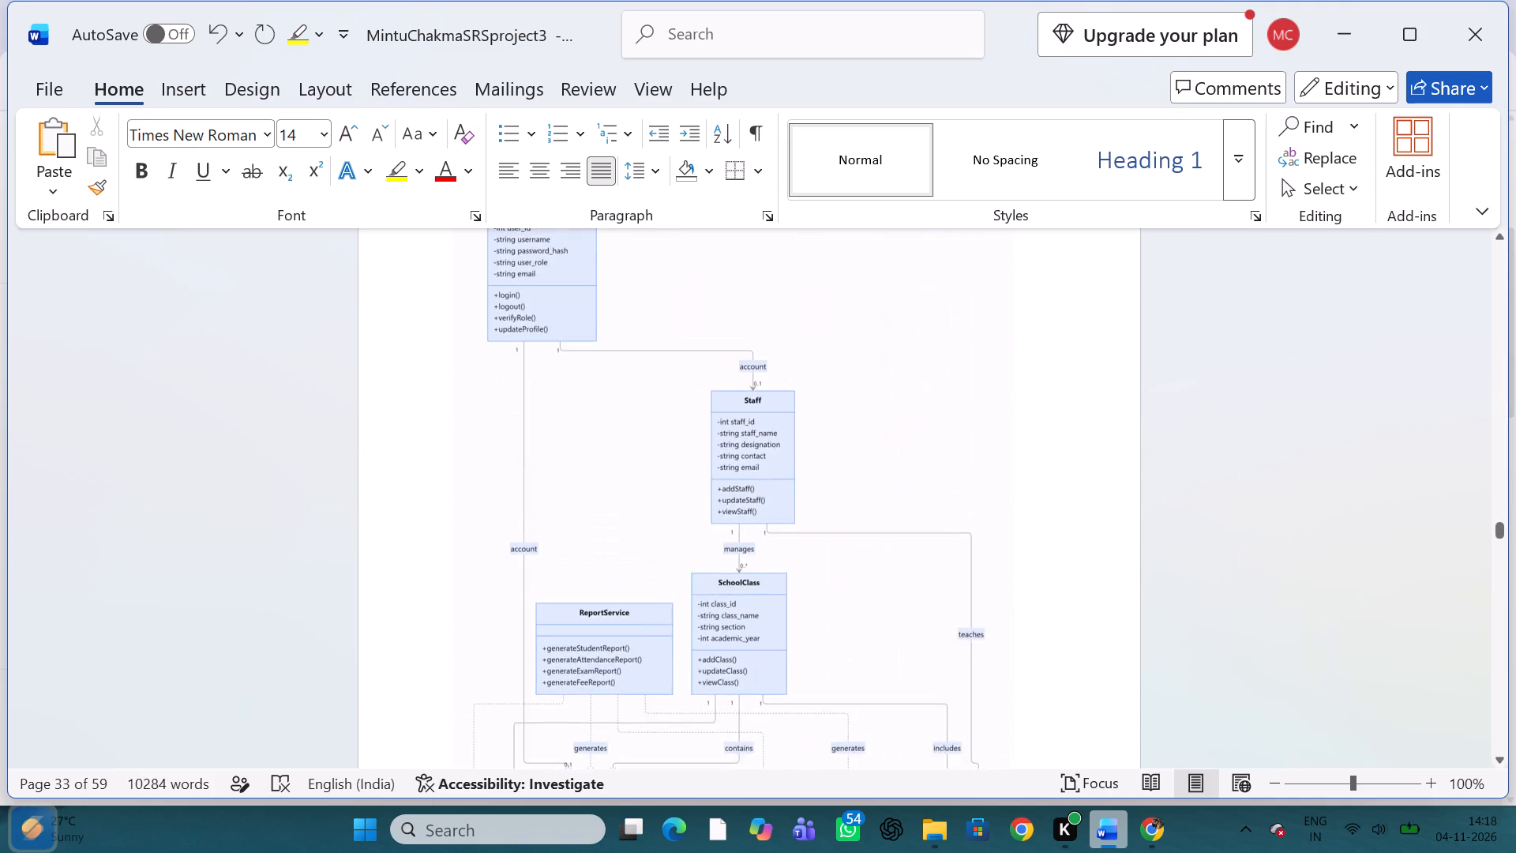
pyautogui.scroll(1, 450, 427)
pyautogui.scroll(-2, 449, 415)
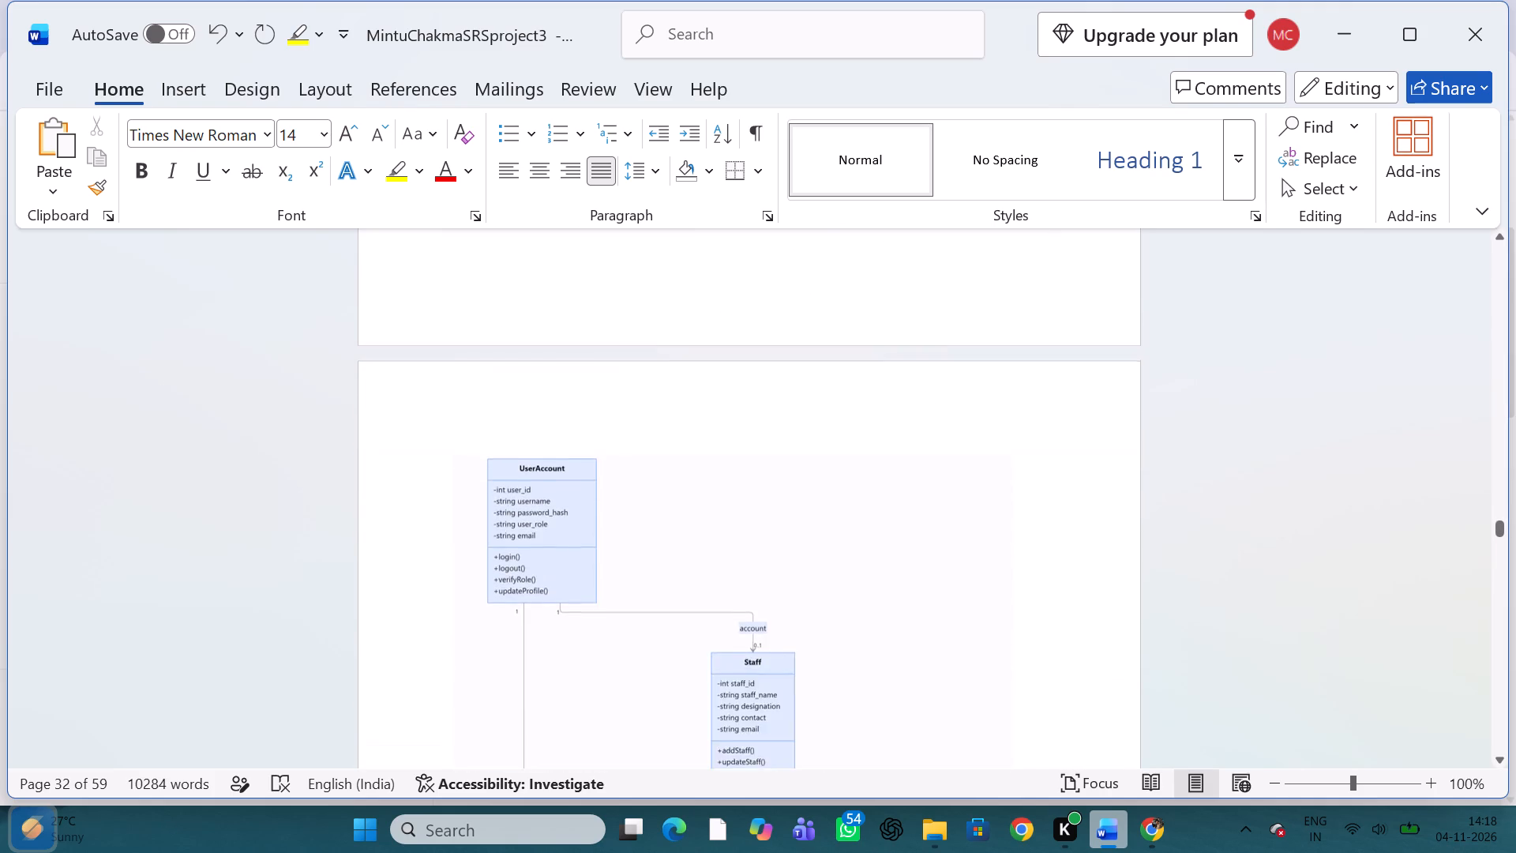
pyautogui.scroll(-1, 449, 415)
pyautogui.press('Return')
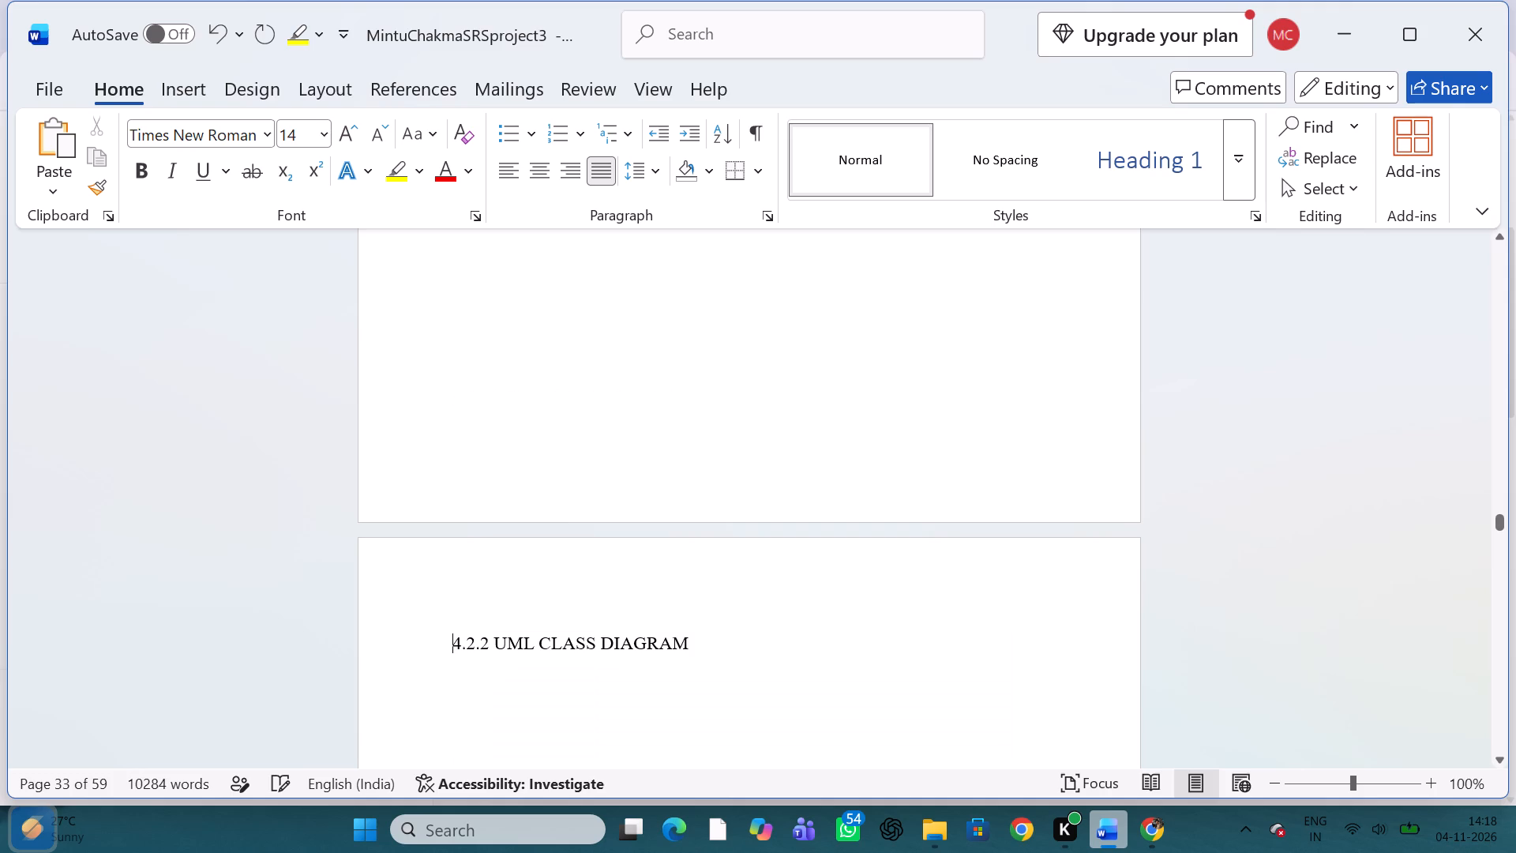
pyautogui.click(252, 434)
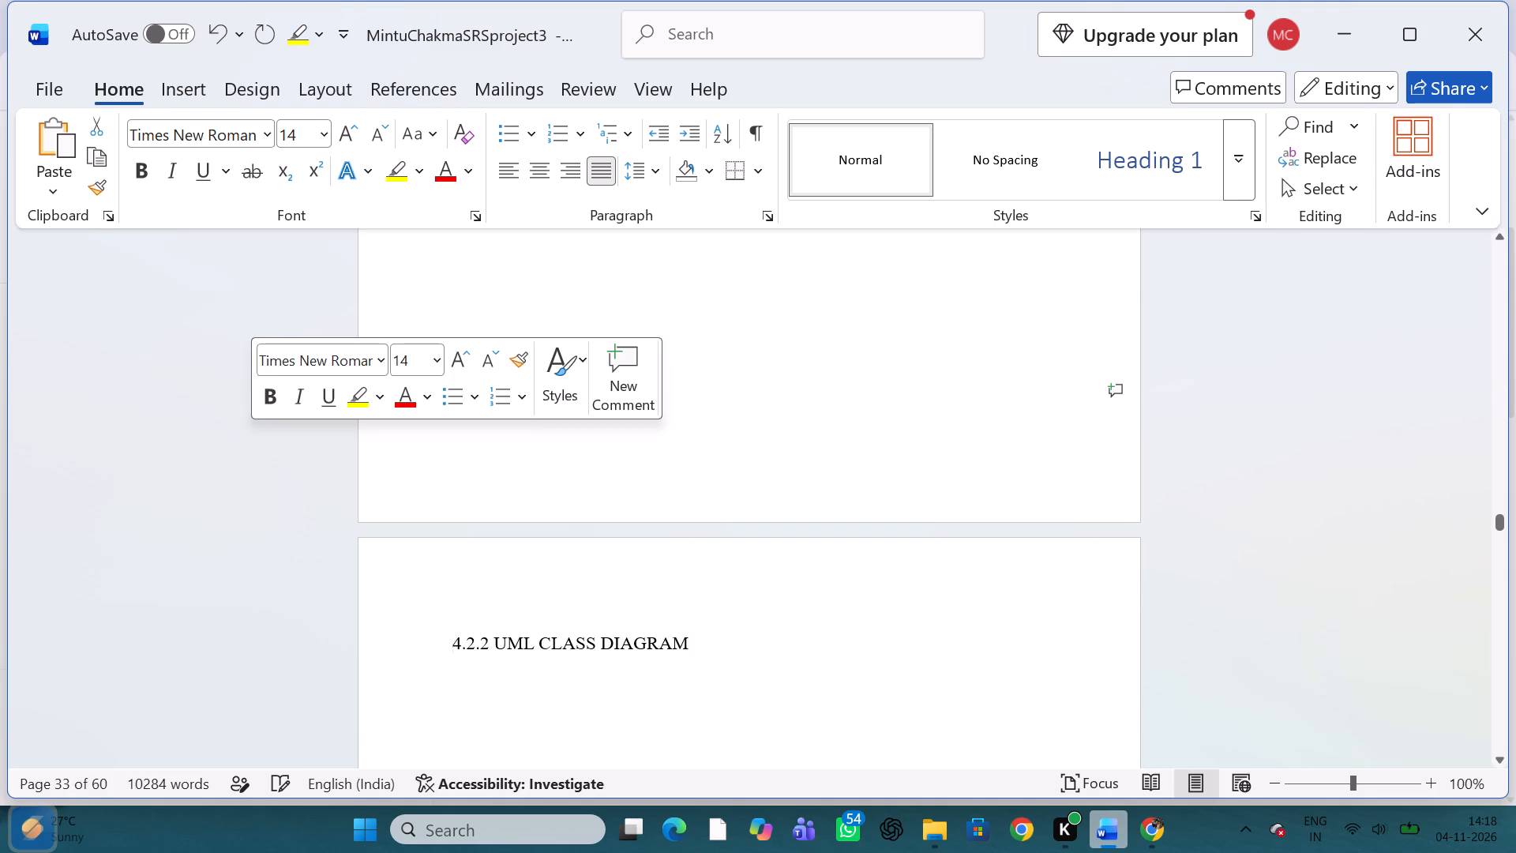
pyautogui.click(1163, 825)
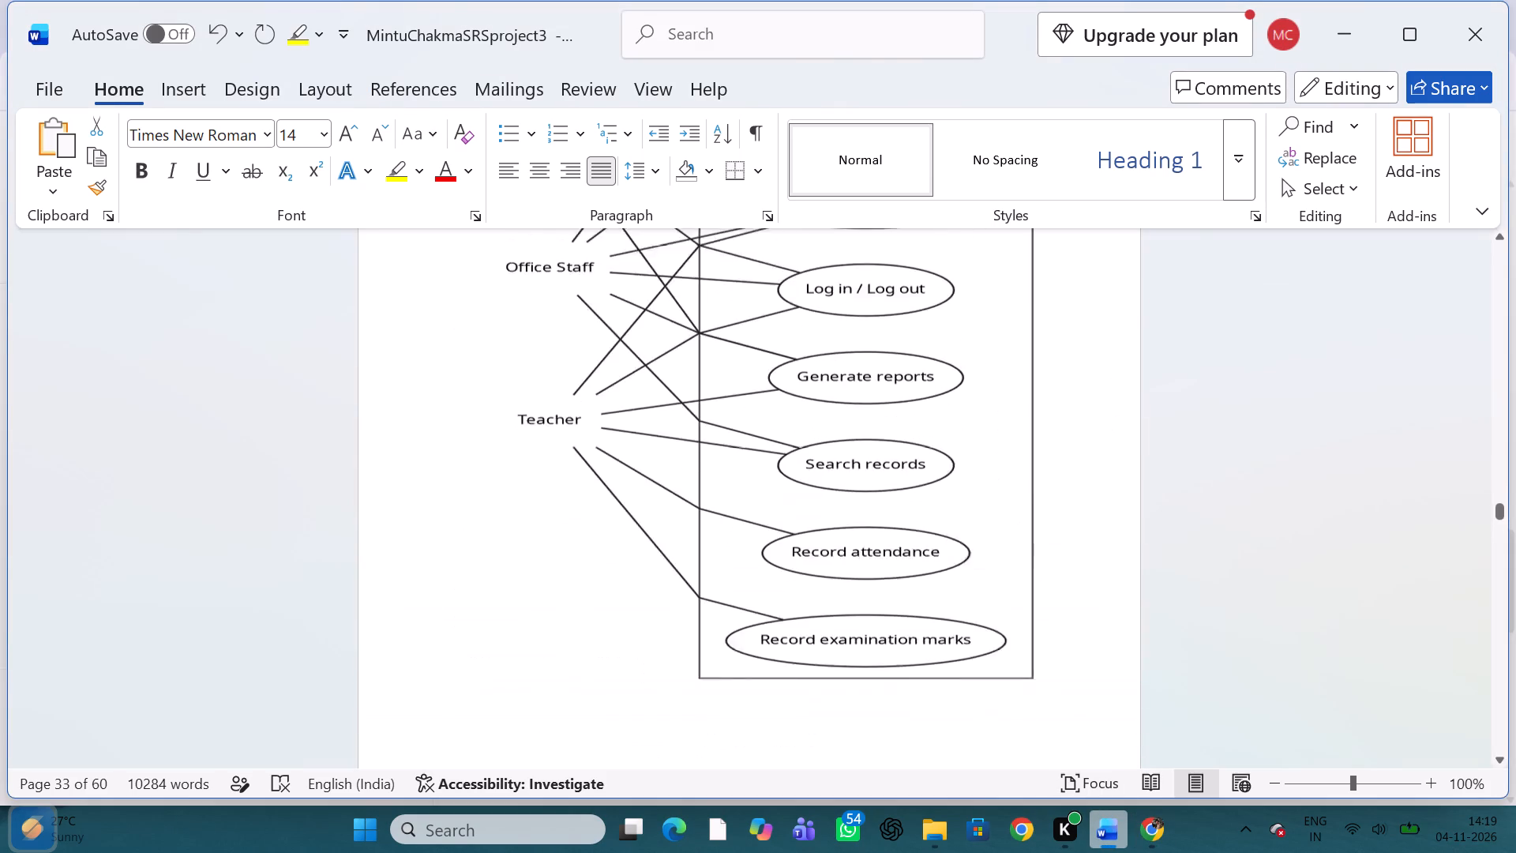
pyautogui.scroll(4, 865, 520)
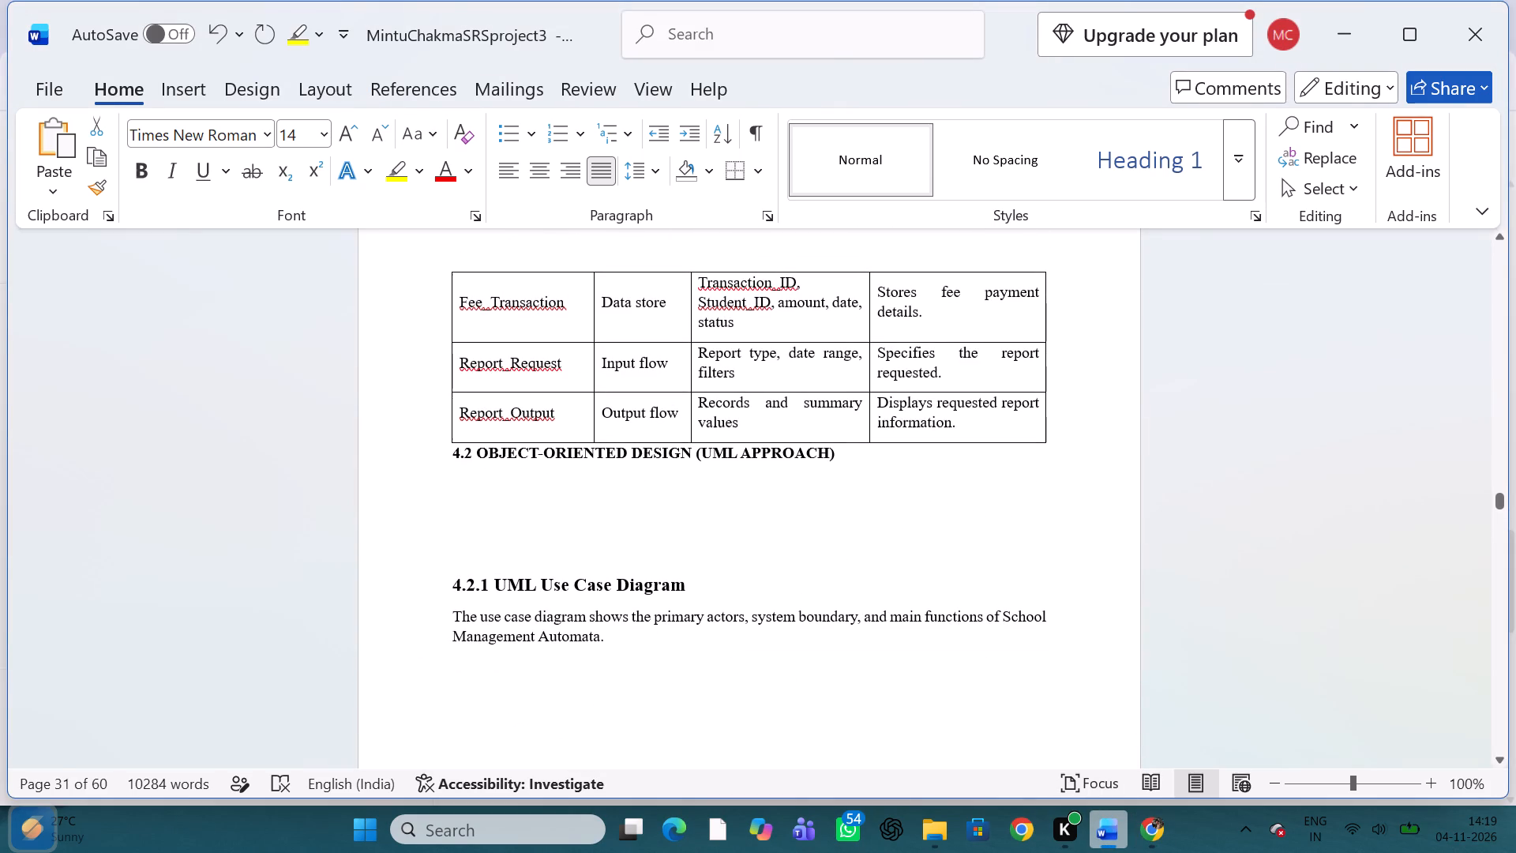
pyautogui.scroll(4, 865, 520)
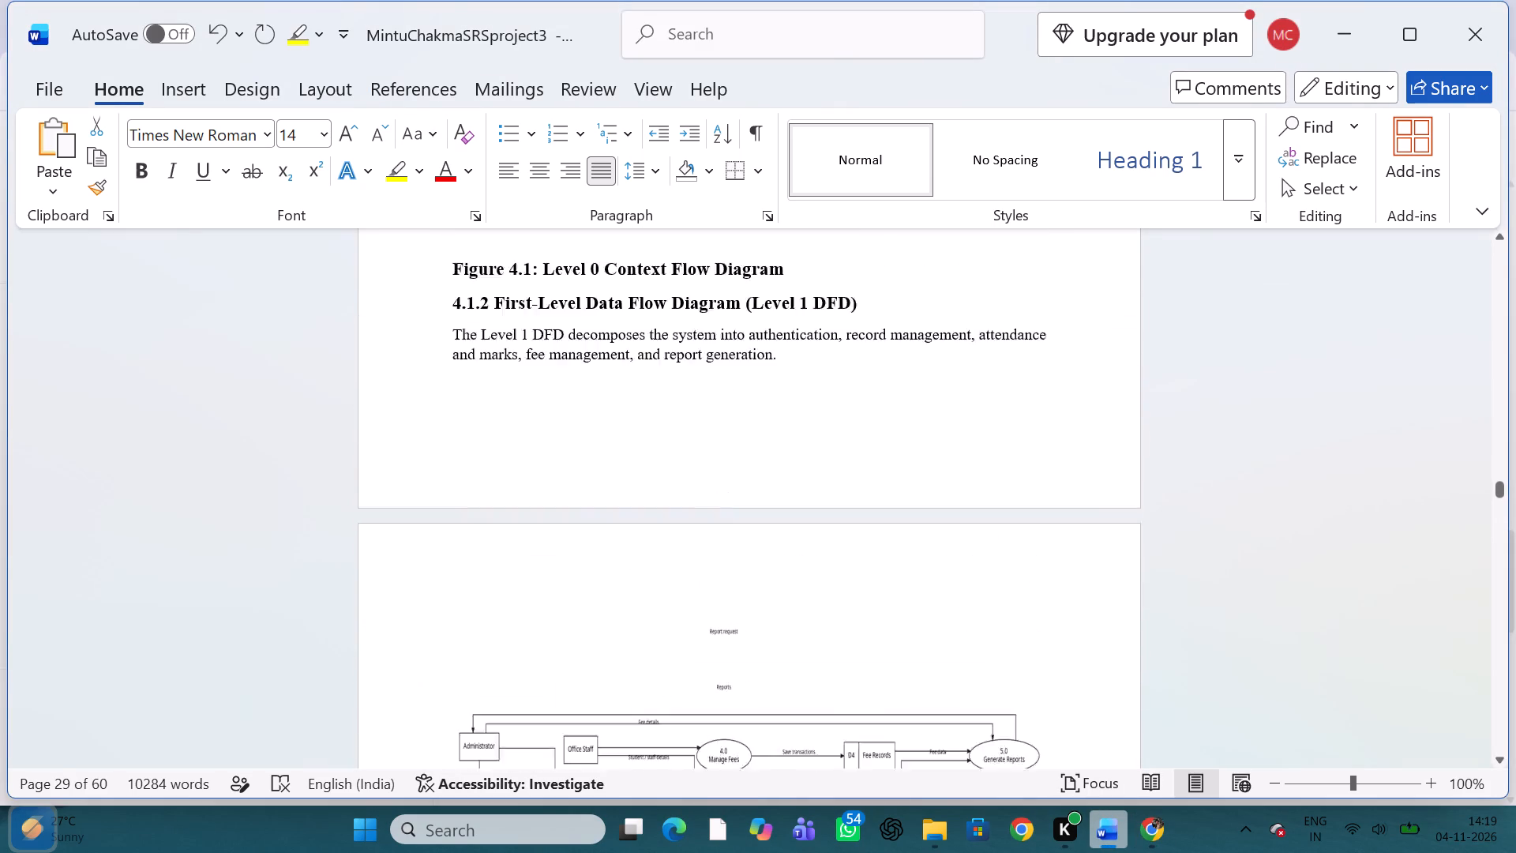
pyautogui.scroll(3, 865, 520)
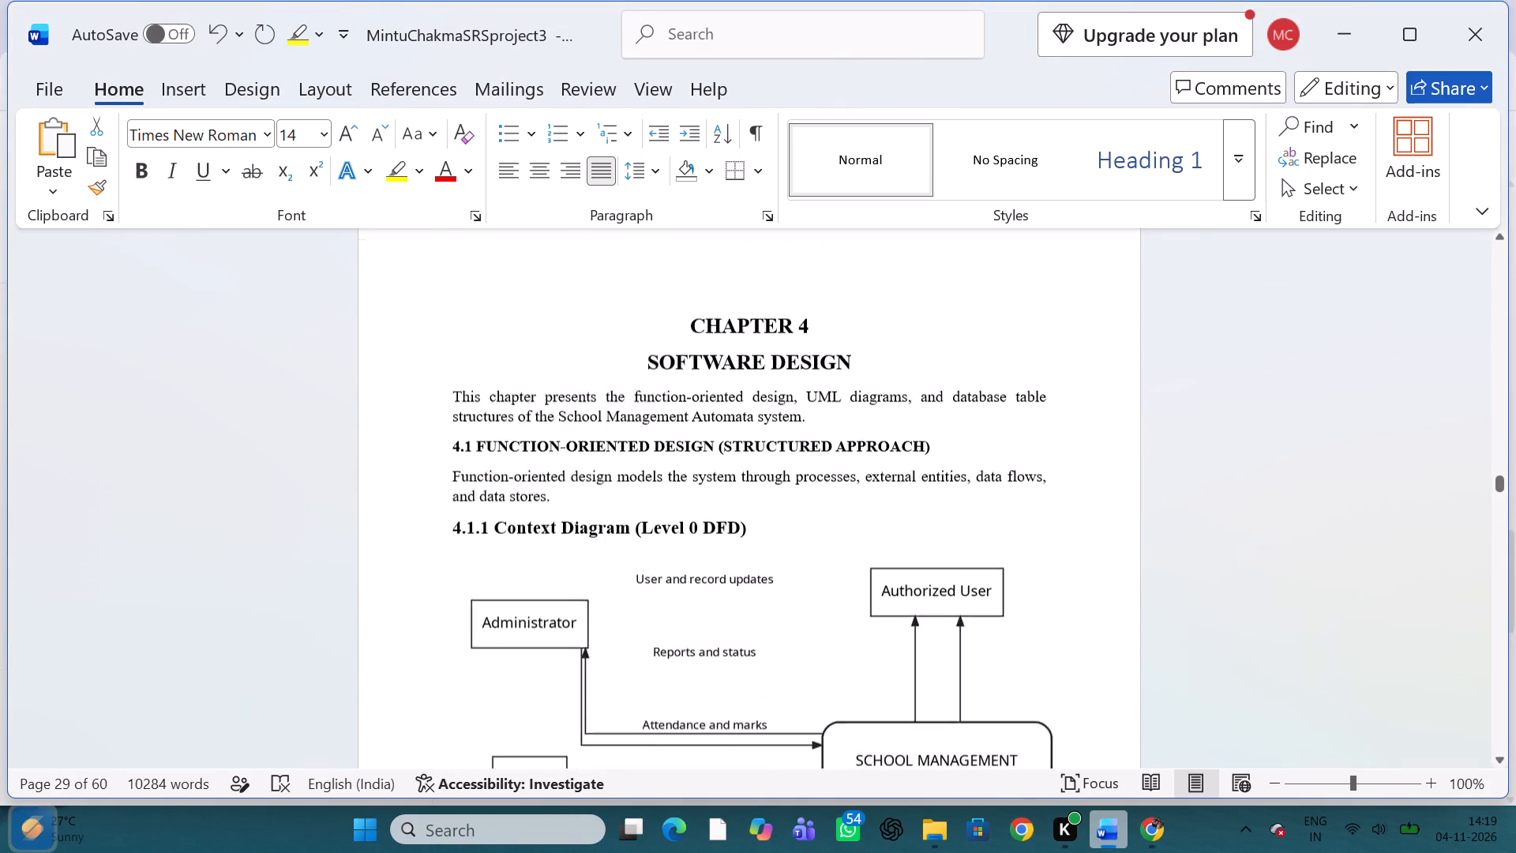
pyautogui.scroll(2, 865, 520)
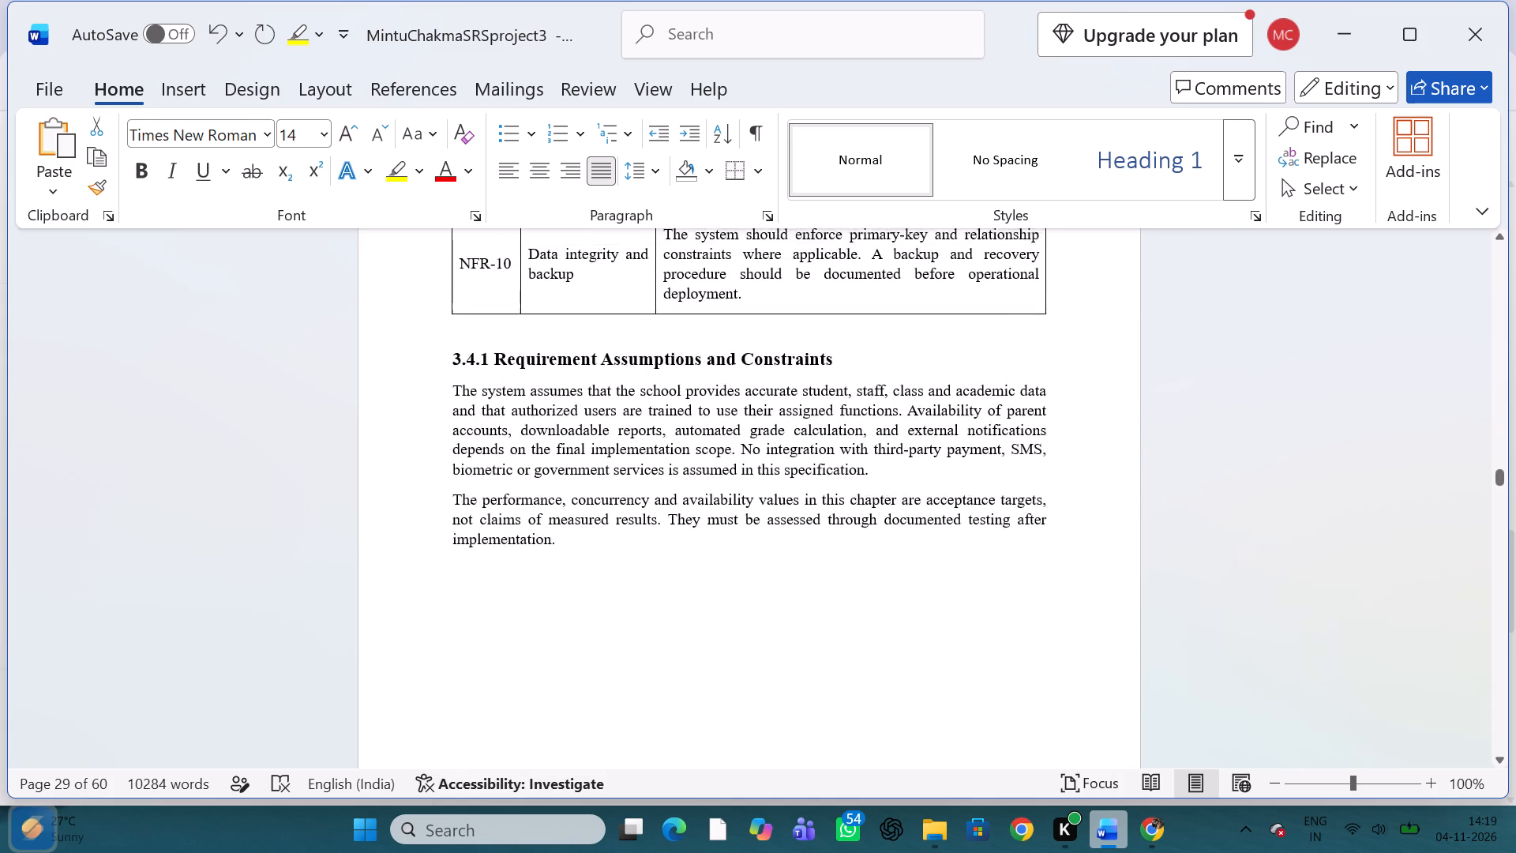
pyautogui.scroll(3, 865, 520)
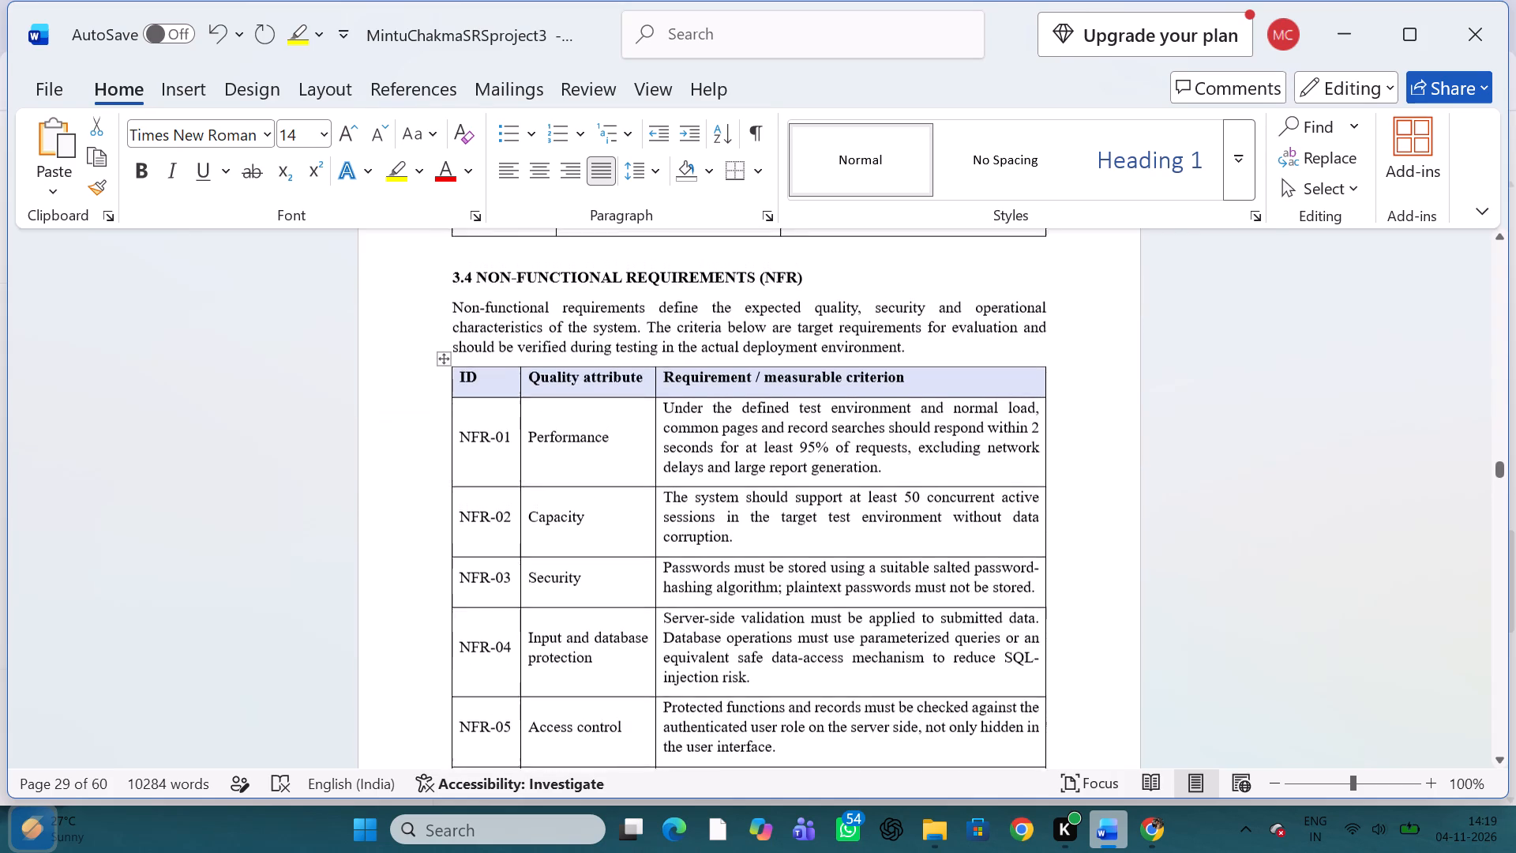
pyautogui.scroll(3, 865, 520)
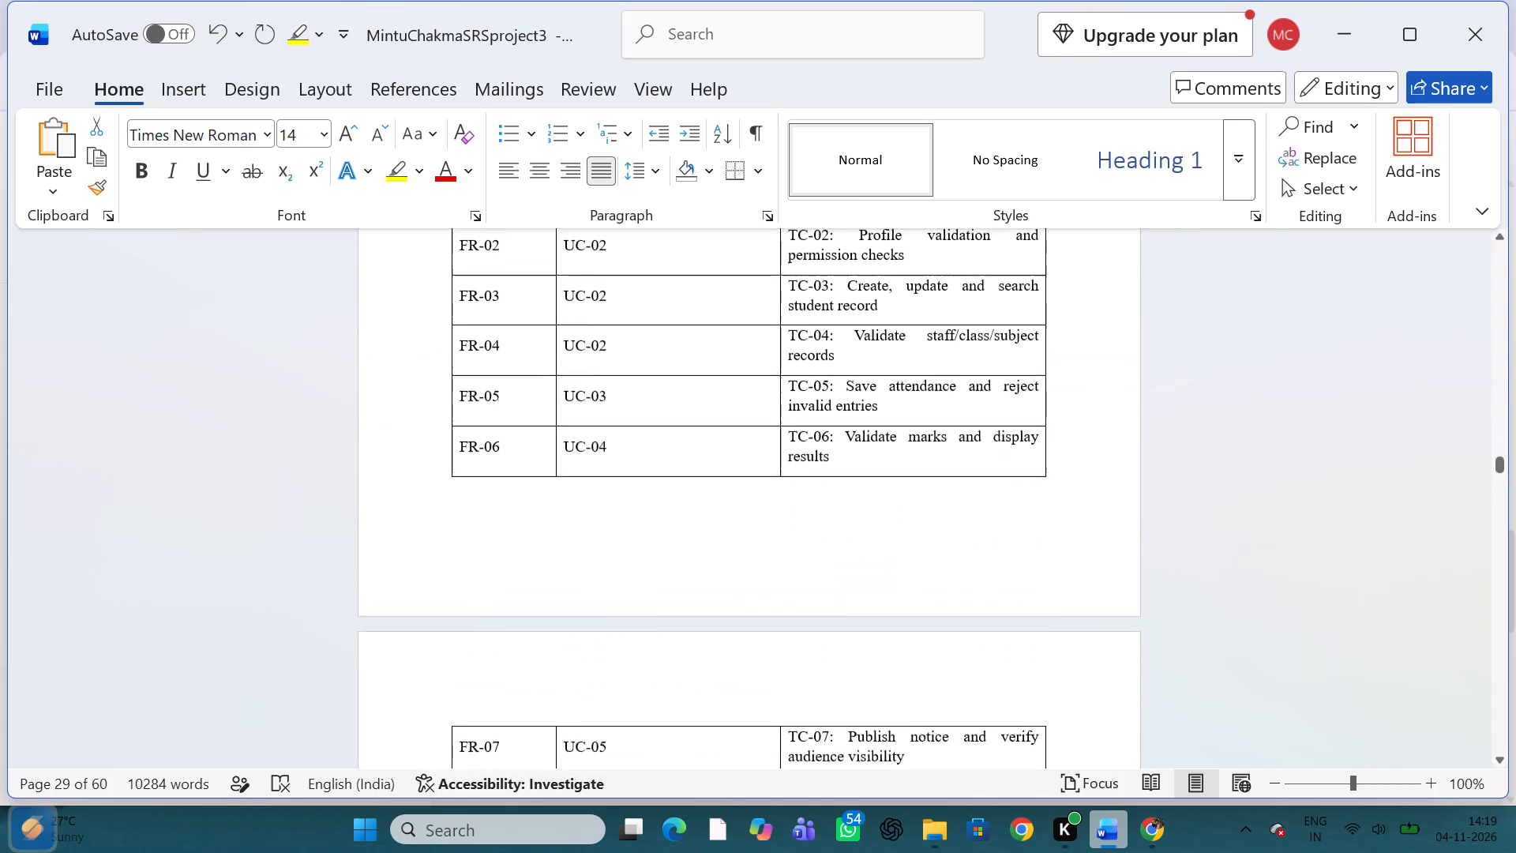
pyautogui.scroll(4, 865, 520)
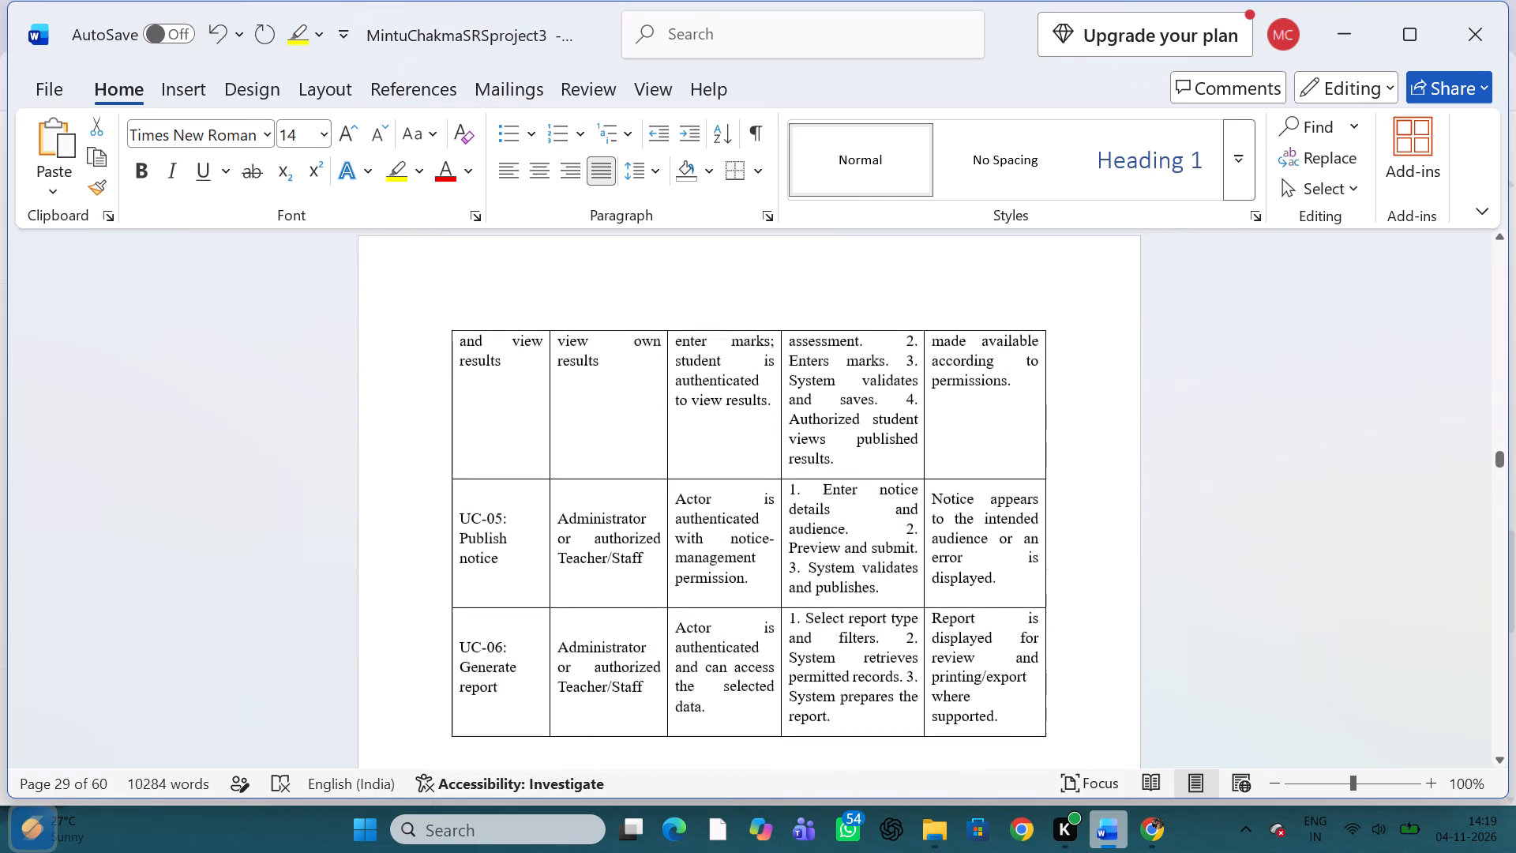
pyautogui.scroll(4, 865, 520)
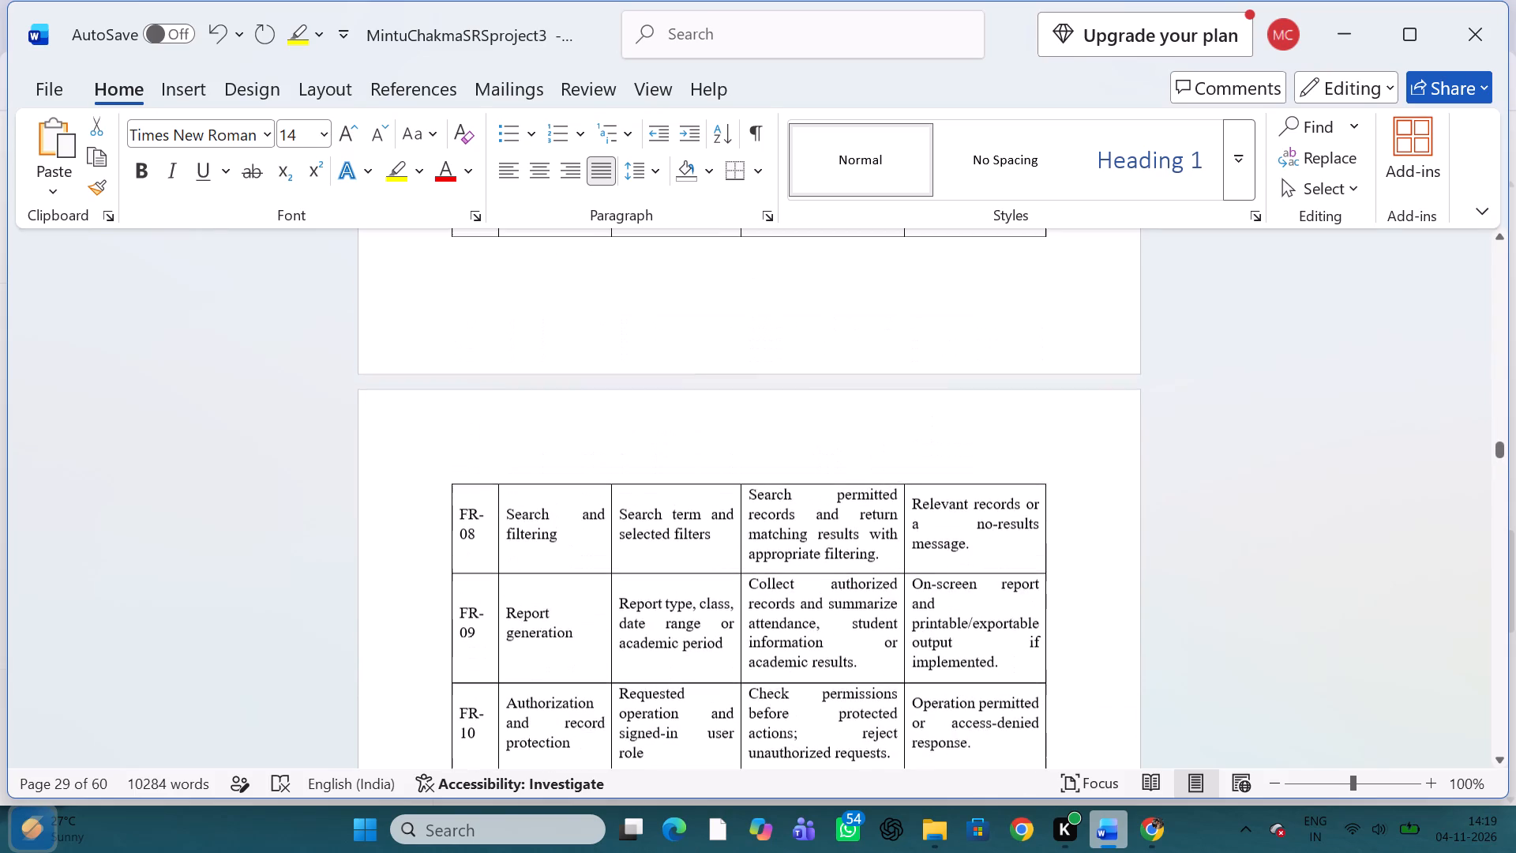
pyautogui.scroll(4, 865, 520)
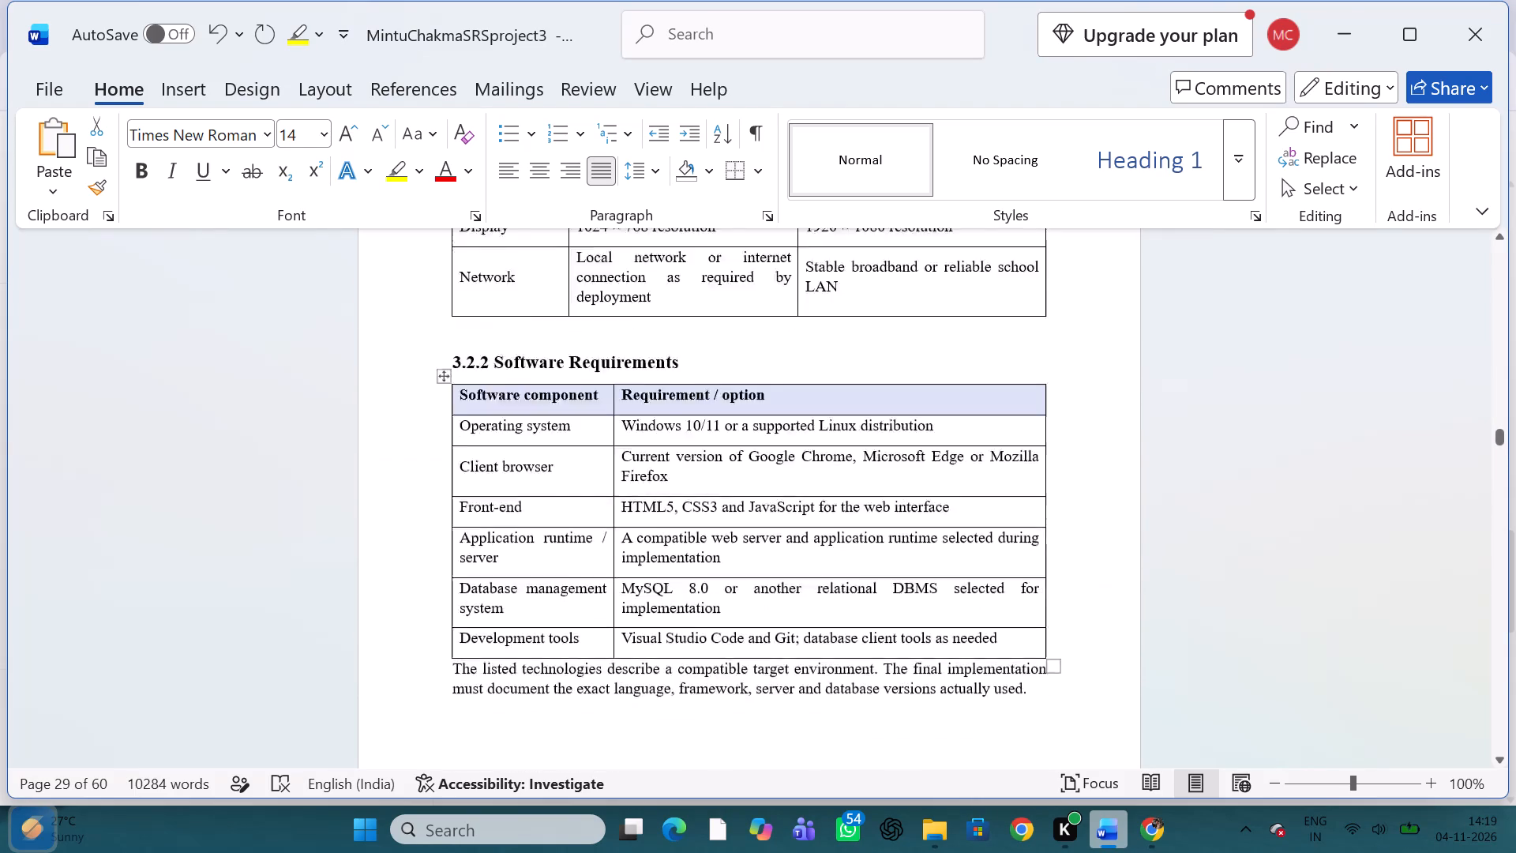
pyautogui.scroll(3, 865, 520)
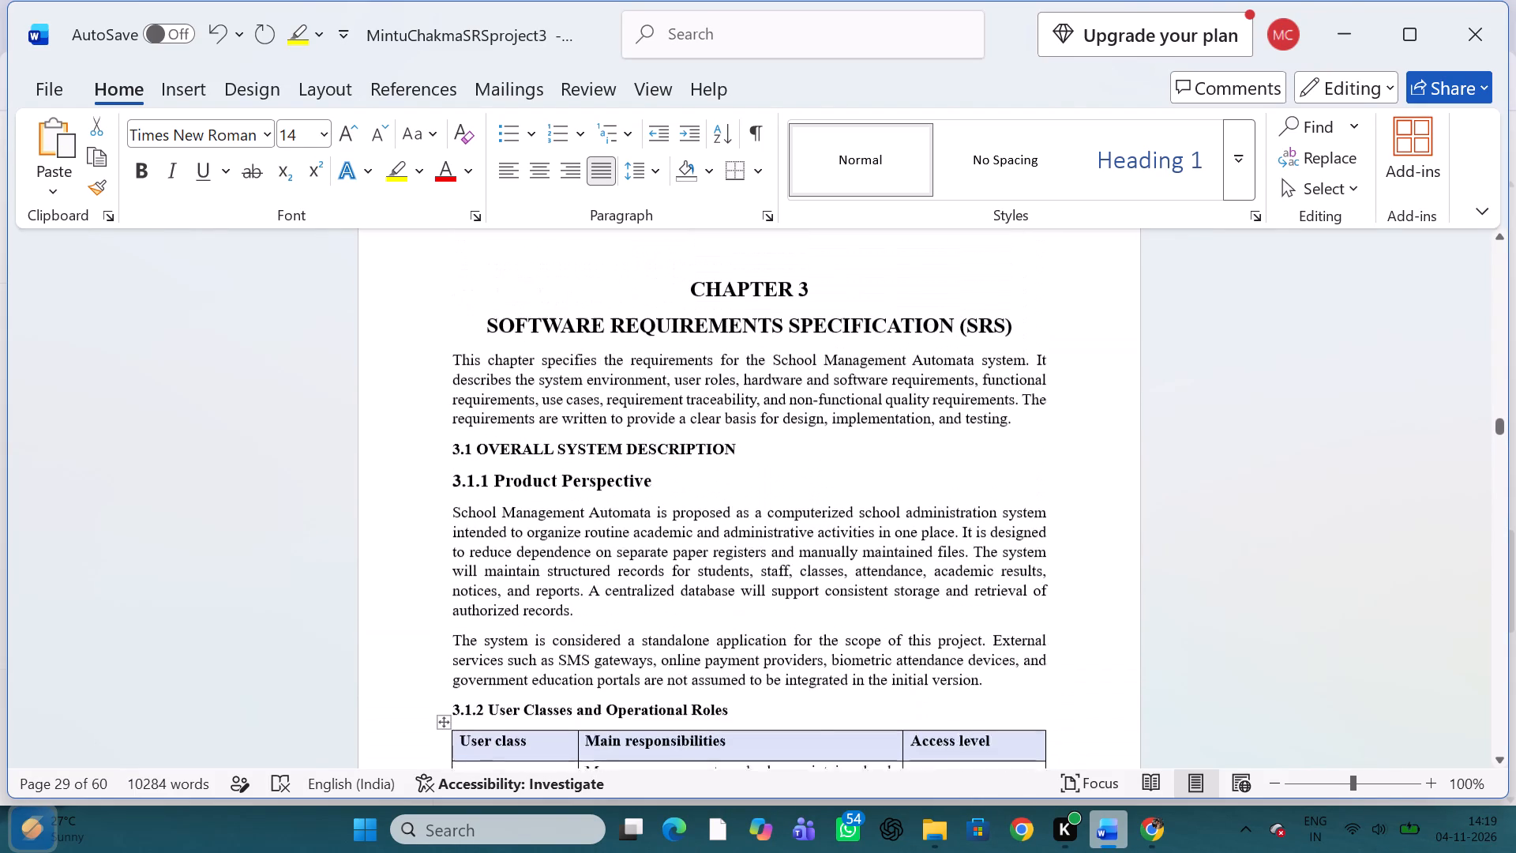
pyautogui.scroll(4, 865, 520)
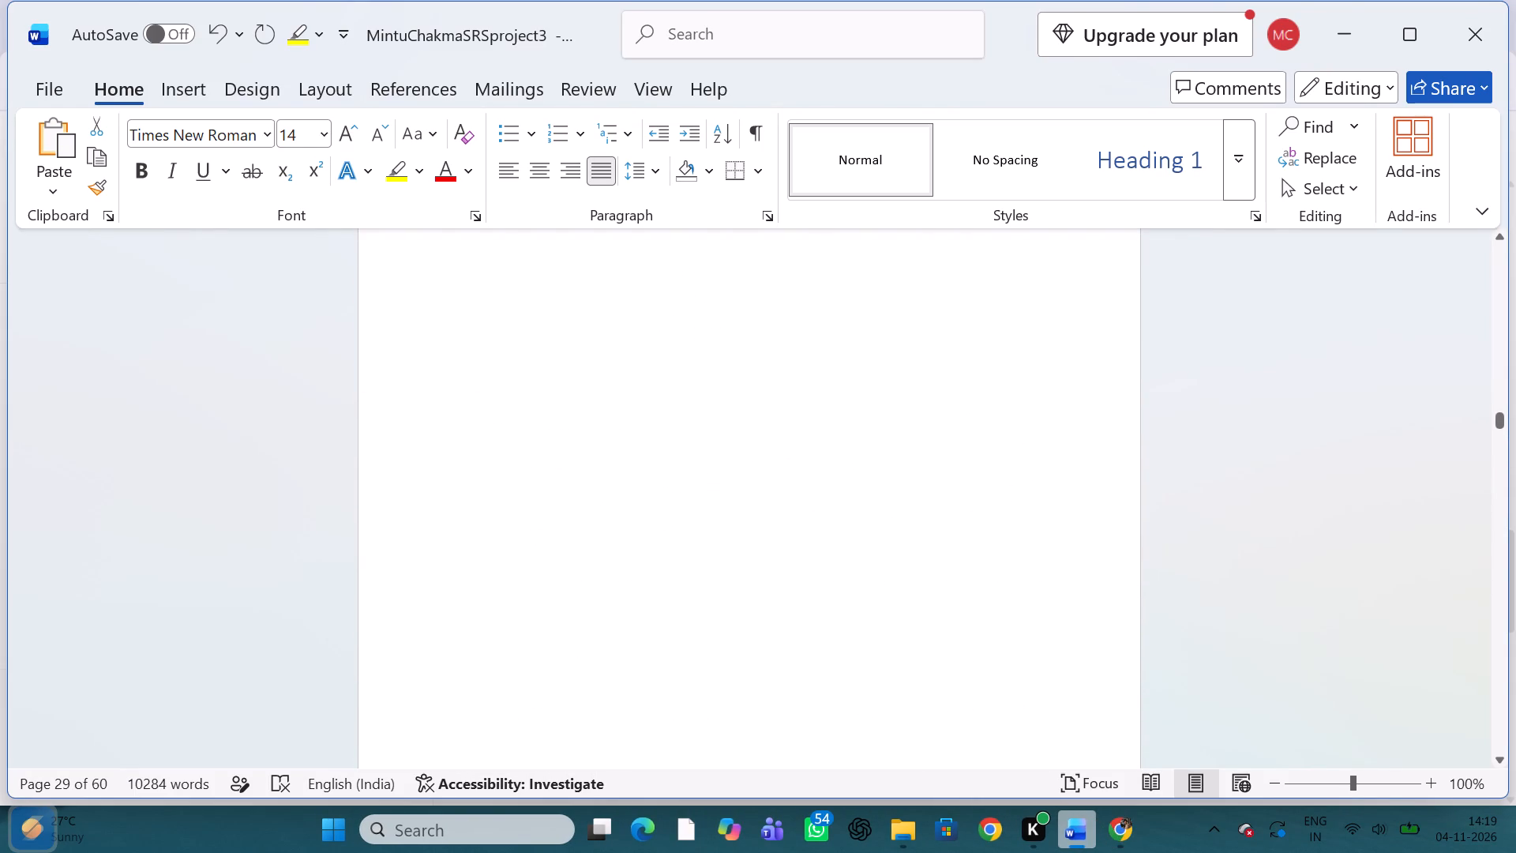
pyautogui.scroll(2, 865, 520)
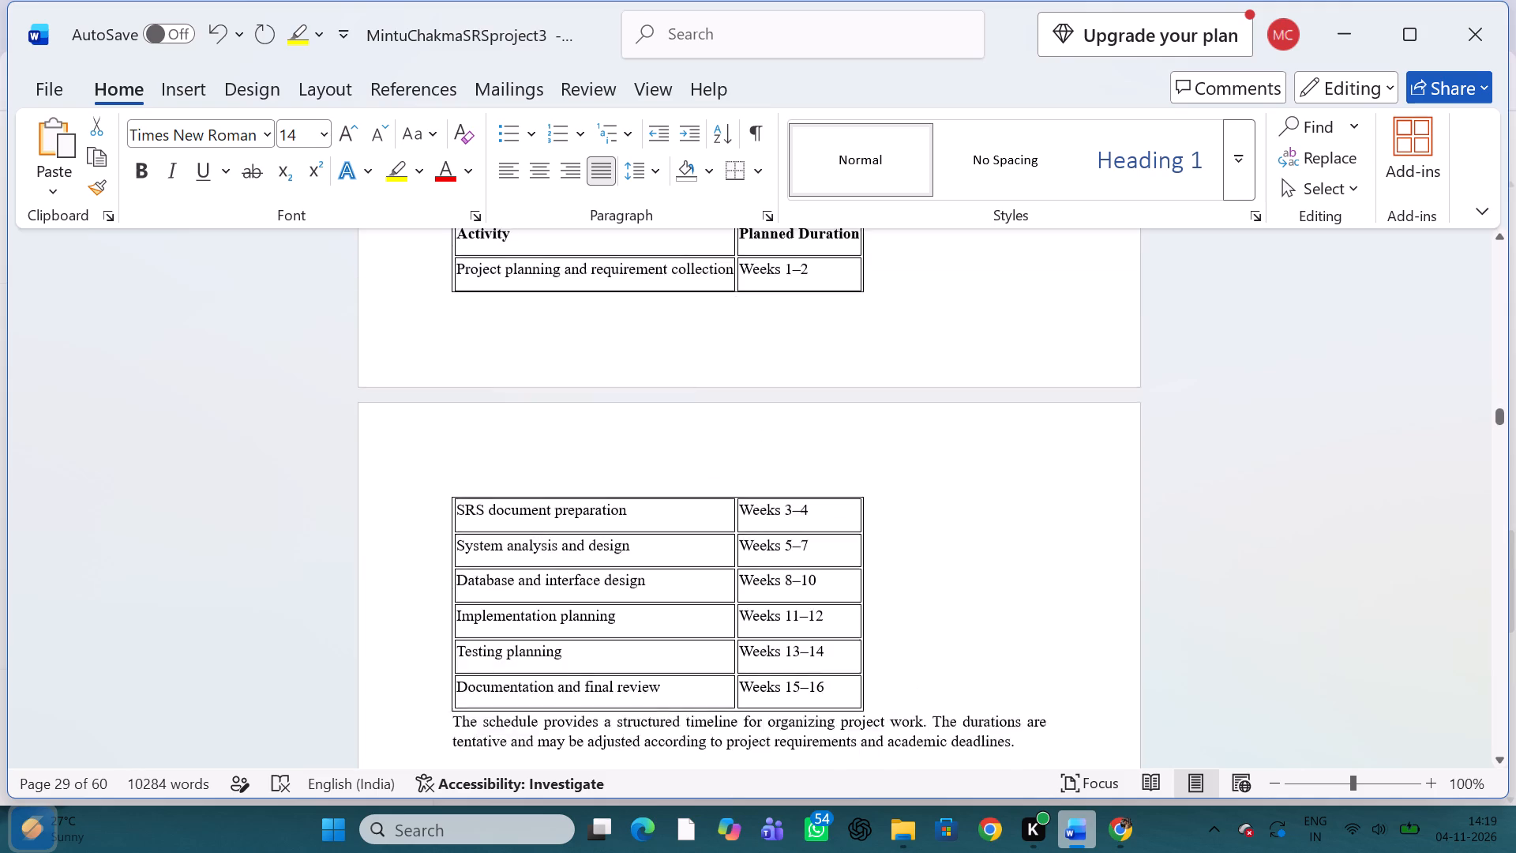
pyautogui.scroll(4, 865, 520)
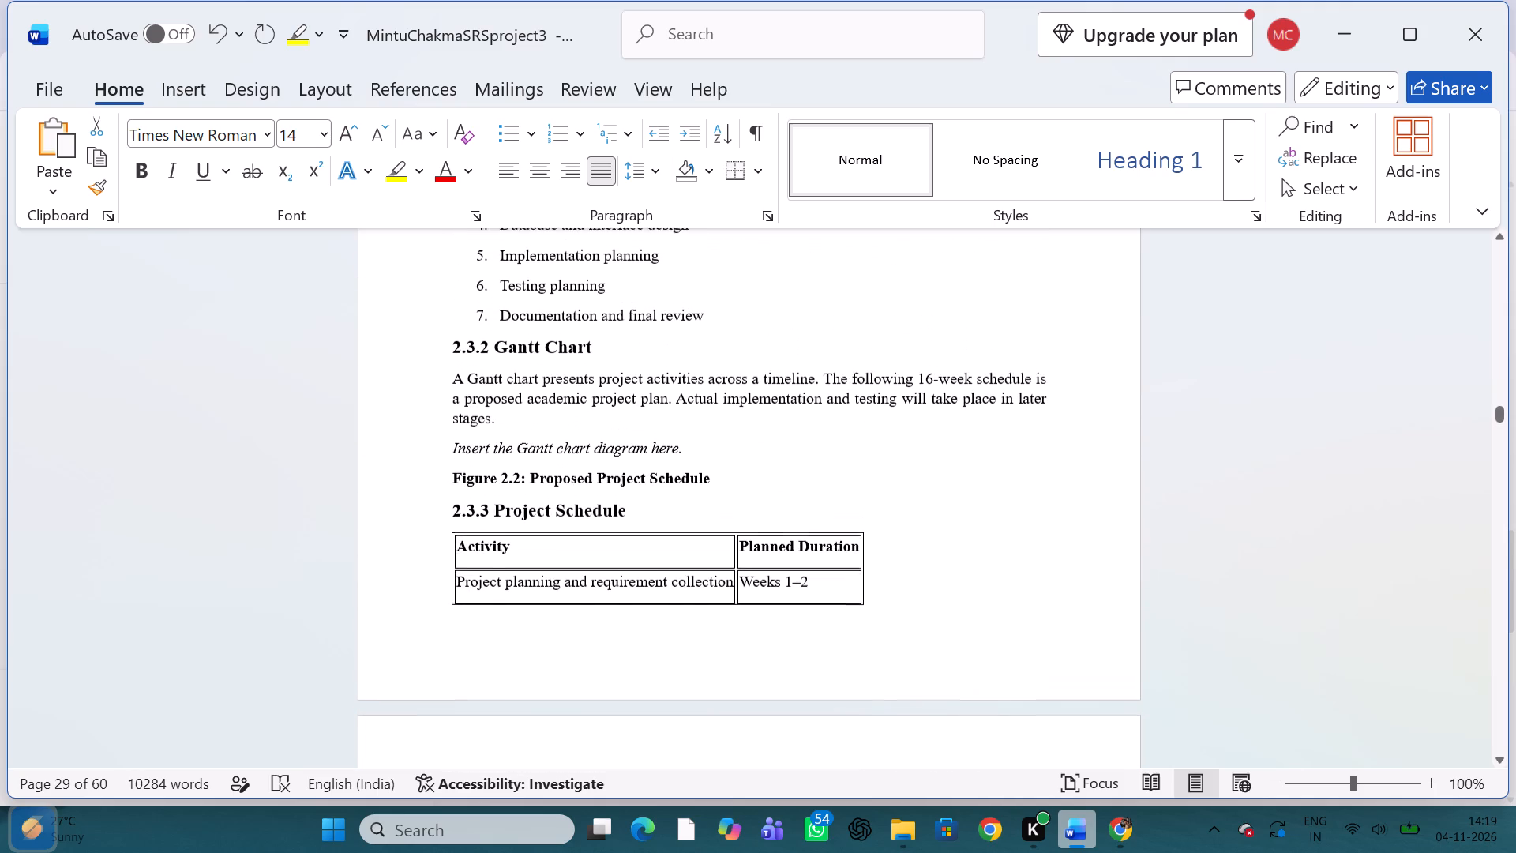
pyautogui.click(696, 449)
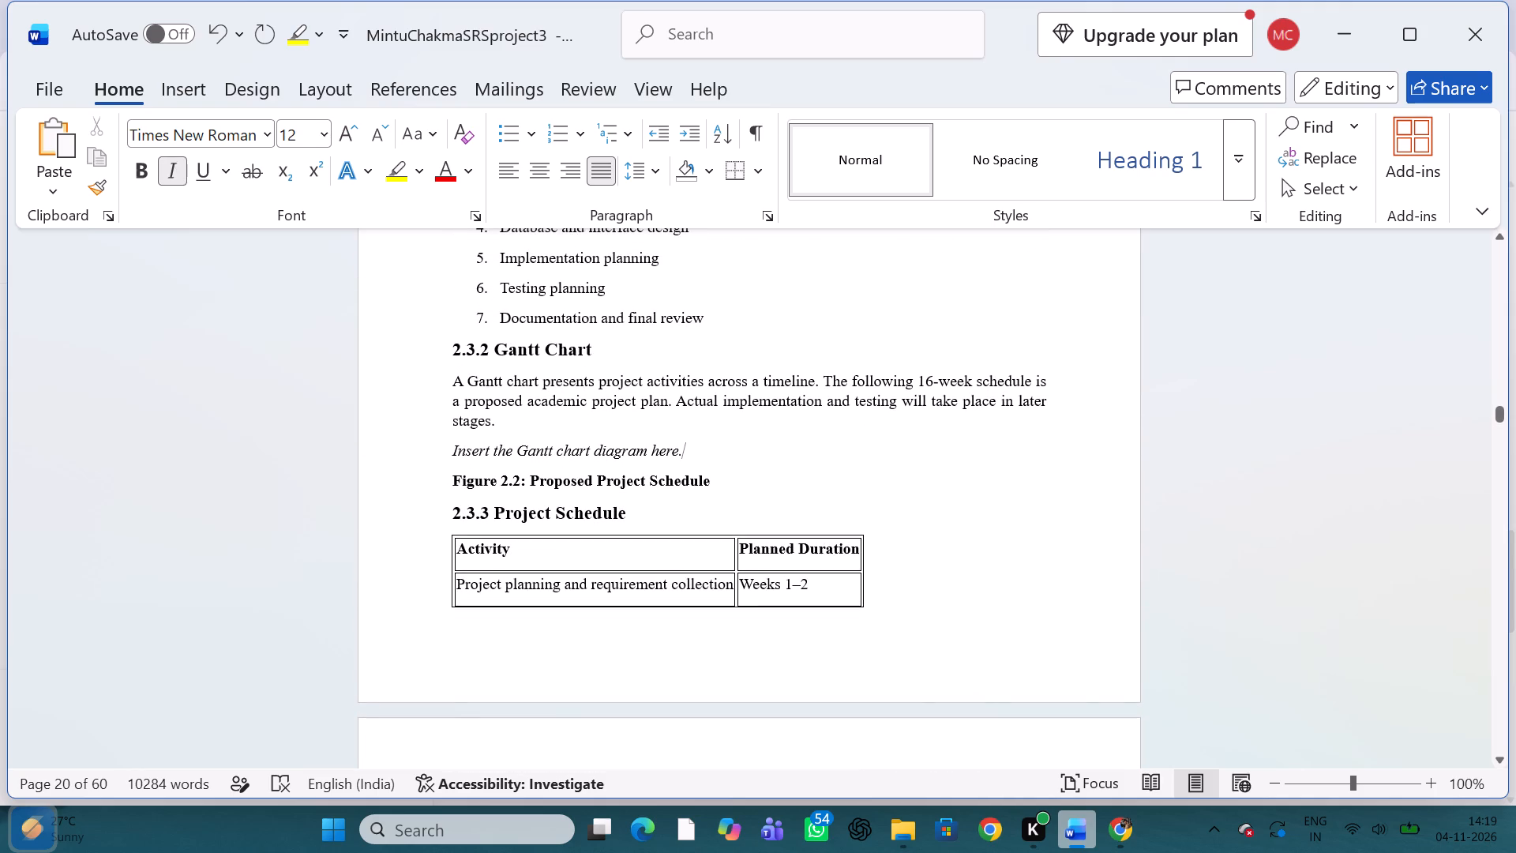
pyautogui.press('BackSpace')
pyautogui.press('BackSpace')
pyautogui.press('BackSpace')
pyautogui.press('BackSpace')
pyautogui.press('BackSpace')
pyautogui.press('BackSpace')
pyautogui.press('BackSpace')
pyautogui.press('BackSpace')
pyautogui.press('BackSpace')
pyautogui.press('BackSpace')
pyautogui.press('BackSpace')
pyautogui.press('BackSpace')
pyautogui.press('BackSpace')
pyautogui.press('BackSpace')
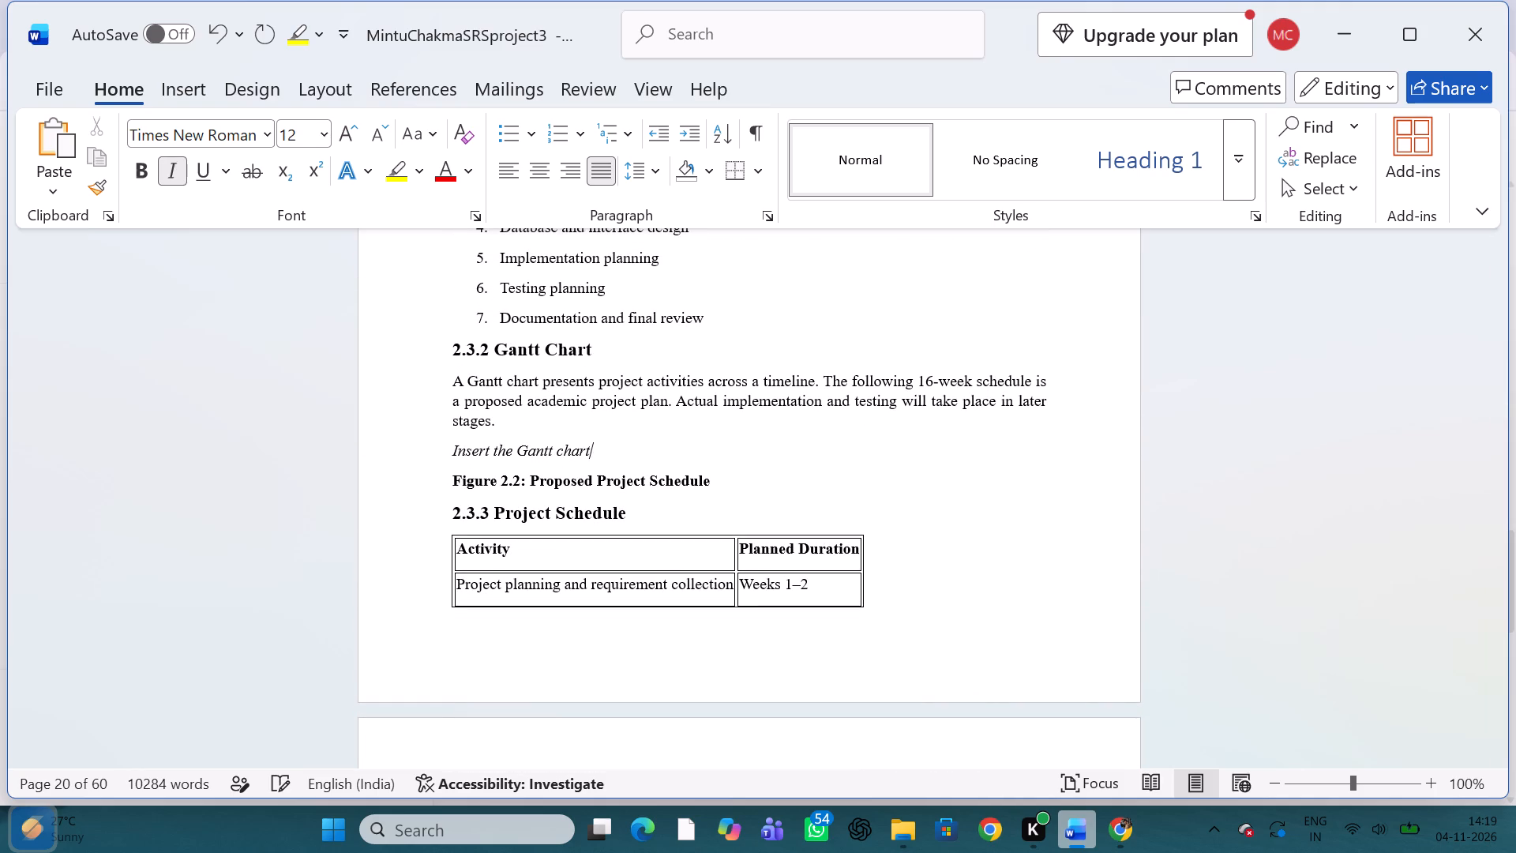
pyautogui.press('BackSpace')
pyautogui.press('BackSpace')
pyautogui.press('BackSpace')
pyautogui.press('BackSpace')
pyautogui.press('BackSpace')
pyautogui.press('BackSpace')
pyautogui.press('BackSpace')
pyautogui.press('BackSpace')
pyautogui.press('BackSpace')
pyautogui.press('BackSpace')
pyautogui.press('BackSpace')
pyautogui.press('BackSpace')
pyautogui.press('BackSpace')
pyautogui.press('BackSpace')
pyautogui.press('BackSpace')
pyautogui.press('BackSpace')
pyautogui.press('BackSpace')
pyautogui.press('BackSpace')
pyautogui.press('BackSpace')
pyautogui.press('BackSpace')
pyautogui.press('BackSpace')
pyautogui.press('BackSpace')
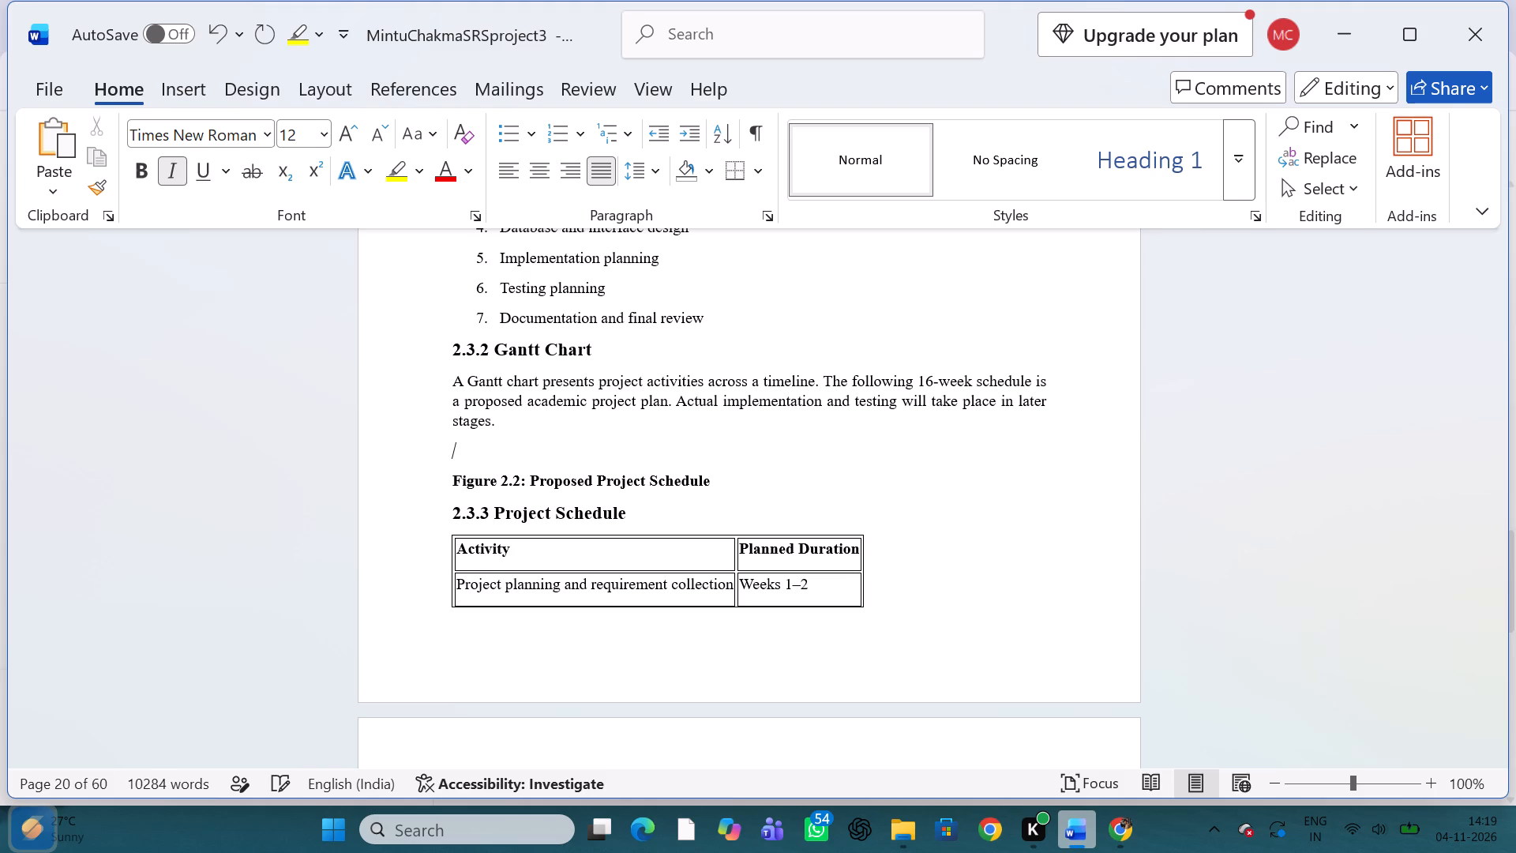
# Insert the picture mermaid-diagram (1) from the Downloads folder on the empty line above the Figure 2.2 caption.
pyautogui.click(188, 88)
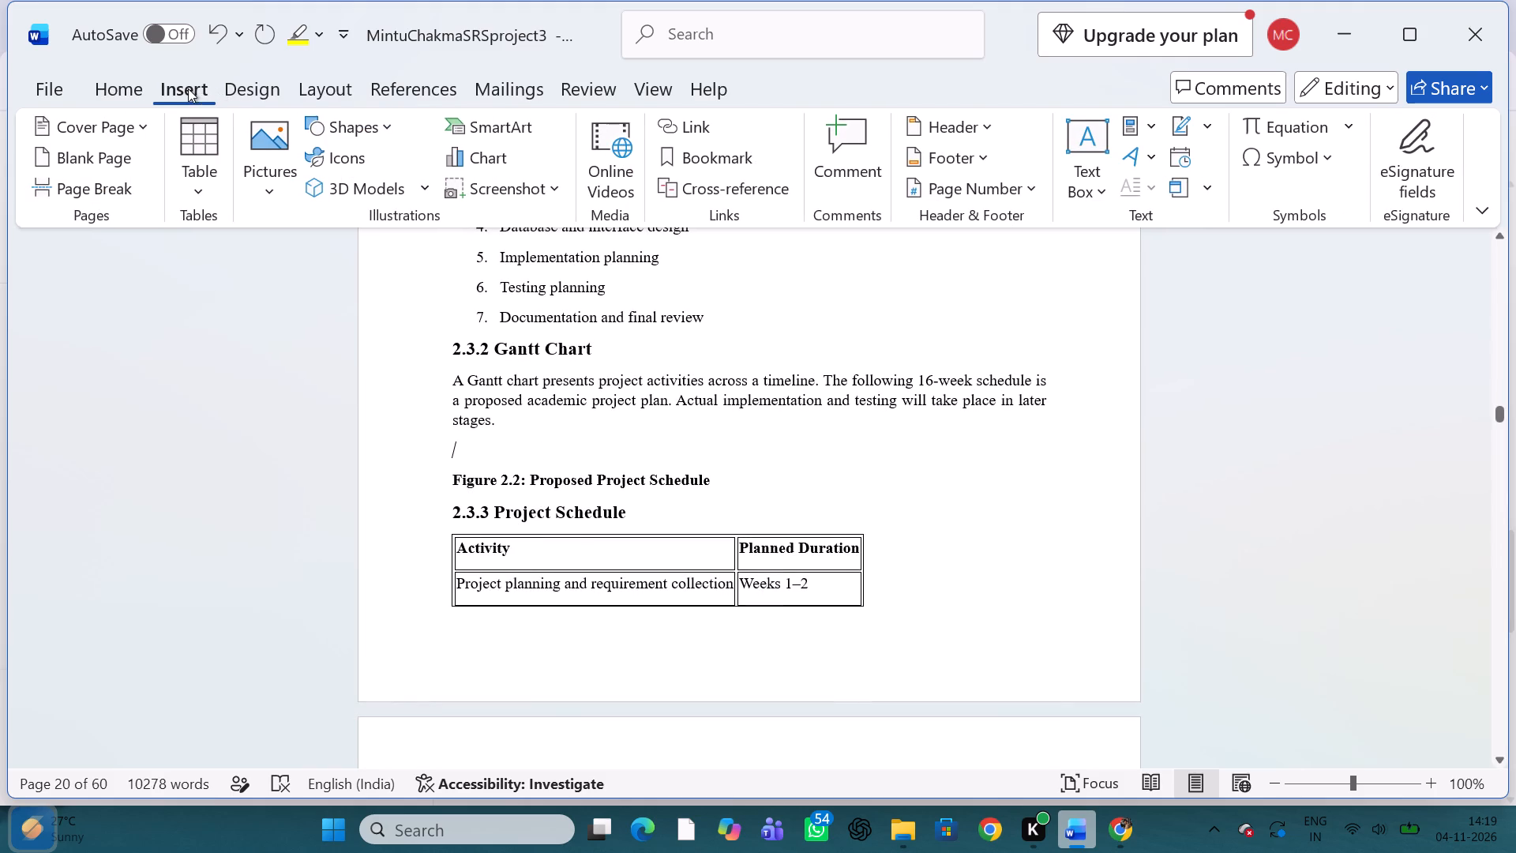
pyautogui.click(265, 172)
pyautogui.click(325, 247)
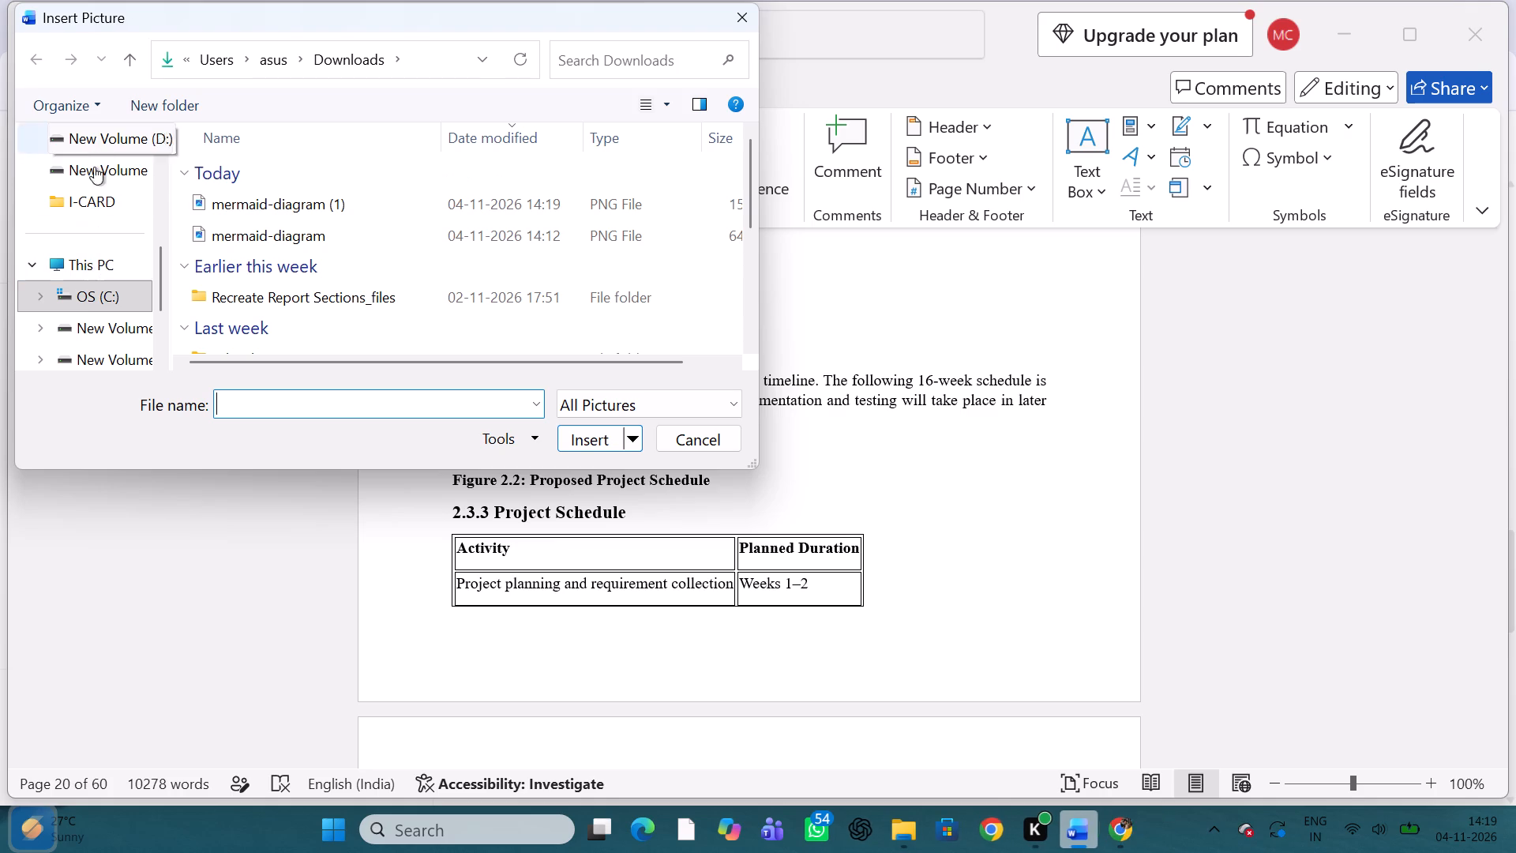
pyautogui.scroll(4, 82, 247)
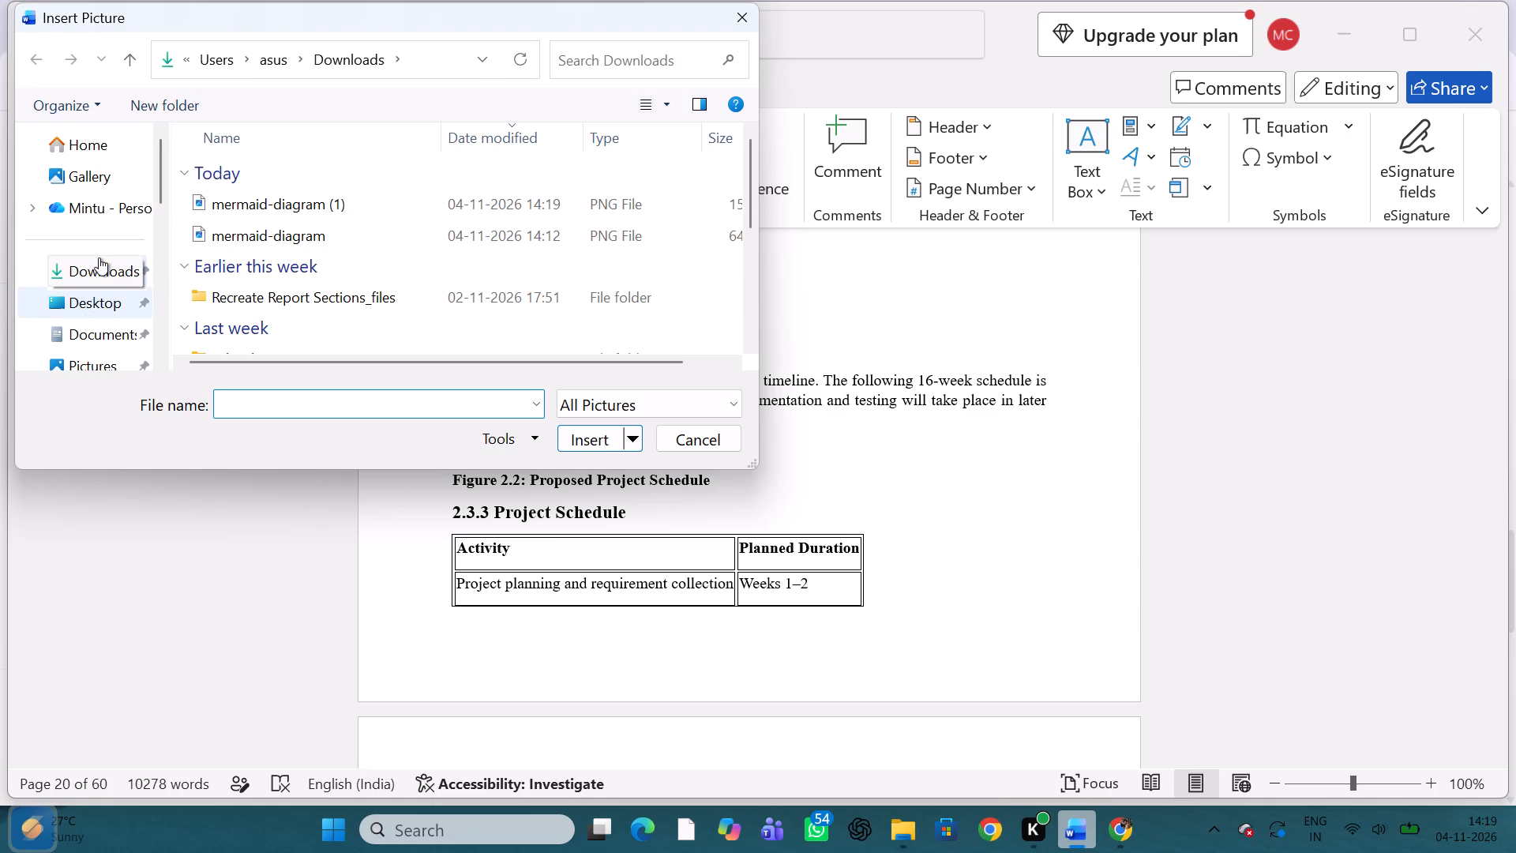
pyautogui.click(99, 257)
pyautogui.click(223, 206)
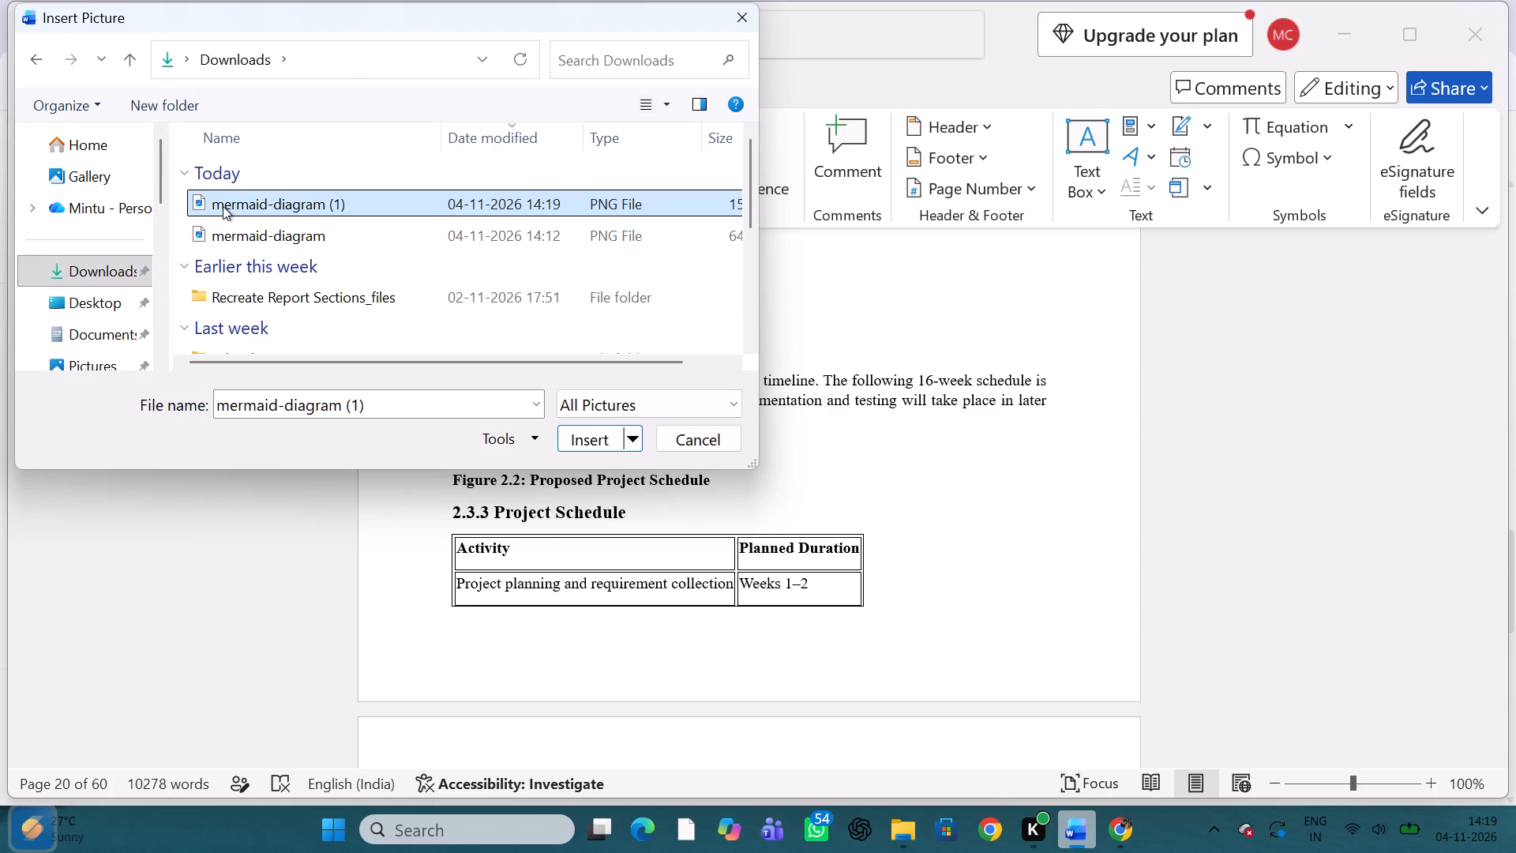
pyautogui.click(585, 439)
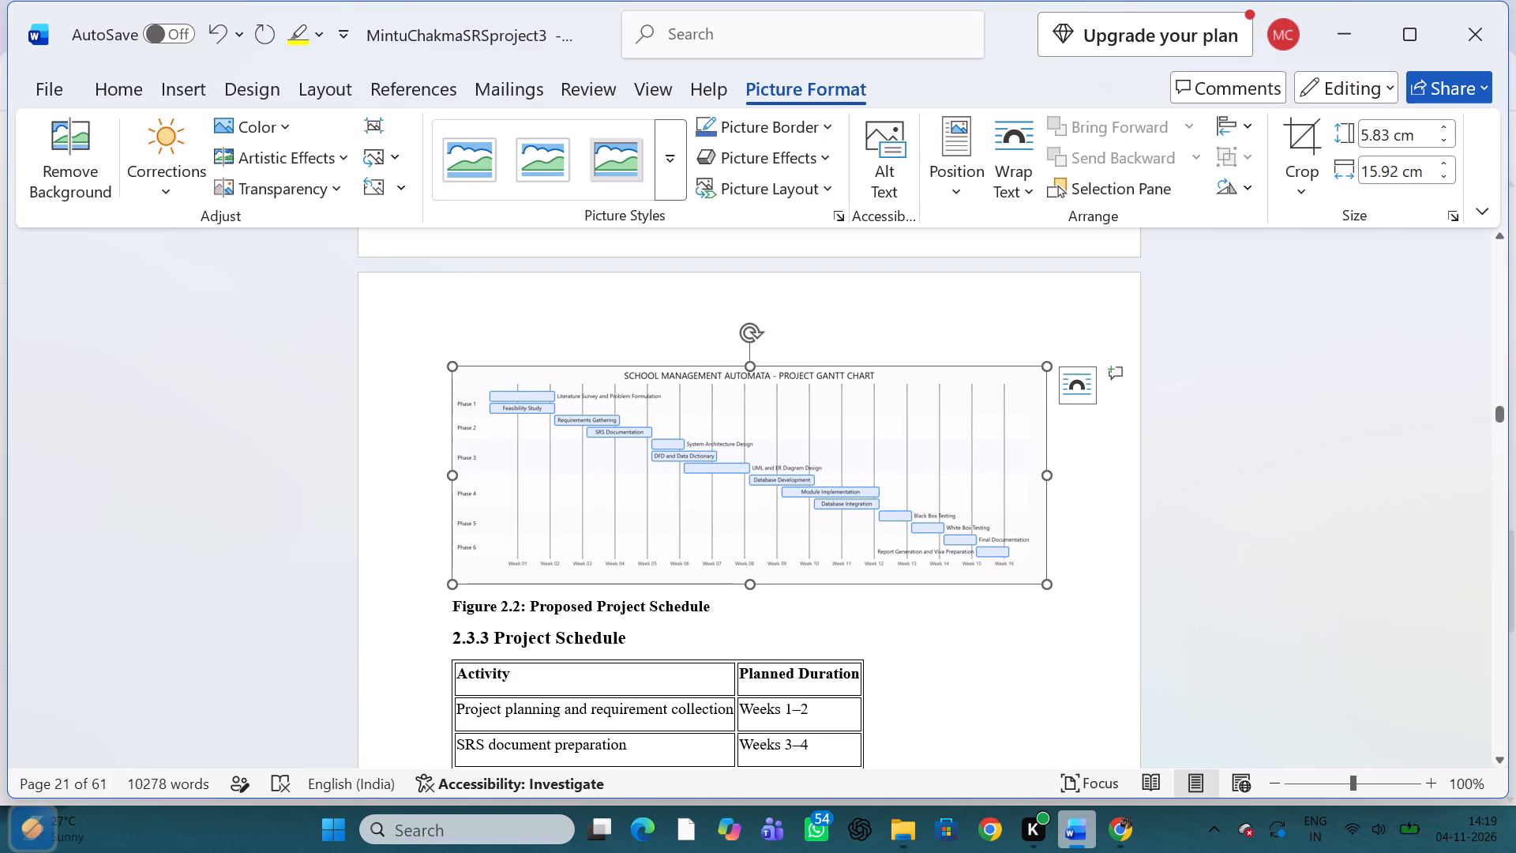
# Stretch the Gantt chart picture about a third taller without changing its width, and deselect it.
pyautogui.moveTo(750, 584); pyautogui.dragTo(754, 624)
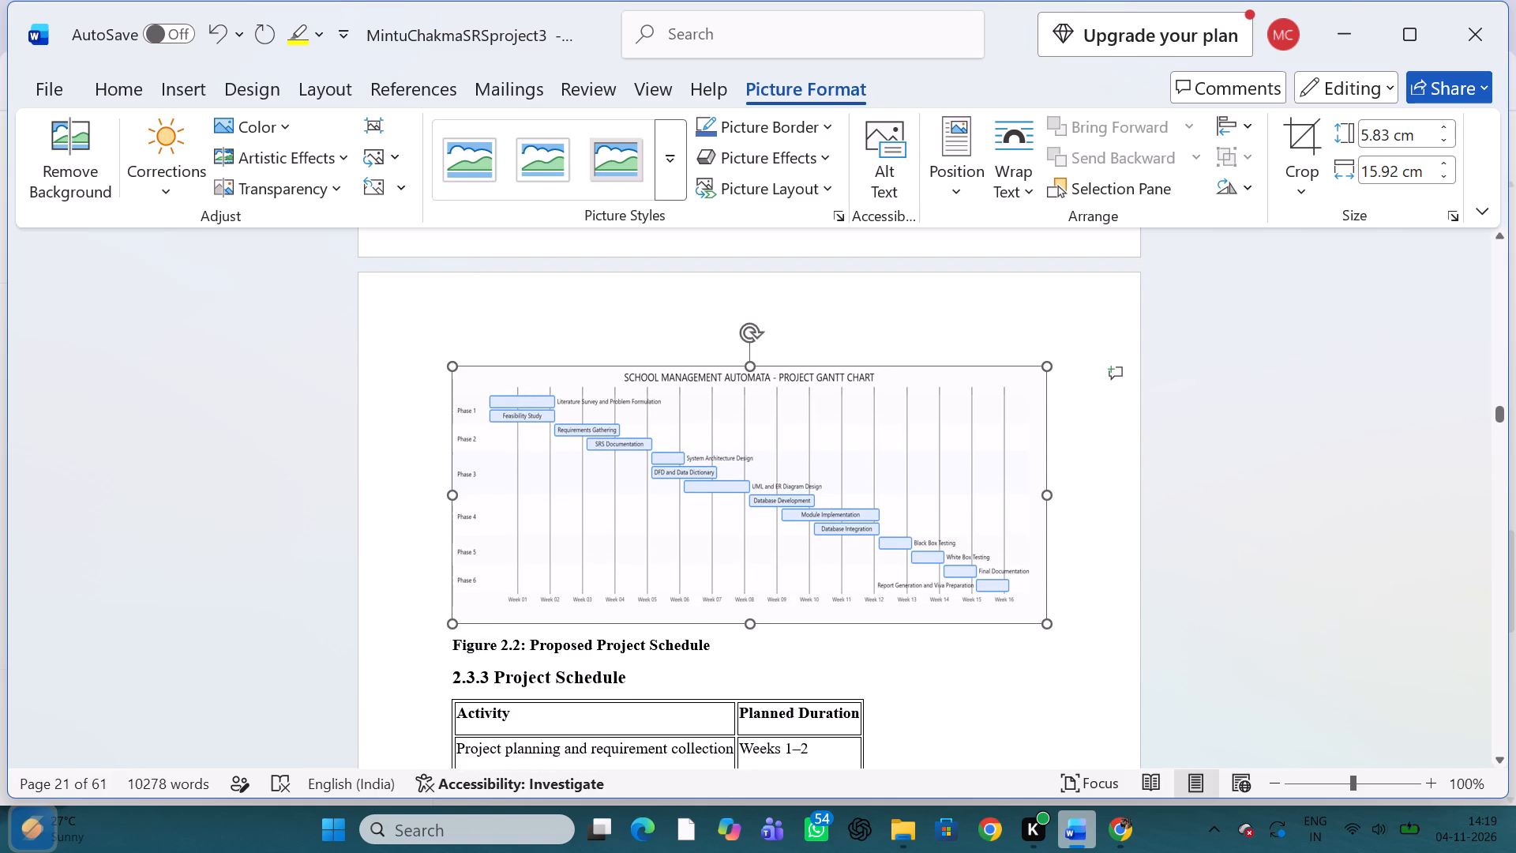
pyautogui.moveTo(754, 624); pyautogui.dragTo(756, 655)
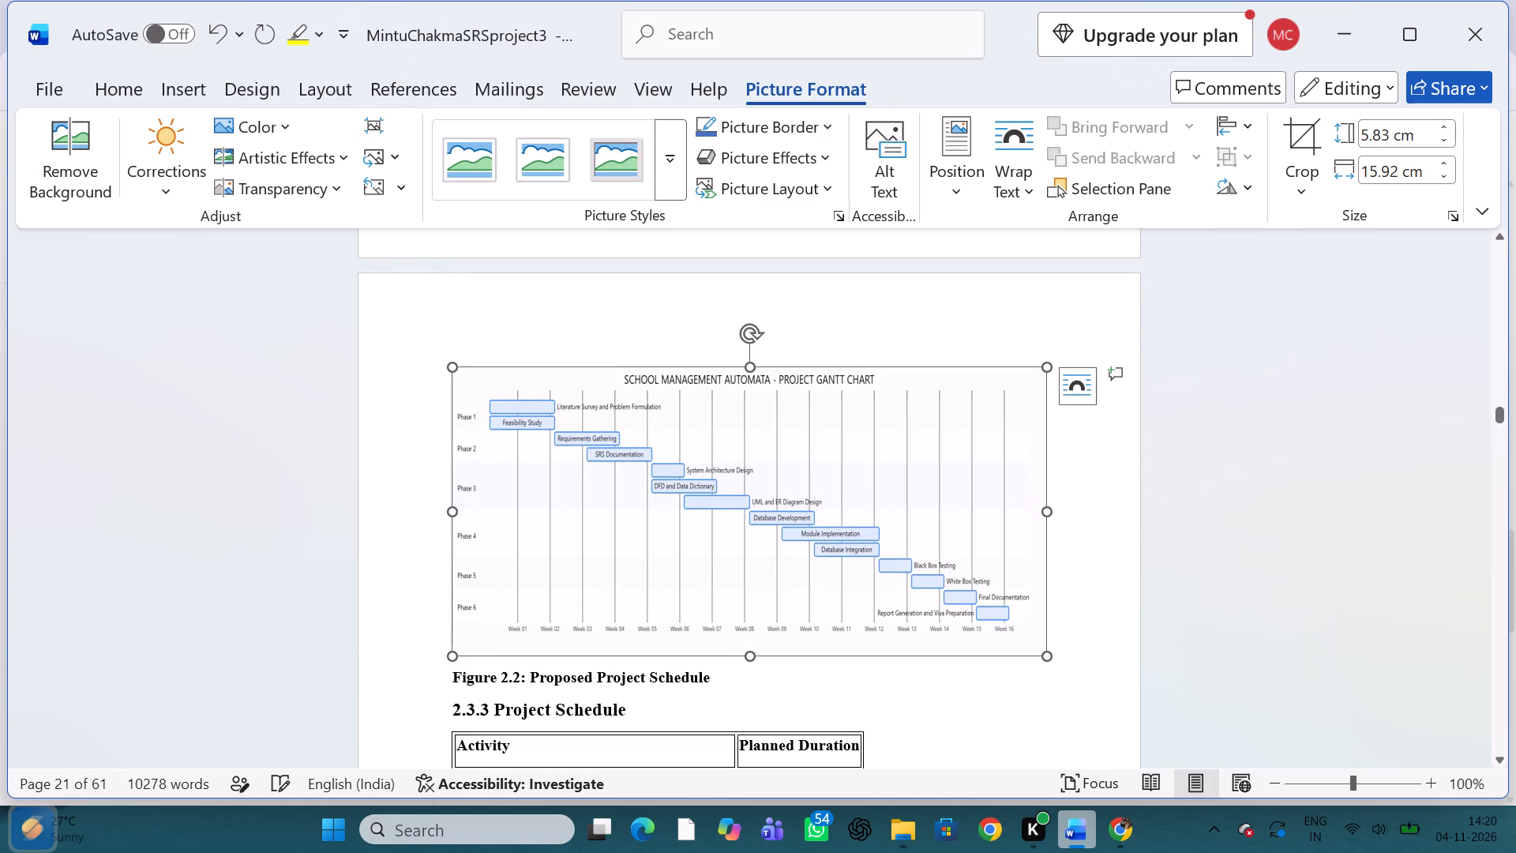
pyautogui.click(1218, 535)
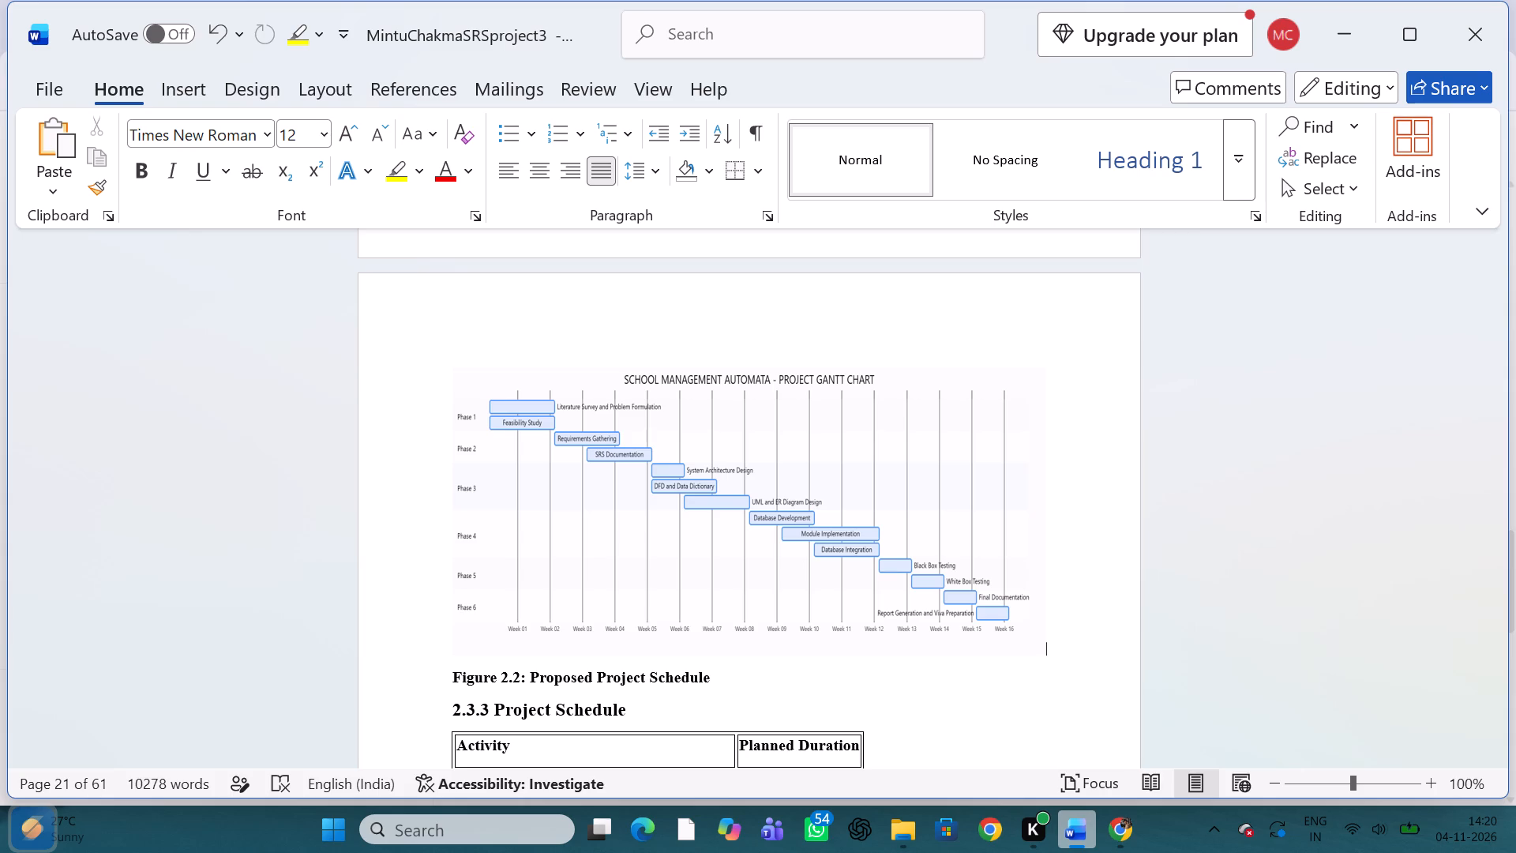
# Delete the blank lines above the CHAPTER 4 heading to move it up to the beginning of its page.
pyautogui.scroll(-11, 1218, 535)
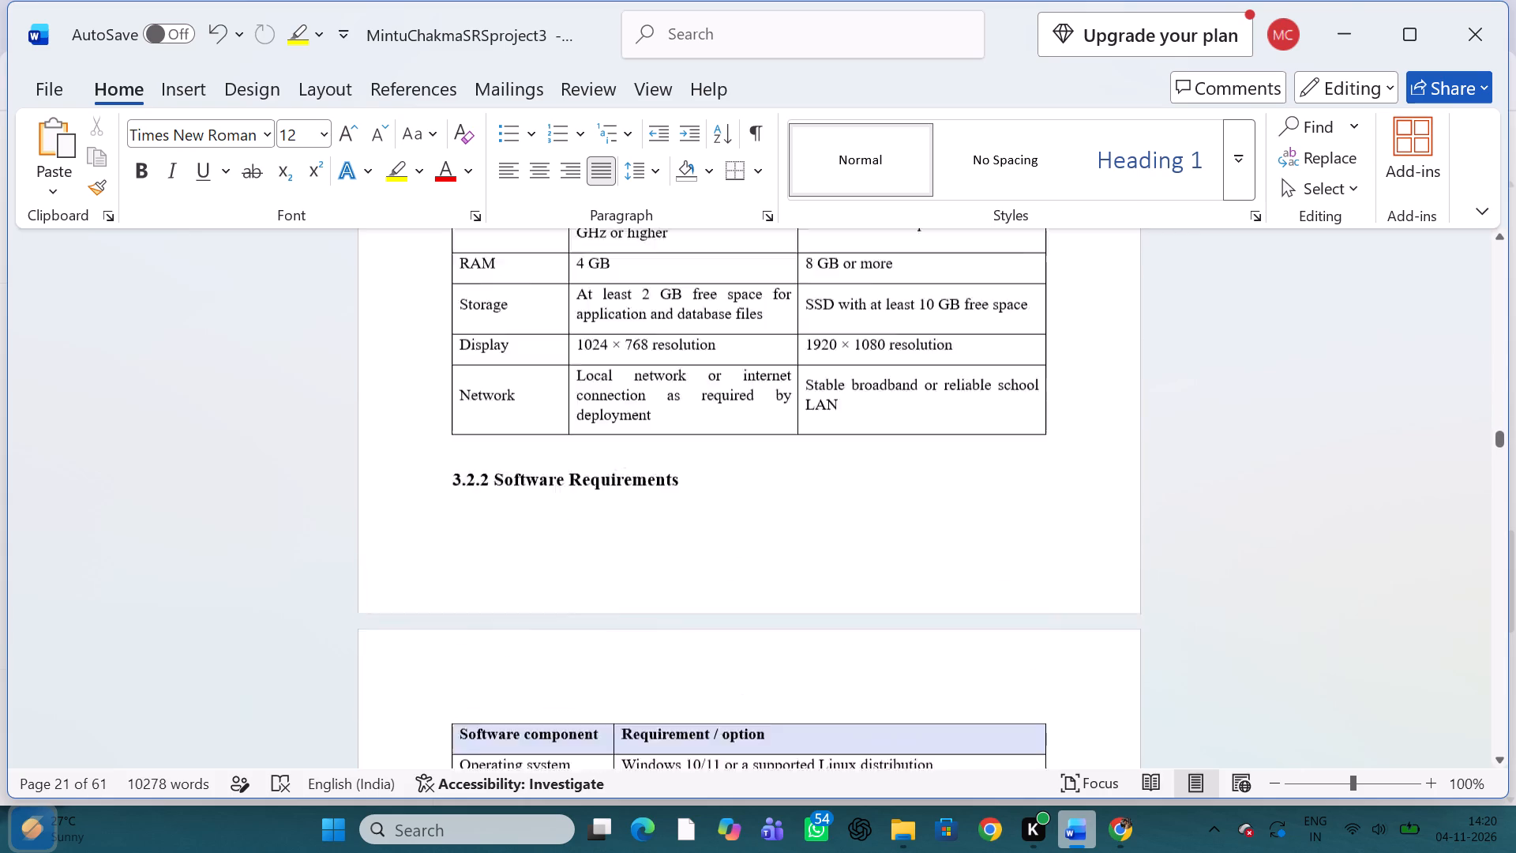
pyautogui.scroll(-7, 1218, 535)
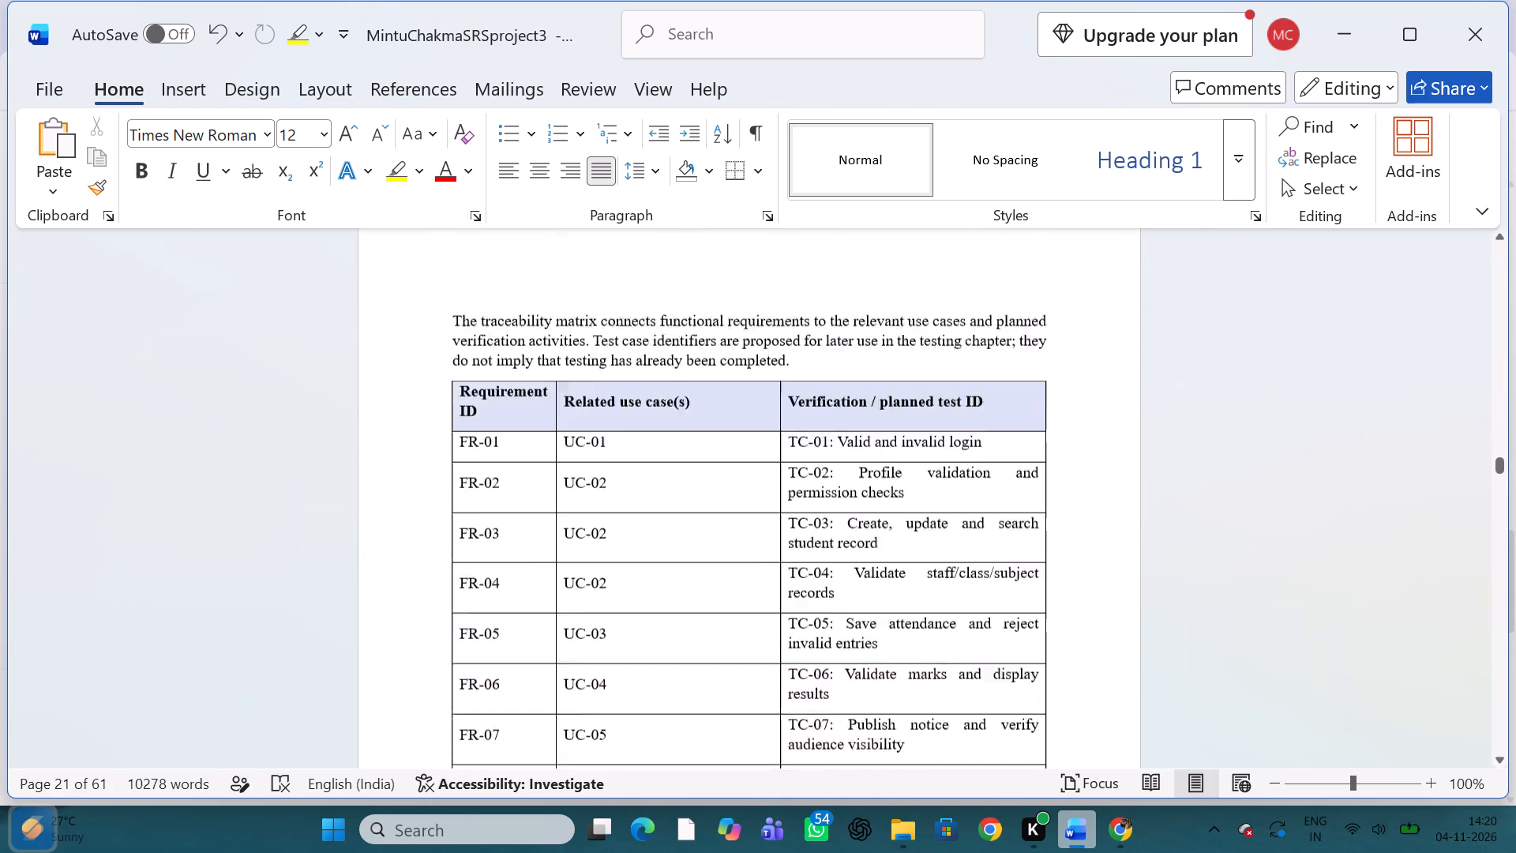
pyautogui.scroll(-9, 1218, 535)
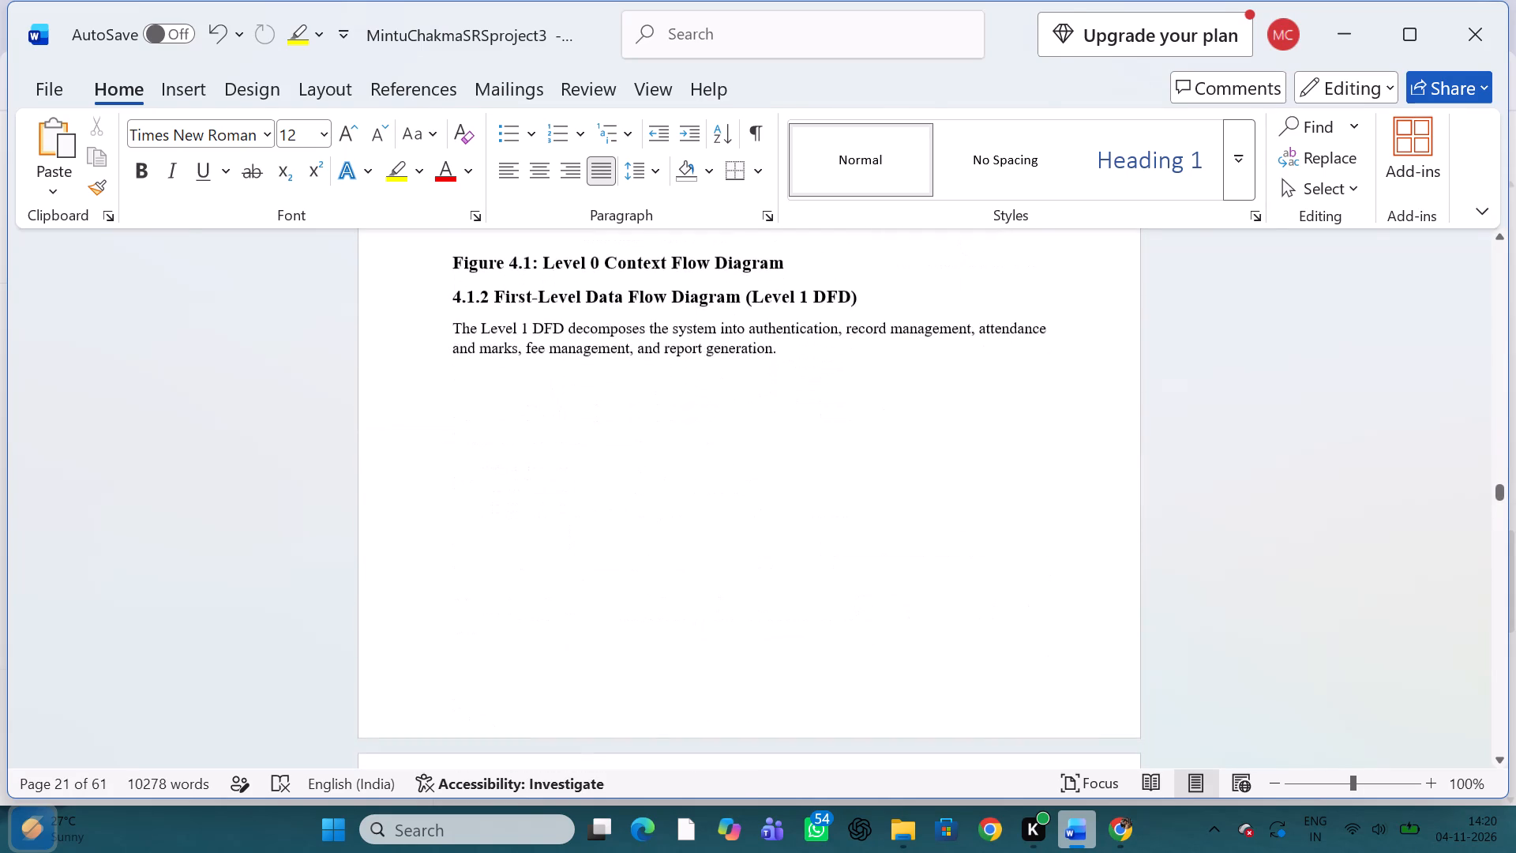
pyautogui.scroll(2, 1218, 535)
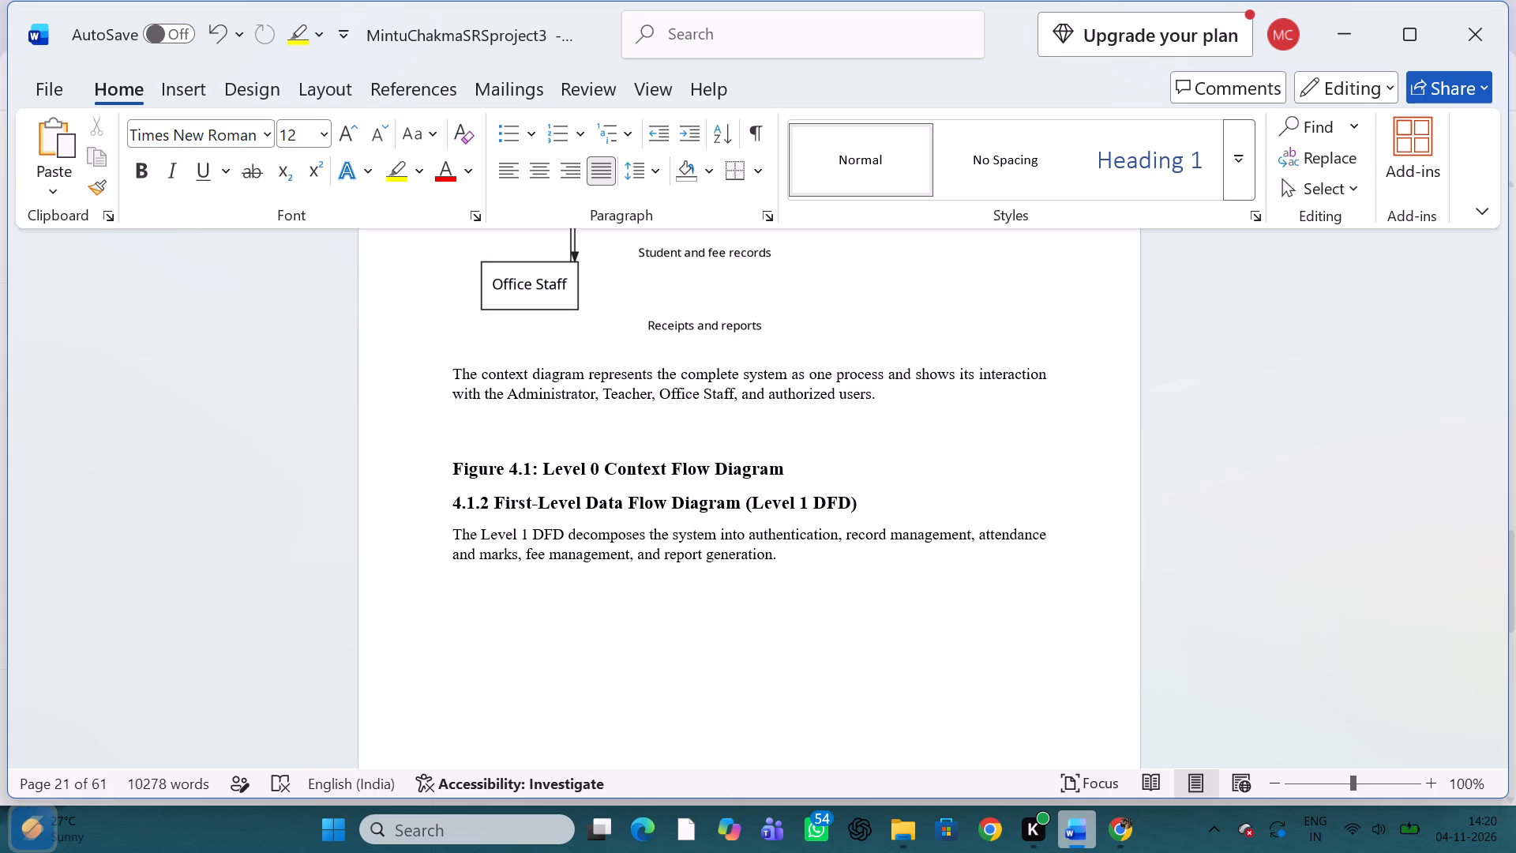
pyautogui.scroll(4, 1218, 535)
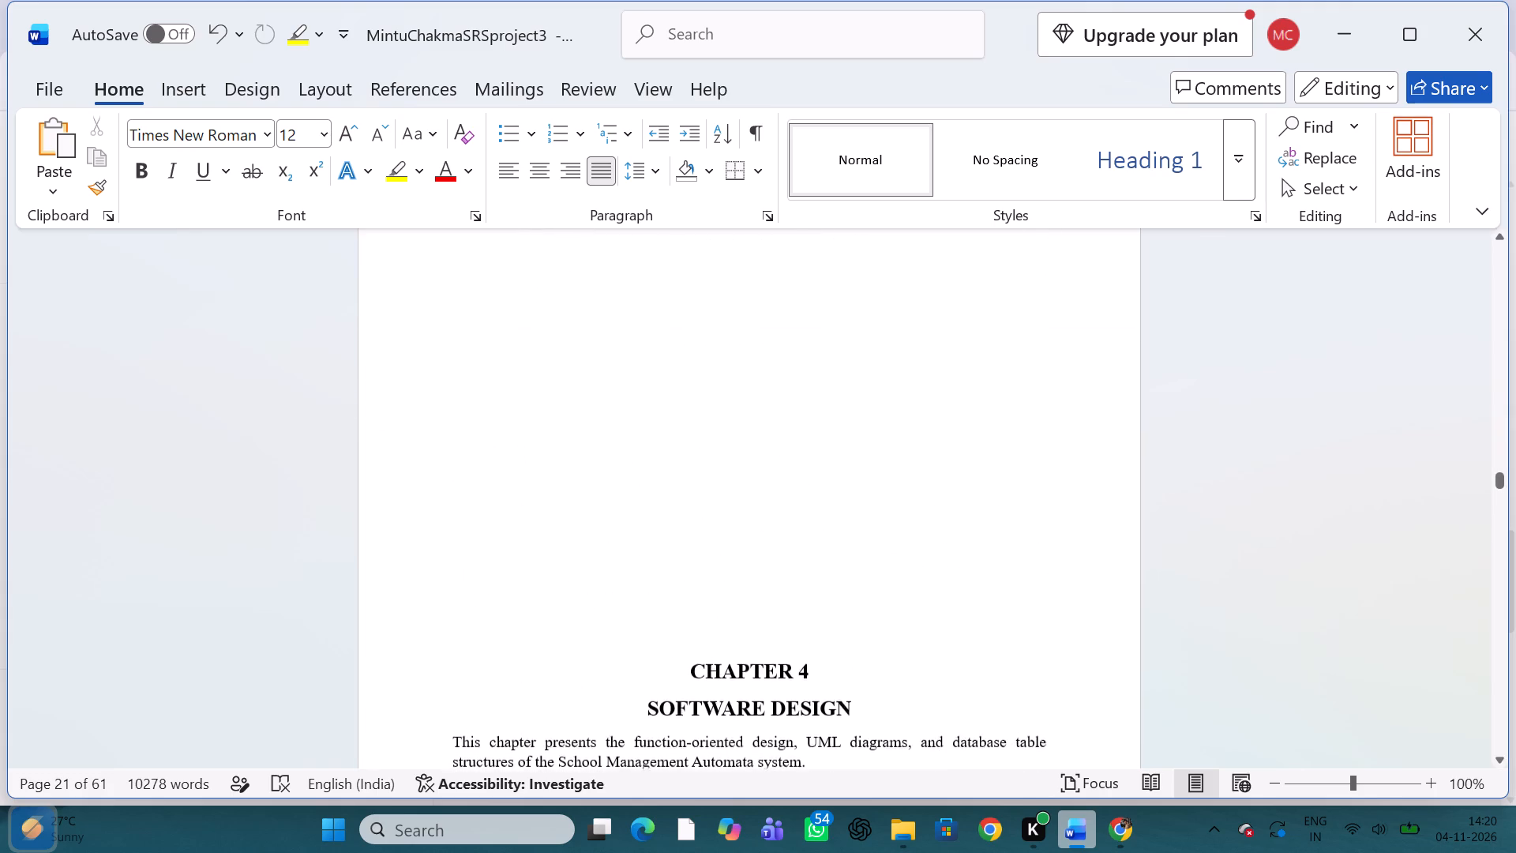
pyautogui.scroll(1, 1218, 535)
pyautogui.click(1218, 535)
pyautogui.scroll(-2, 1218, 535)
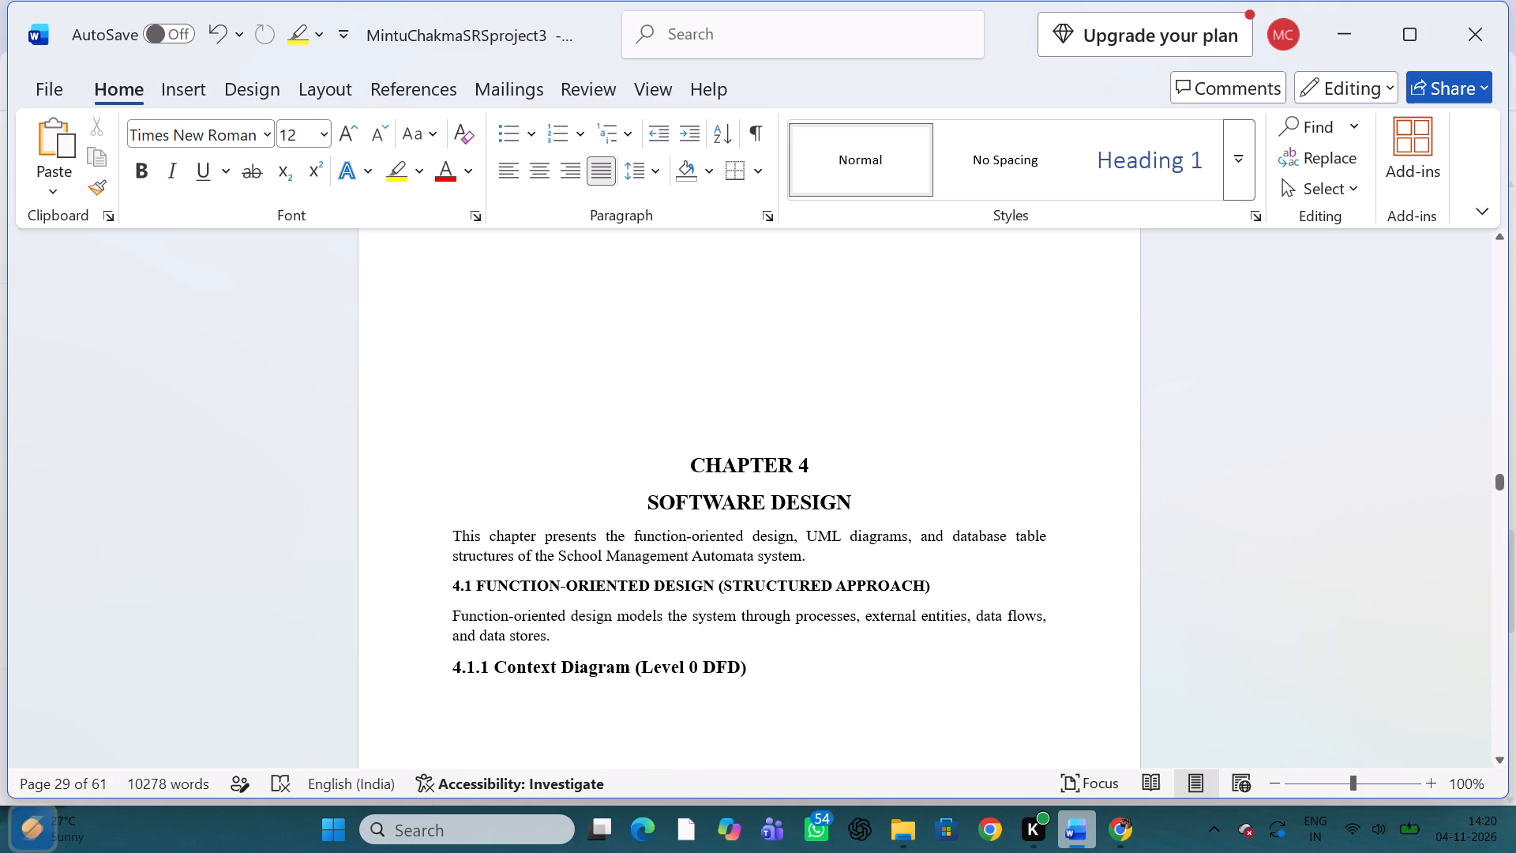
pyautogui.click(688, 459)
pyautogui.press('BackSpace')
pyautogui.press('BackSpace')
pyautogui.press('BackSpace')
pyautogui.press('BackSpace')
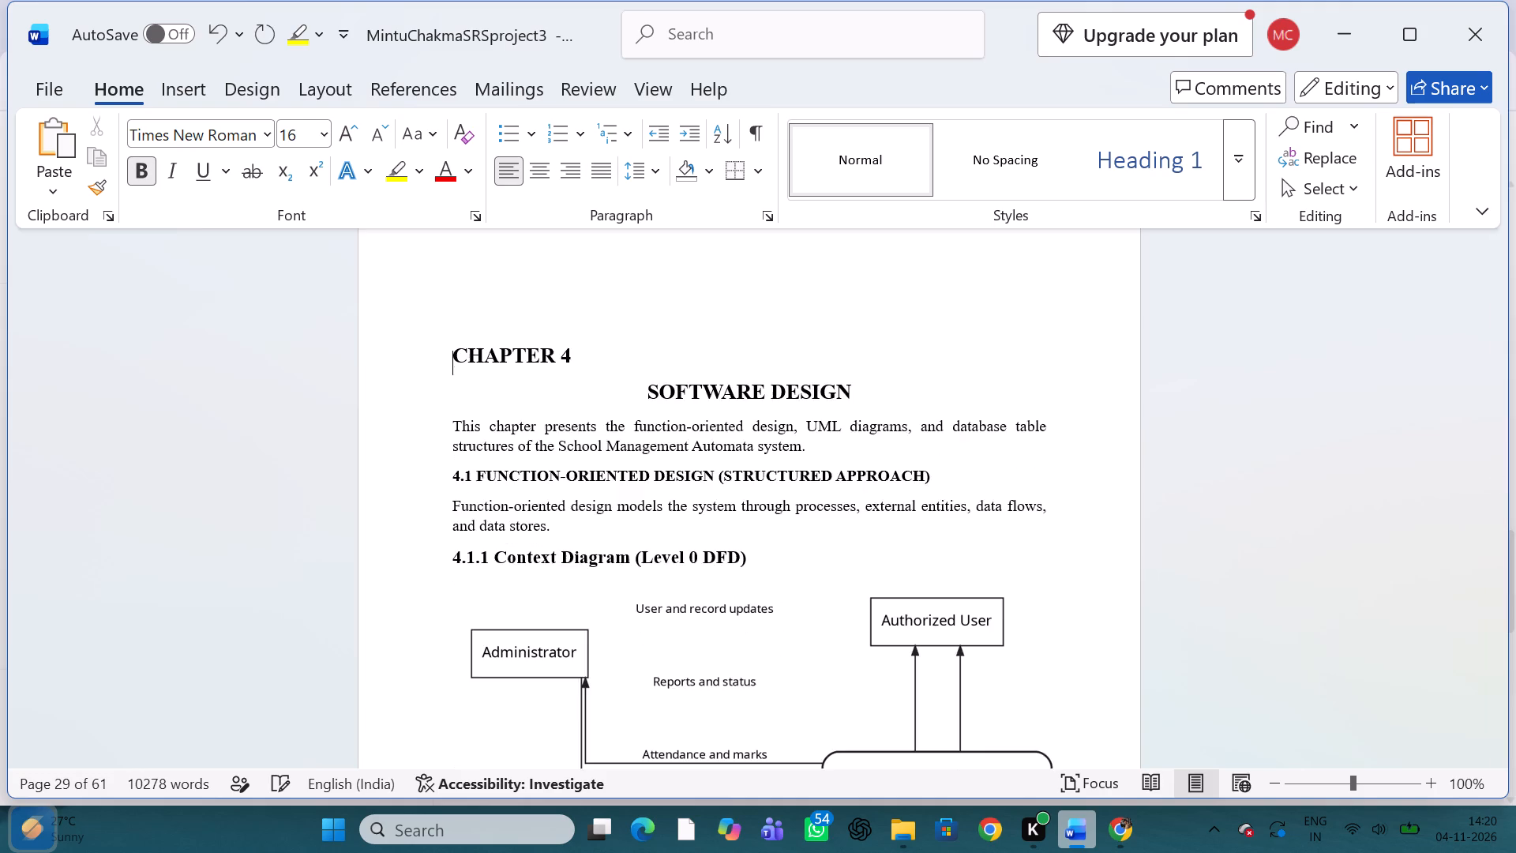
# Delete the remaining blank lines before the CHAPTER 4 heading and start the heading on the first line of the page after Chapter 3.
pyautogui.press('BackSpace')
pyautogui.press('BackSpace')
pyautogui.scroll(2, 688, 459)
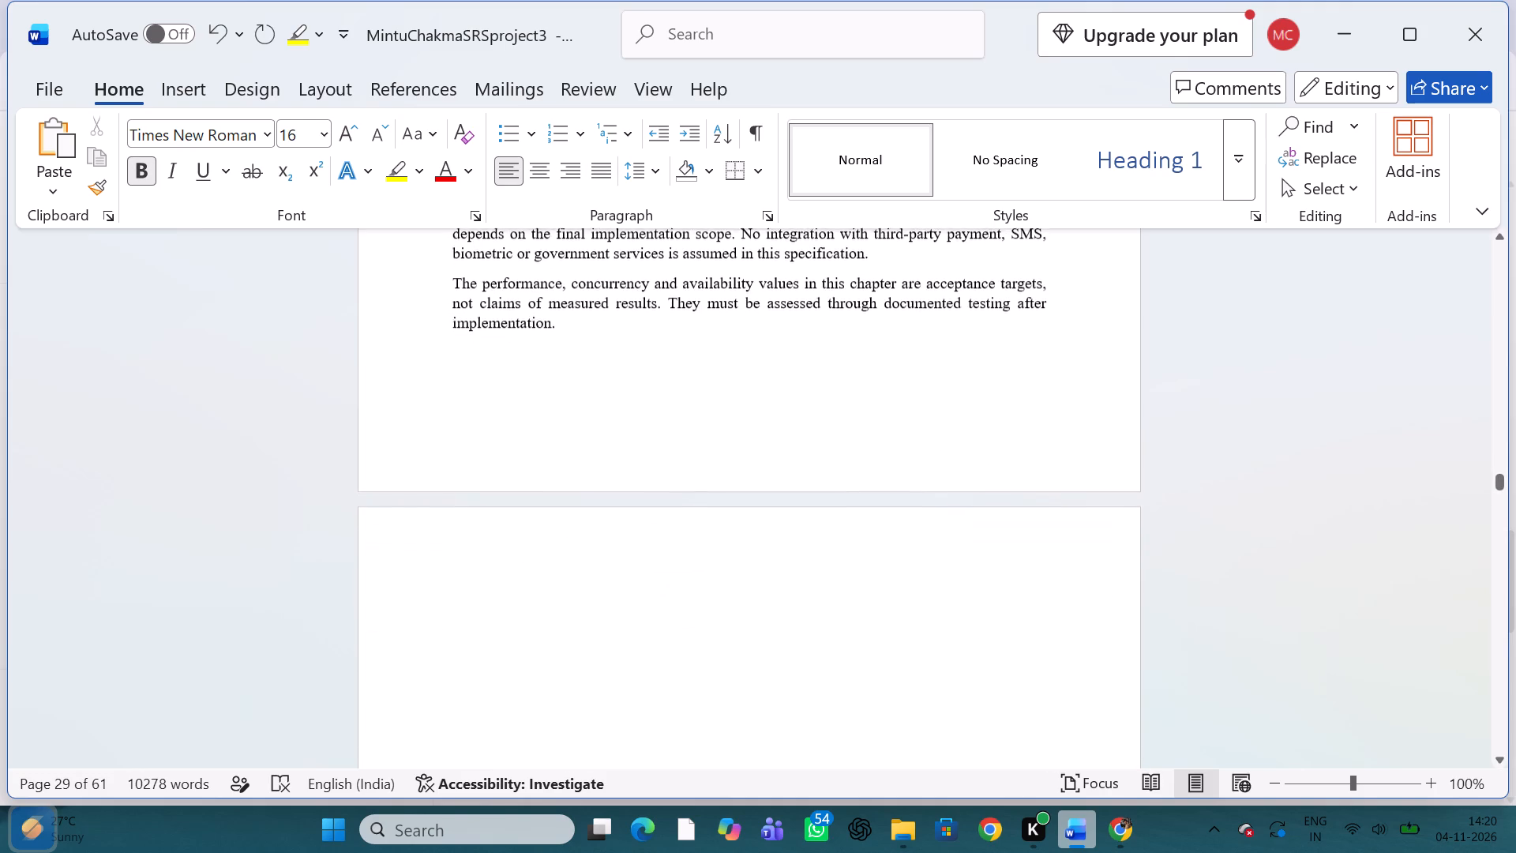
pyautogui.scroll(4, 688, 459)
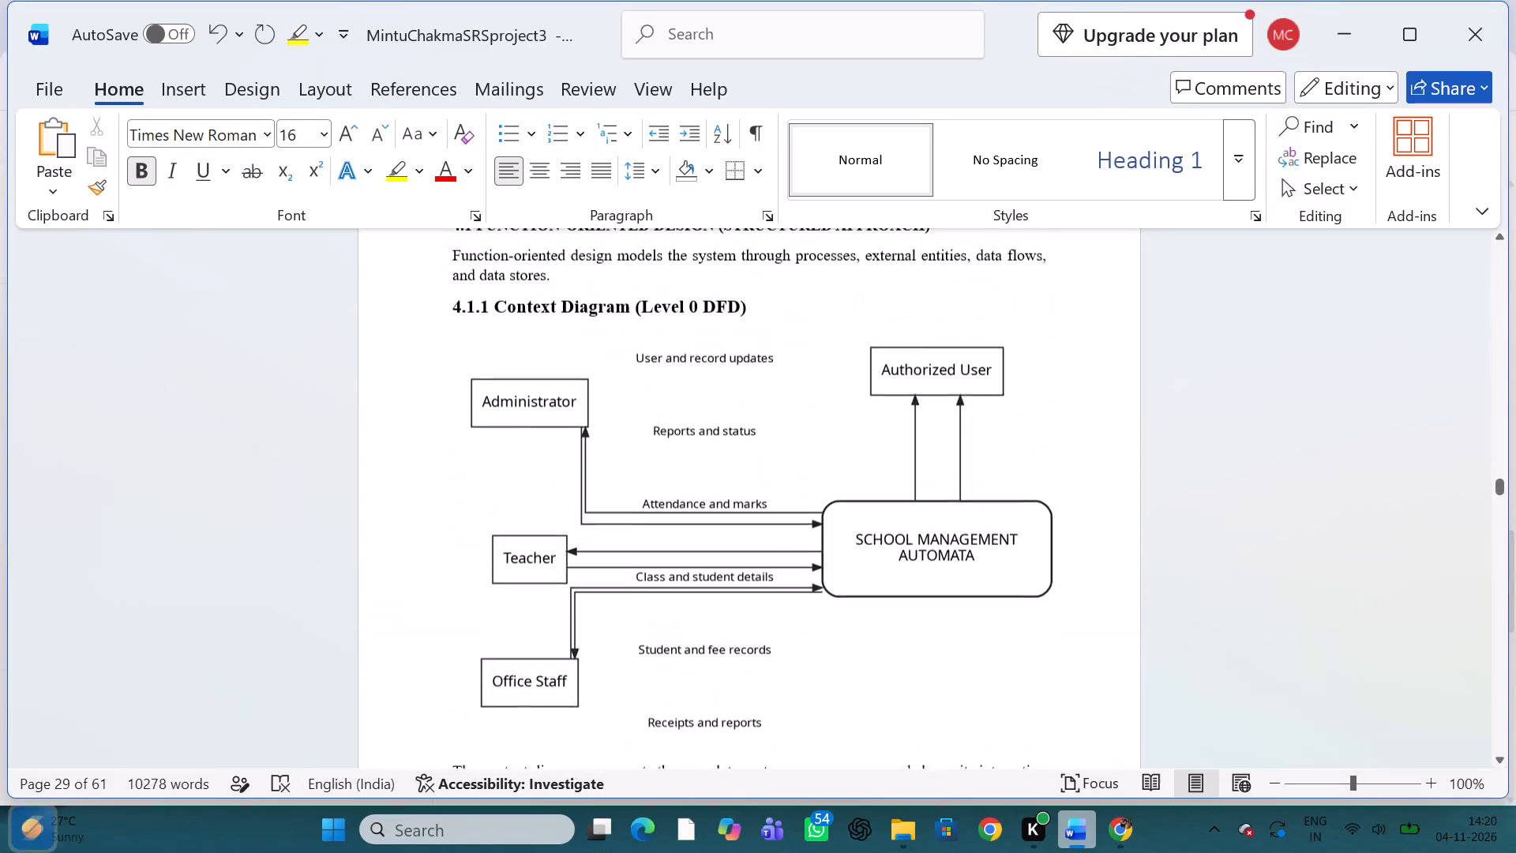
pyautogui.scroll(2, 688, 459)
pyautogui.press('BackSpace')
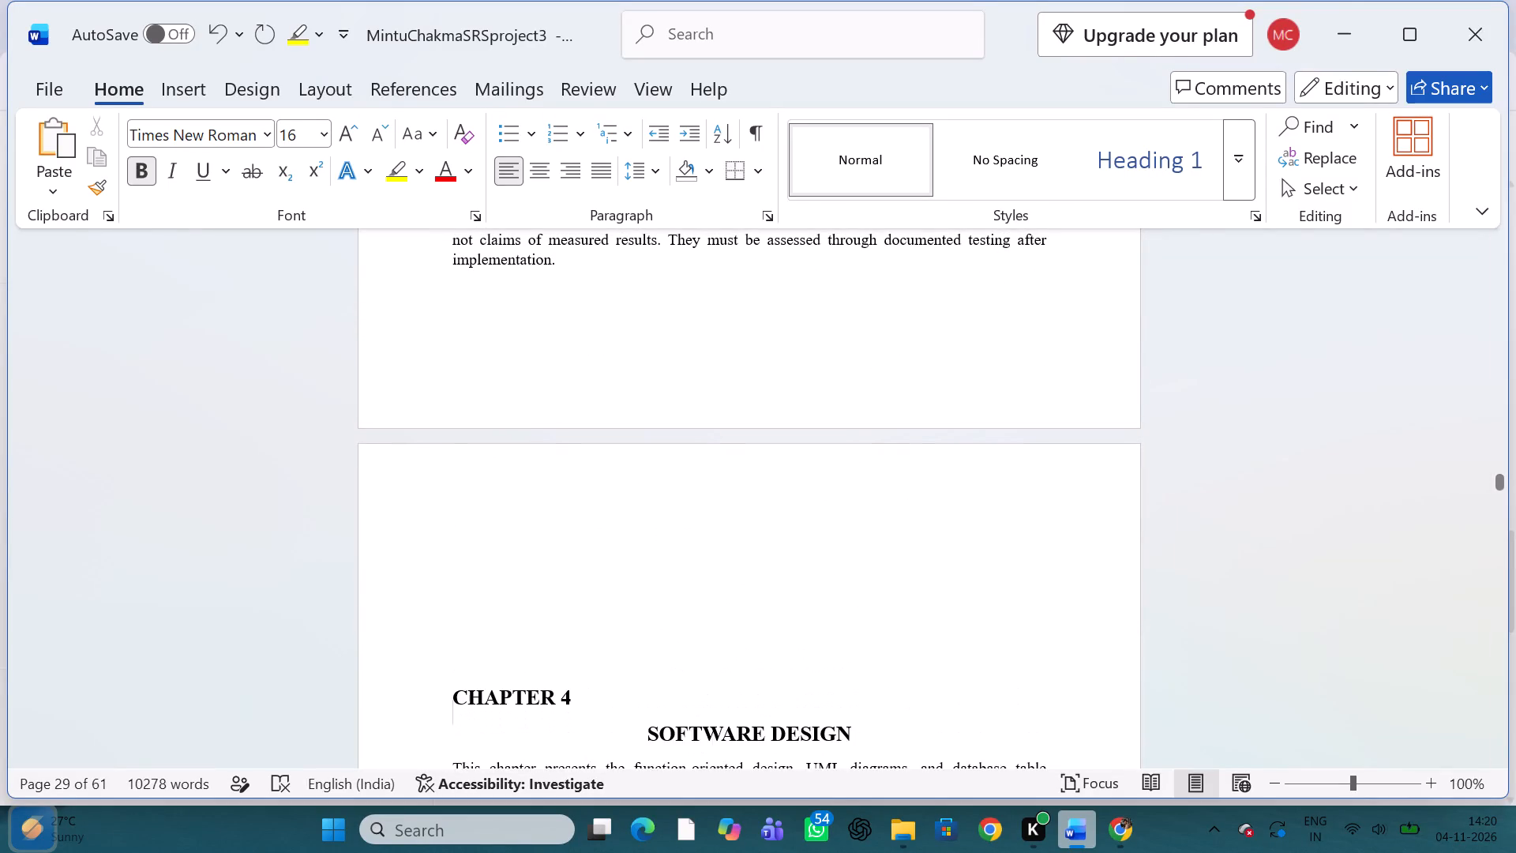
pyautogui.press('BackSpace')
pyautogui.press('BackSpace')
pyautogui.press('BackSpace')
pyautogui.press('BackSpace')
pyautogui.press('BackSpace')
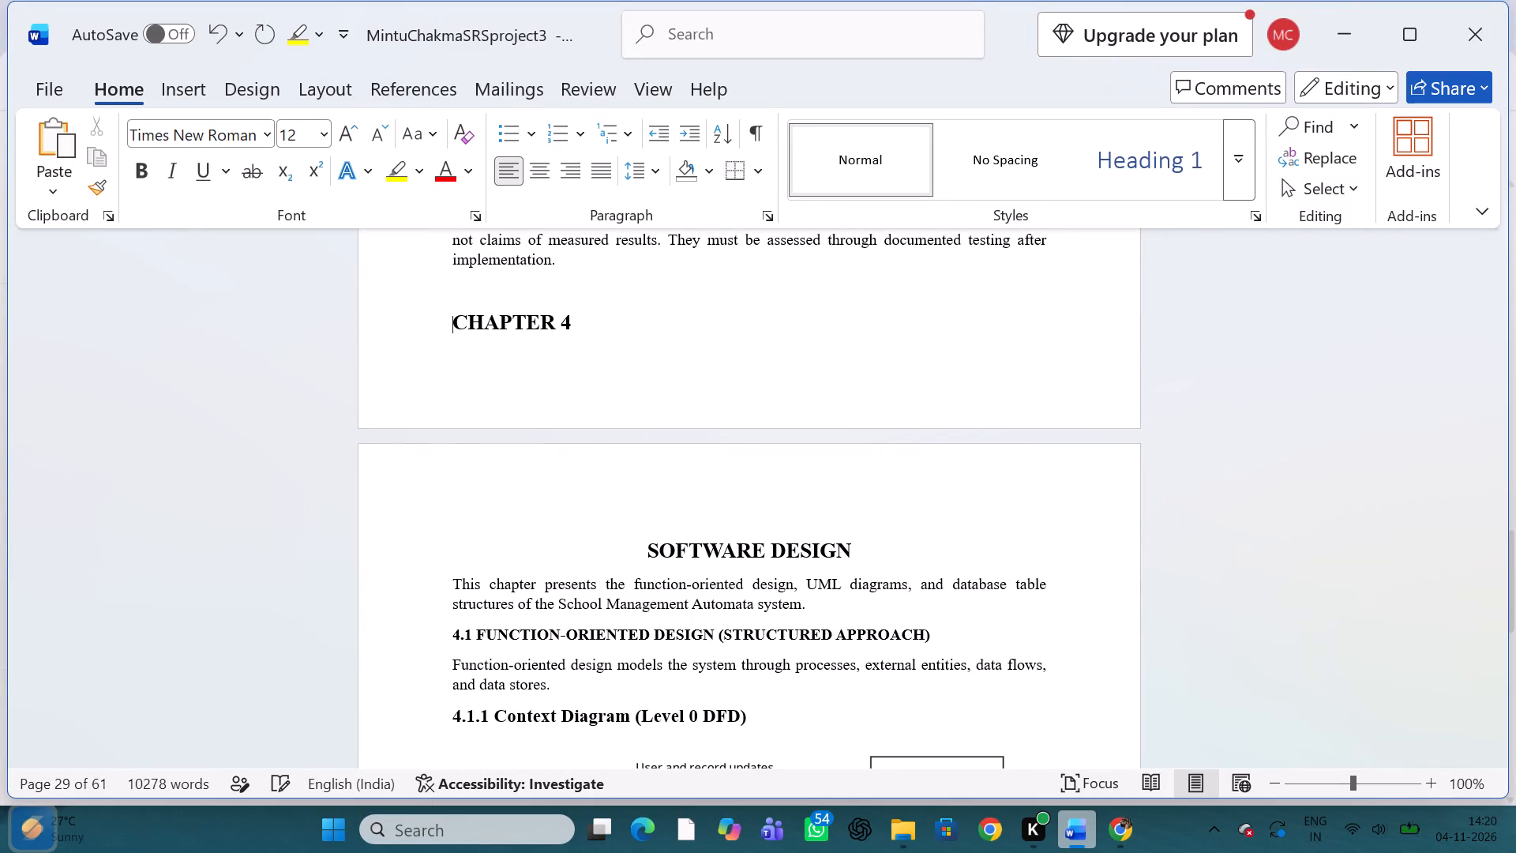
pyautogui.press('Return')
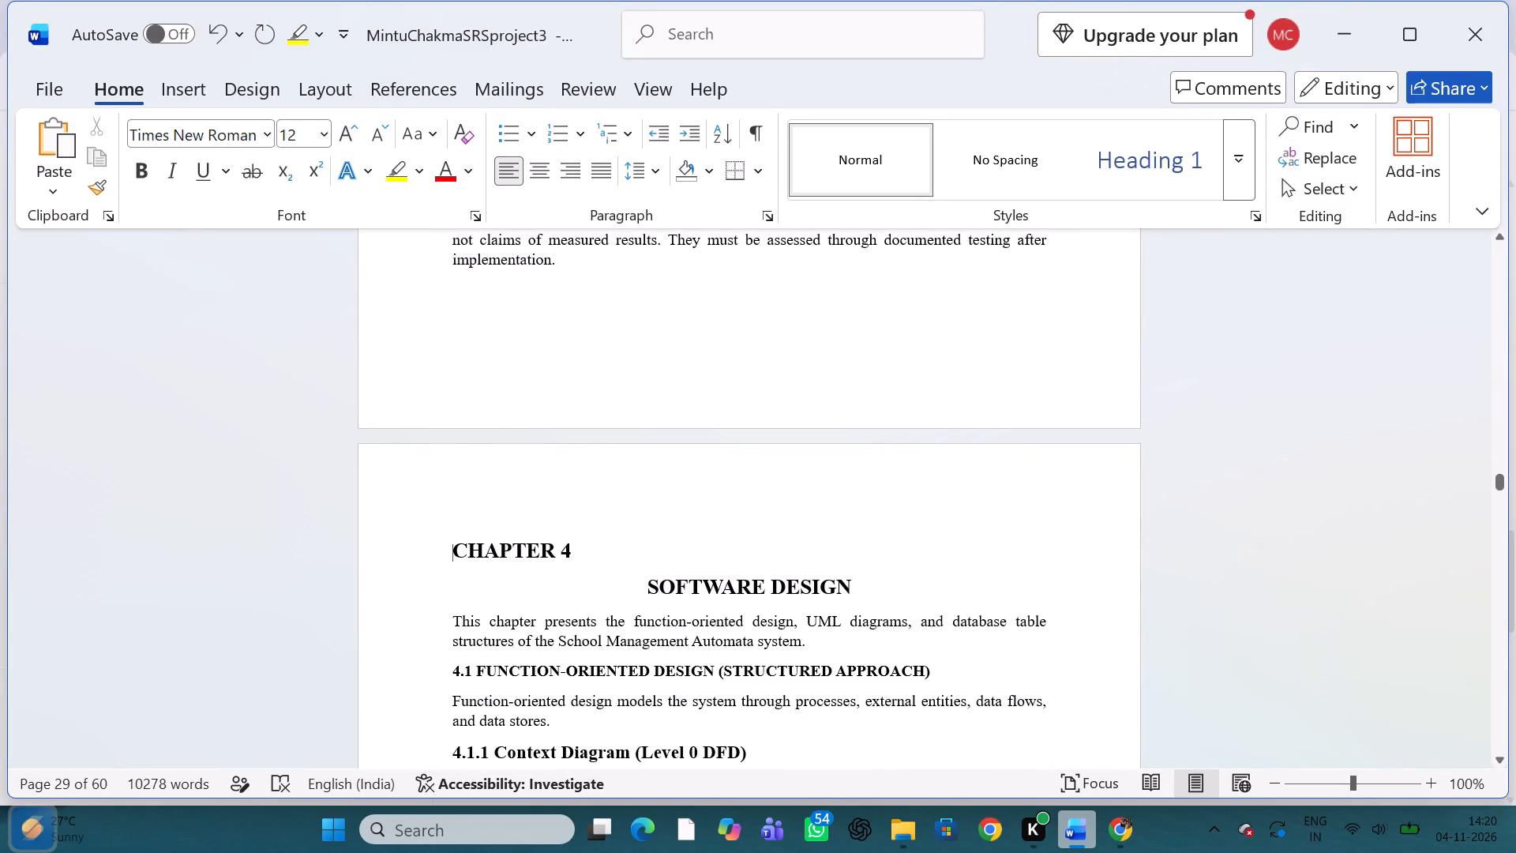
# Centre the CHAPTER 4 heading above SOFTWARE DESIGN and deselect it.
pyautogui.moveTo(576, 552); pyautogui.dragTo(389, 552)
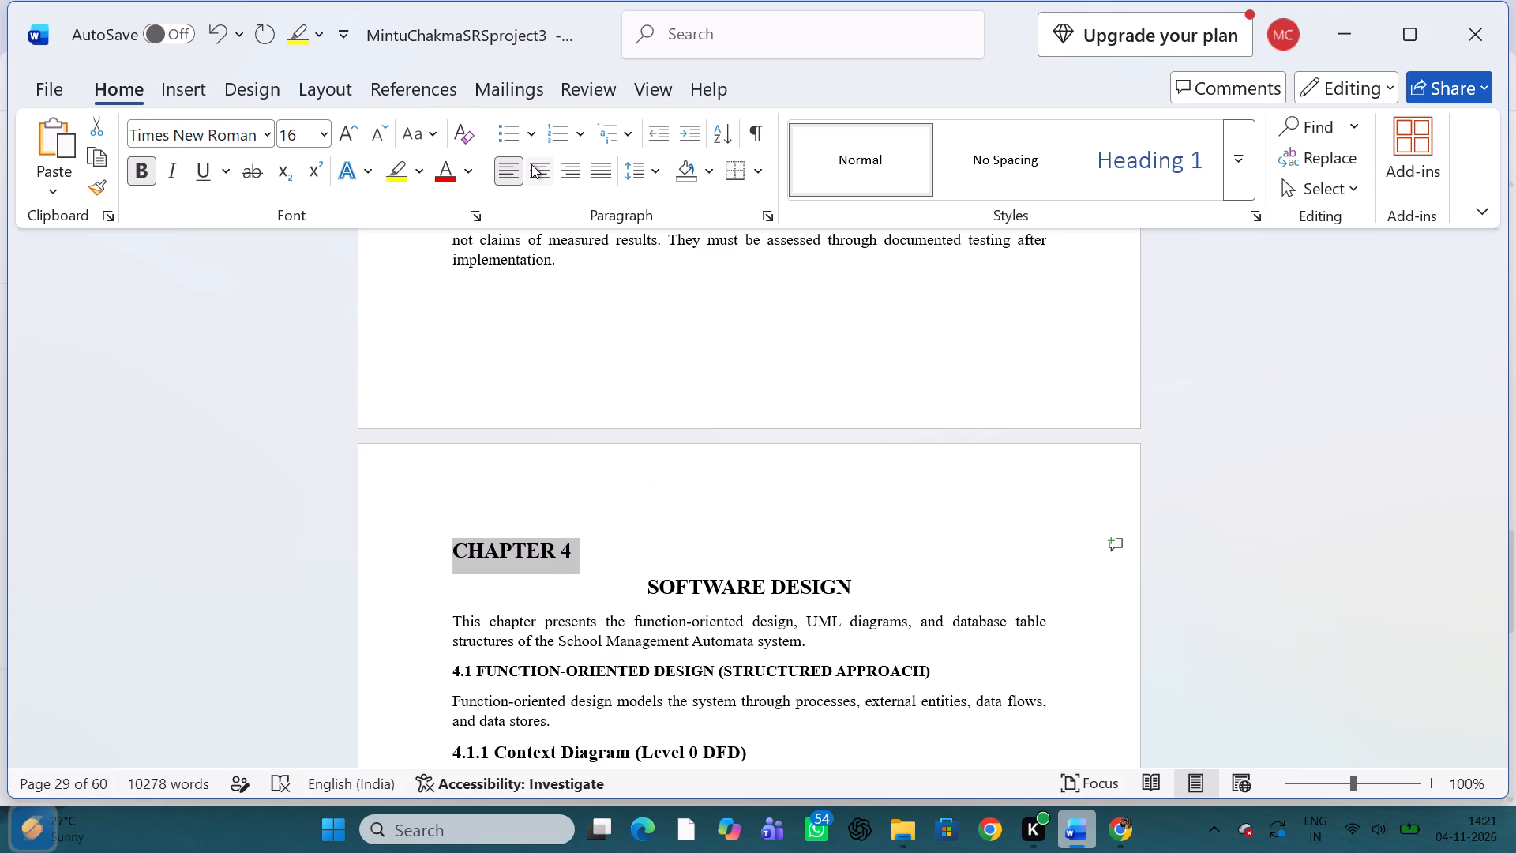
pyautogui.click(531, 164)
pyautogui.click(321, 444)
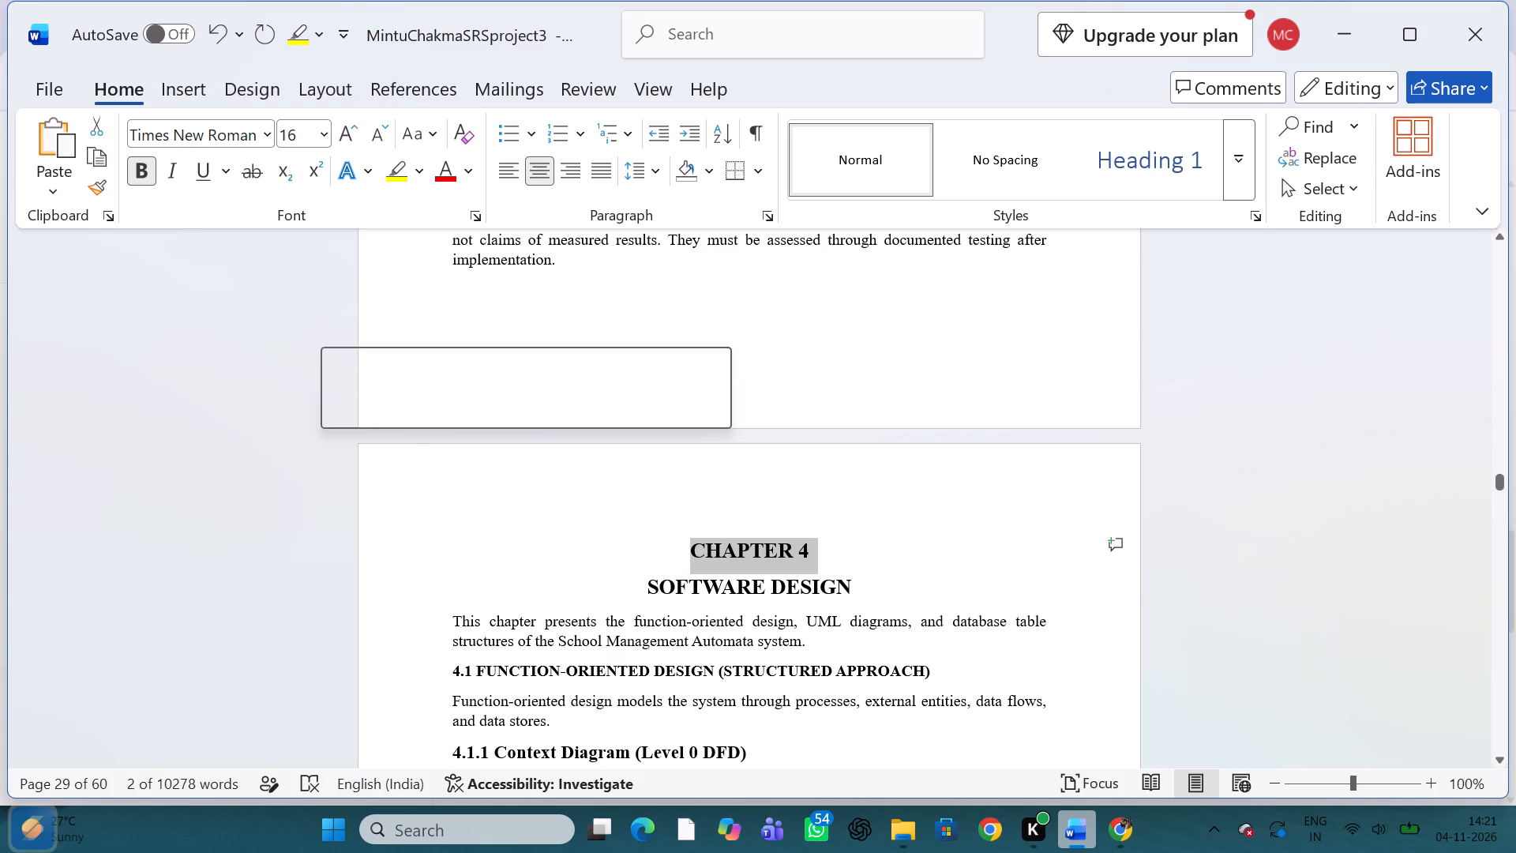
pyautogui.click(486, 526)
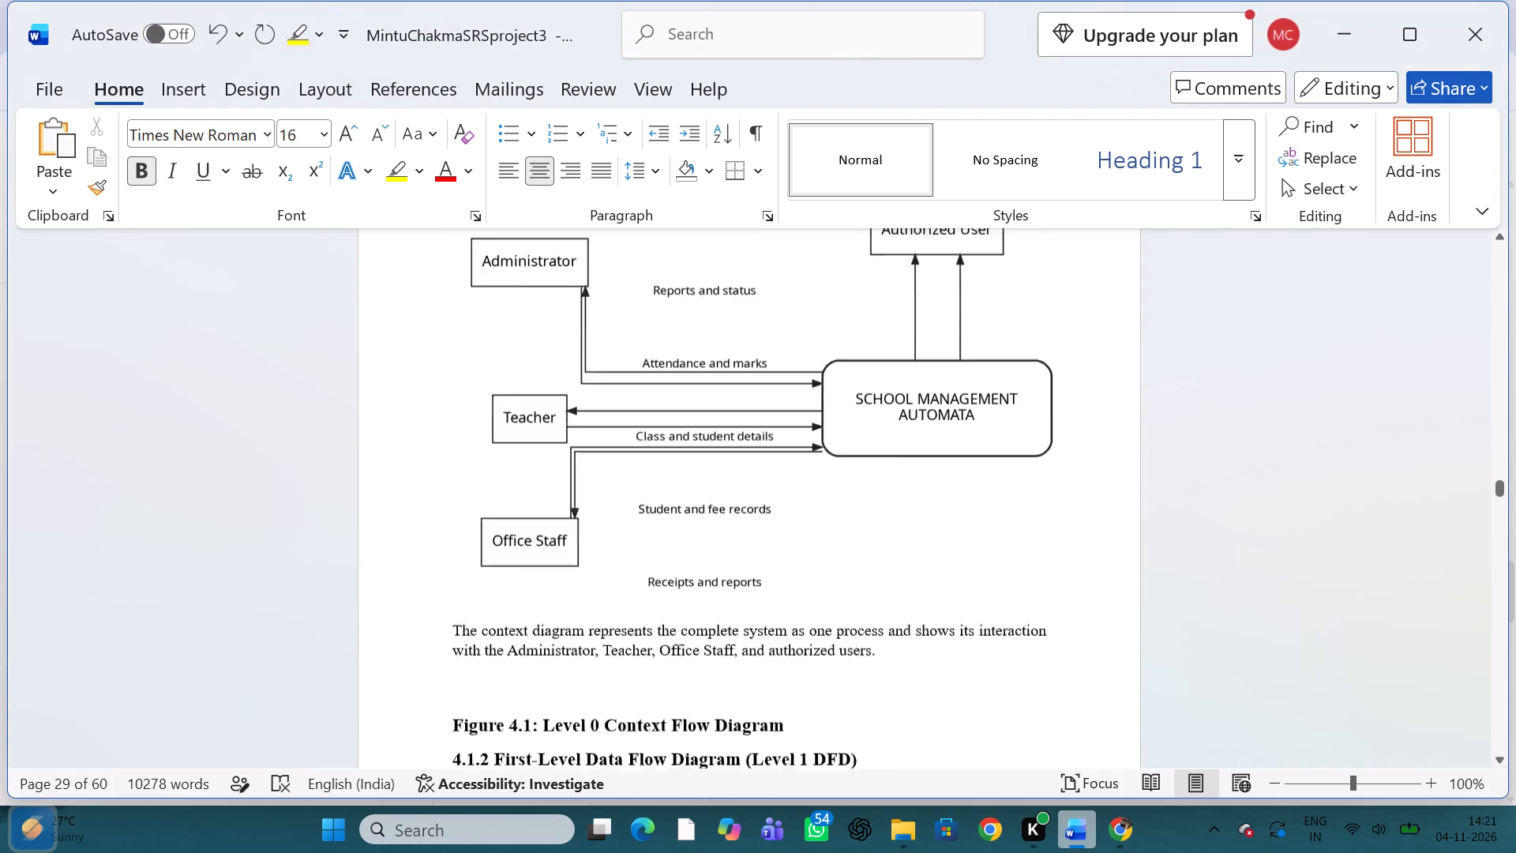
pyautogui.scroll(-10, 804, 618)
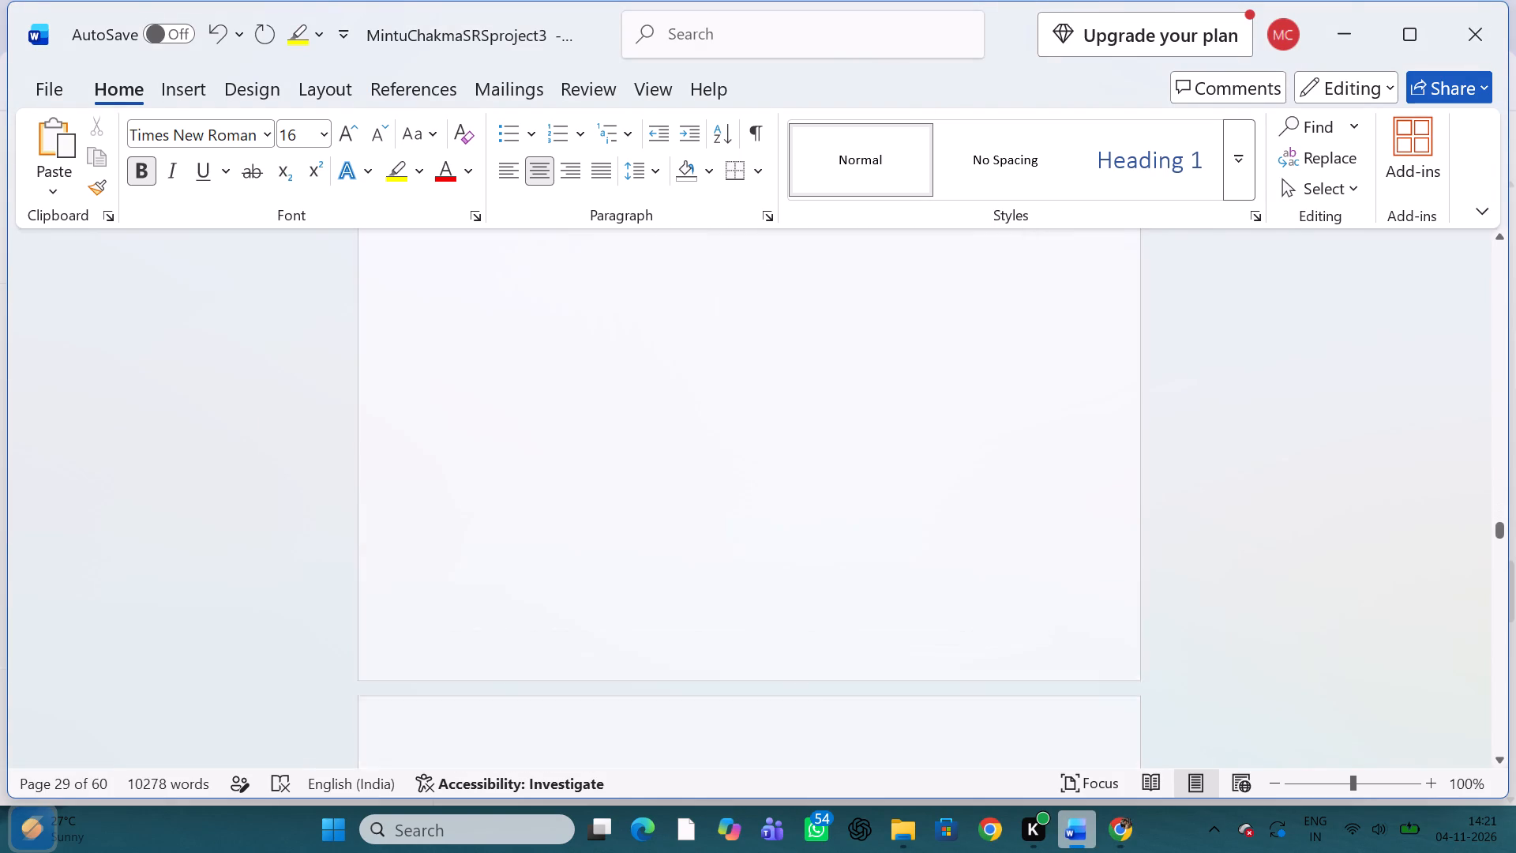
pyautogui.scroll(-7, 804, 618)
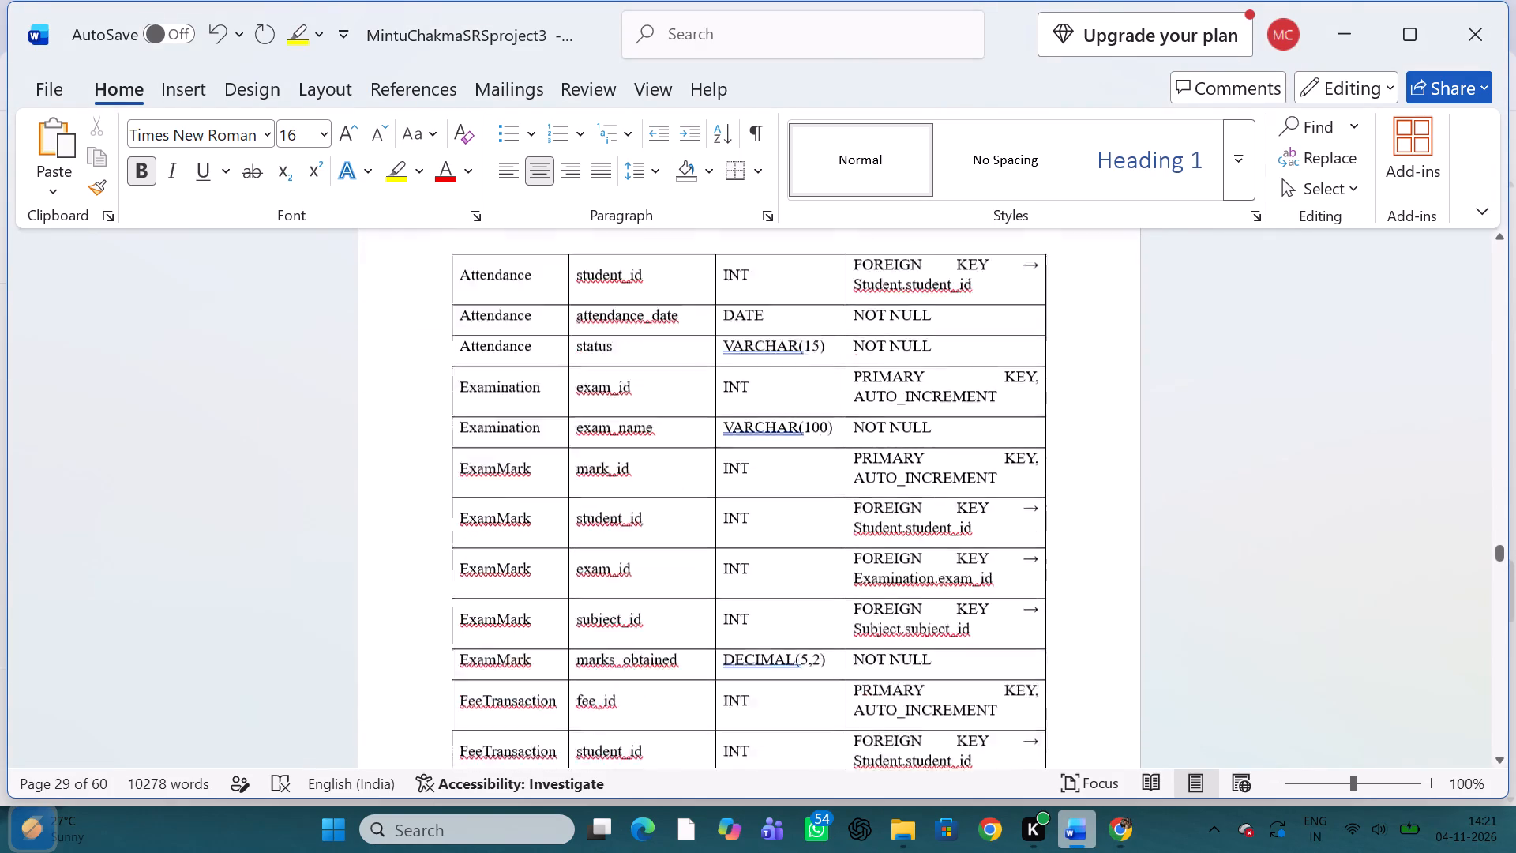
pyautogui.scroll(-7, 804, 618)
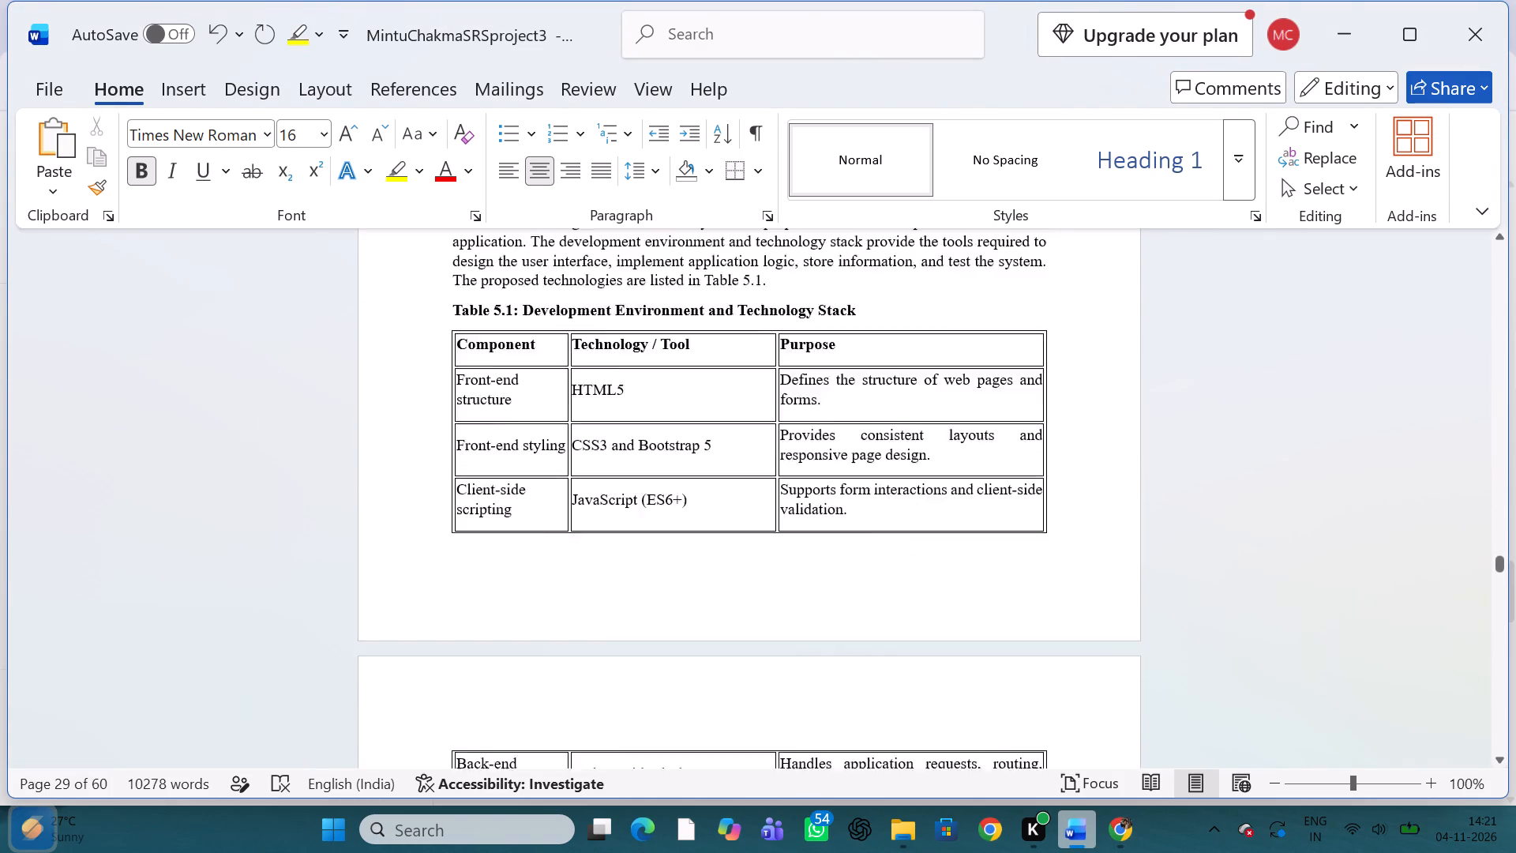
pyautogui.scroll(-4, 804, 618)
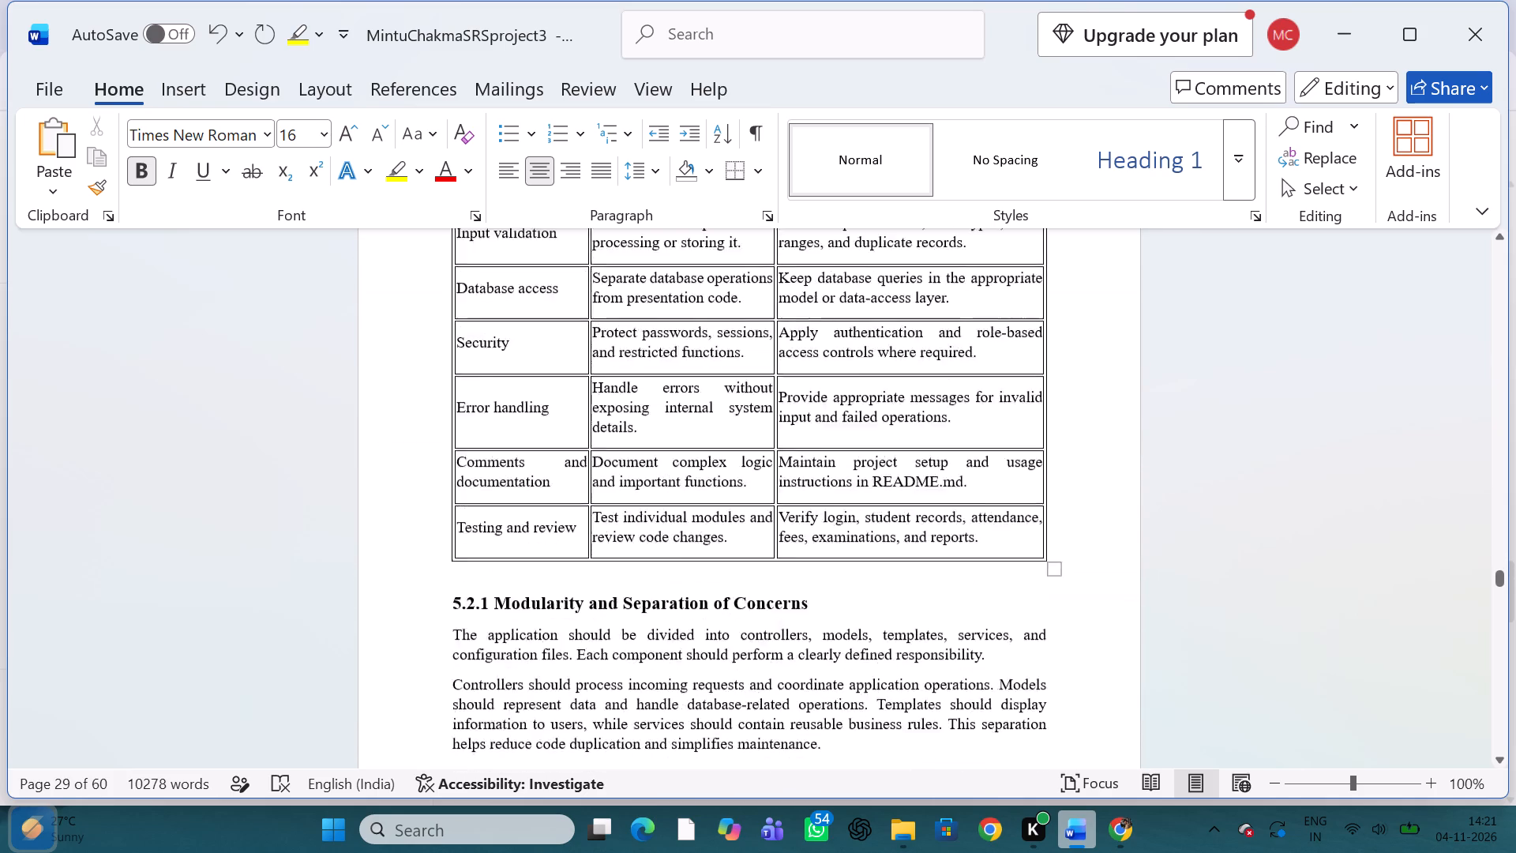
pyautogui.scroll(-1, 804, 618)
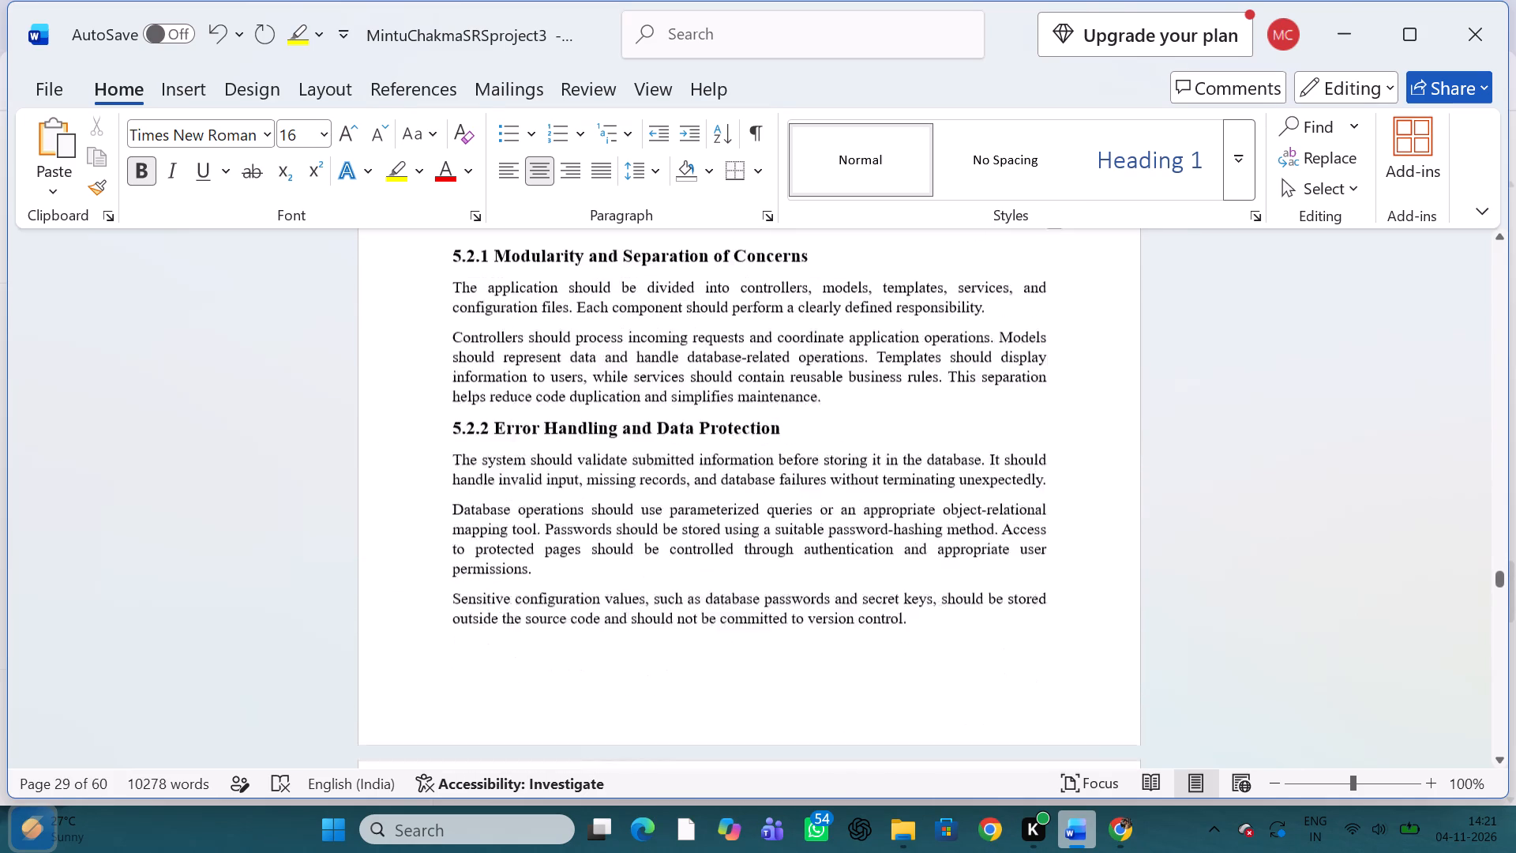
pyautogui.scroll(-3, 804, 618)
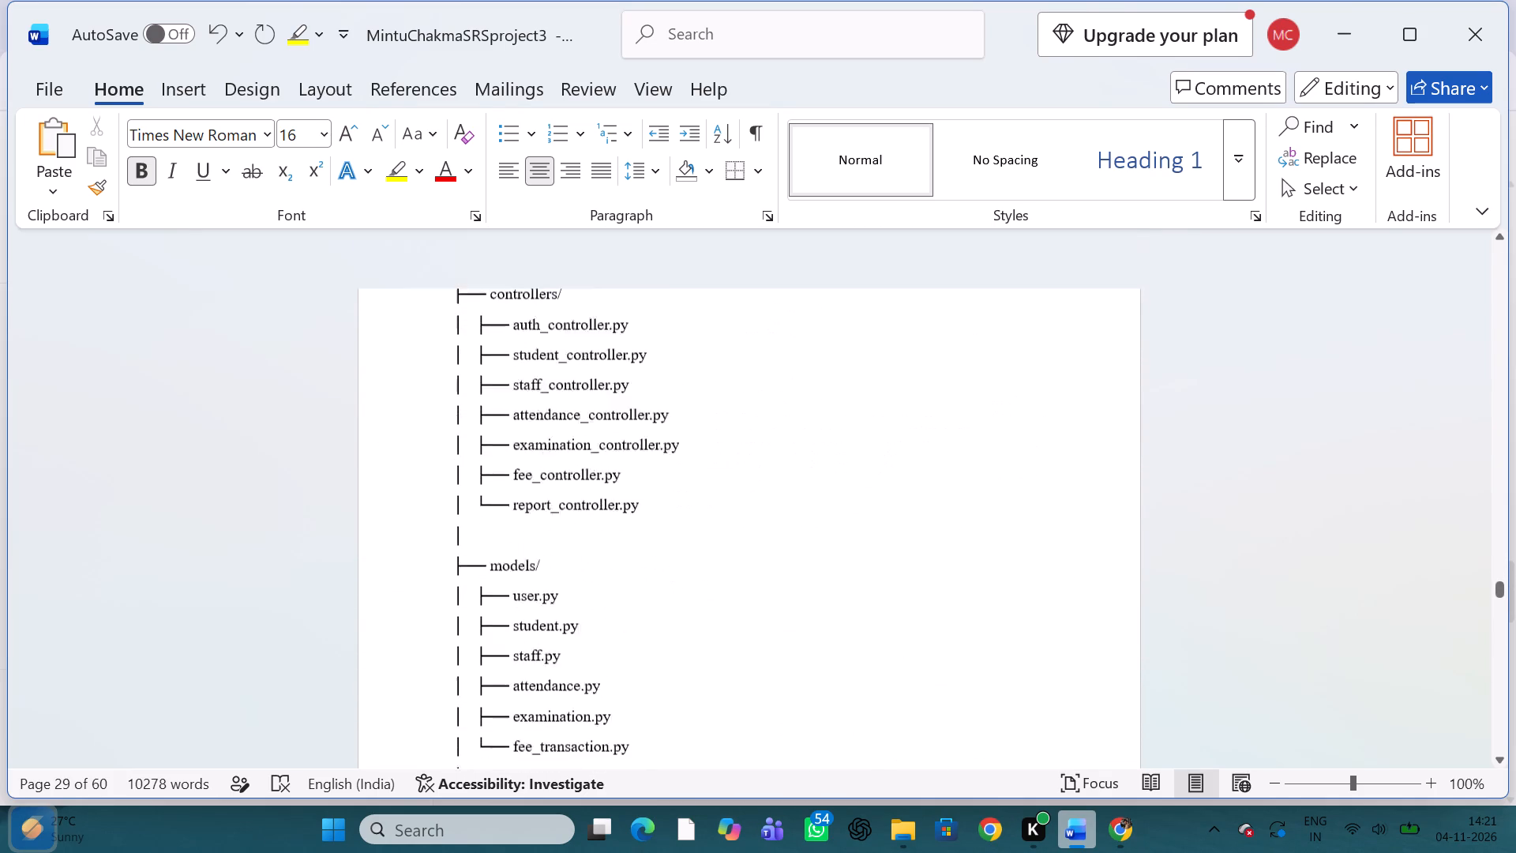
pyautogui.scroll(-3, 804, 618)
# Go back through Chapter 5, from the directory description table to the chapter heading, checking its sections, tables and page layout.
pyautogui.scroll(2, 804, 618)
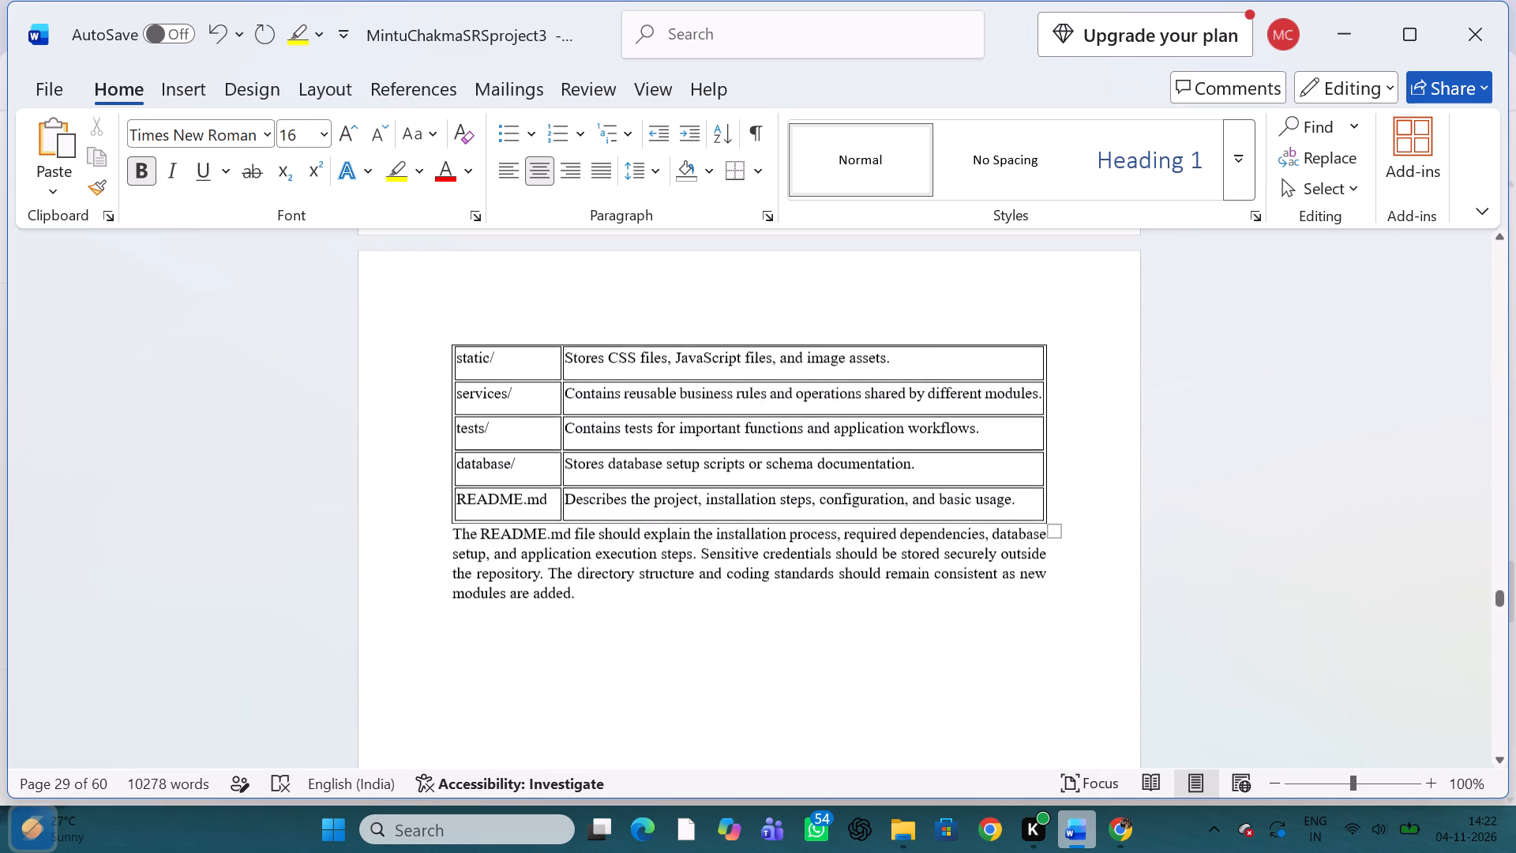
pyautogui.scroll(3, 804, 618)
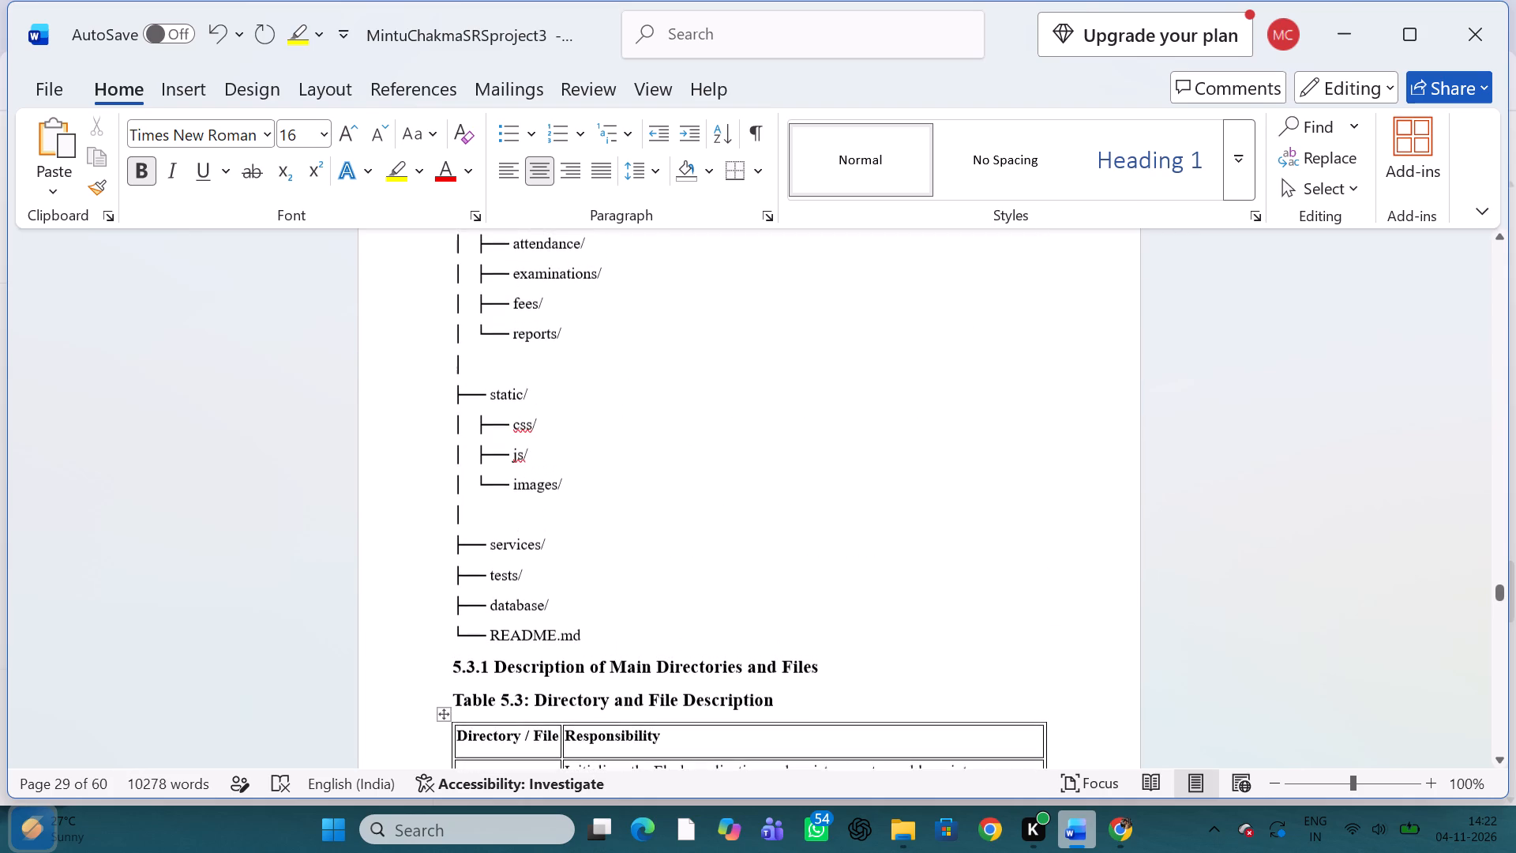
pyautogui.scroll(3, 804, 618)
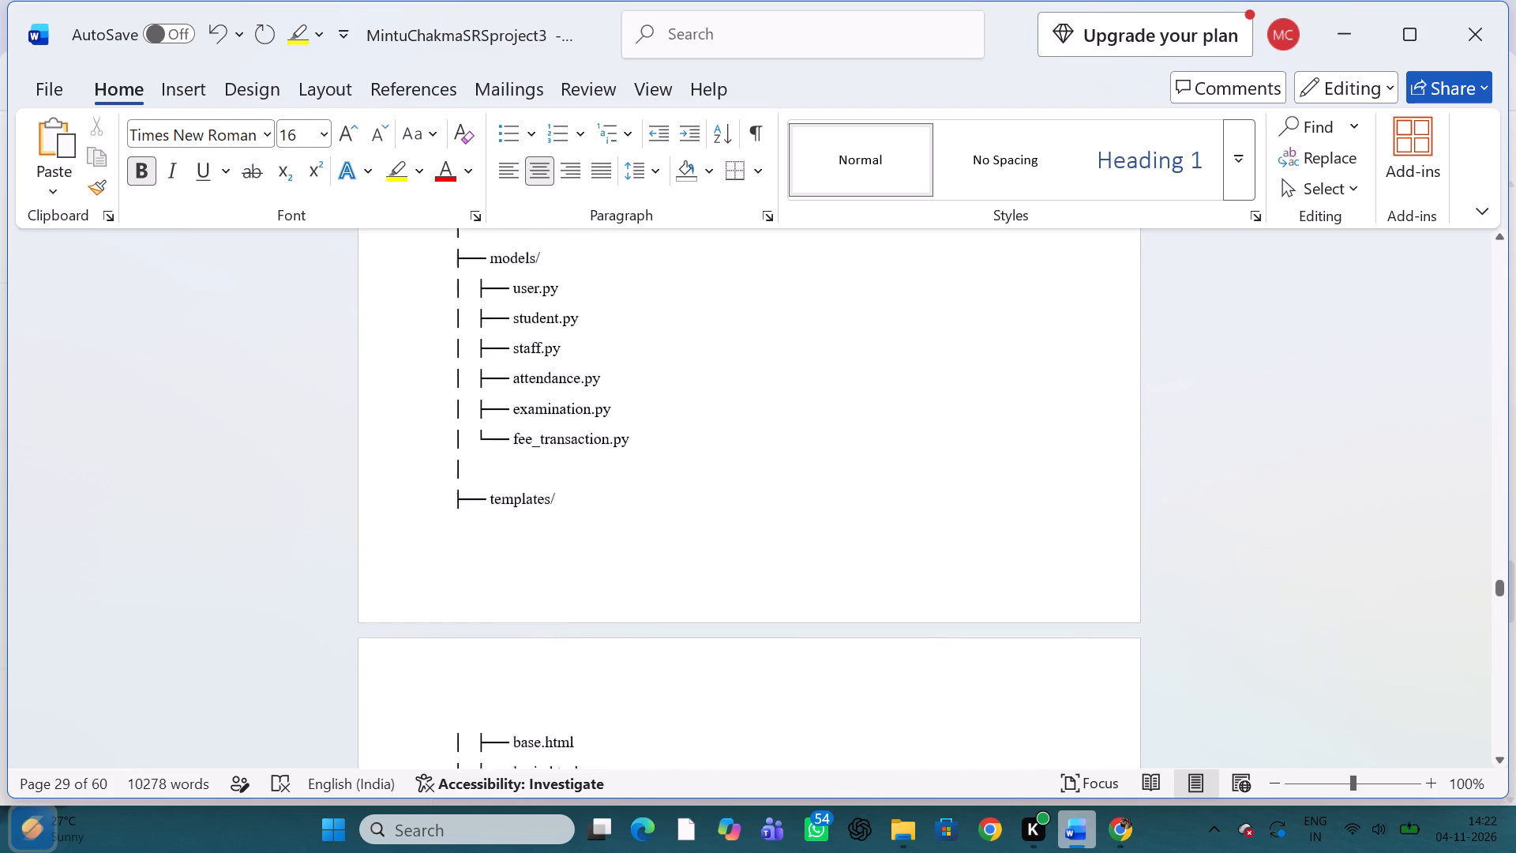
pyautogui.scroll(3, 804, 618)
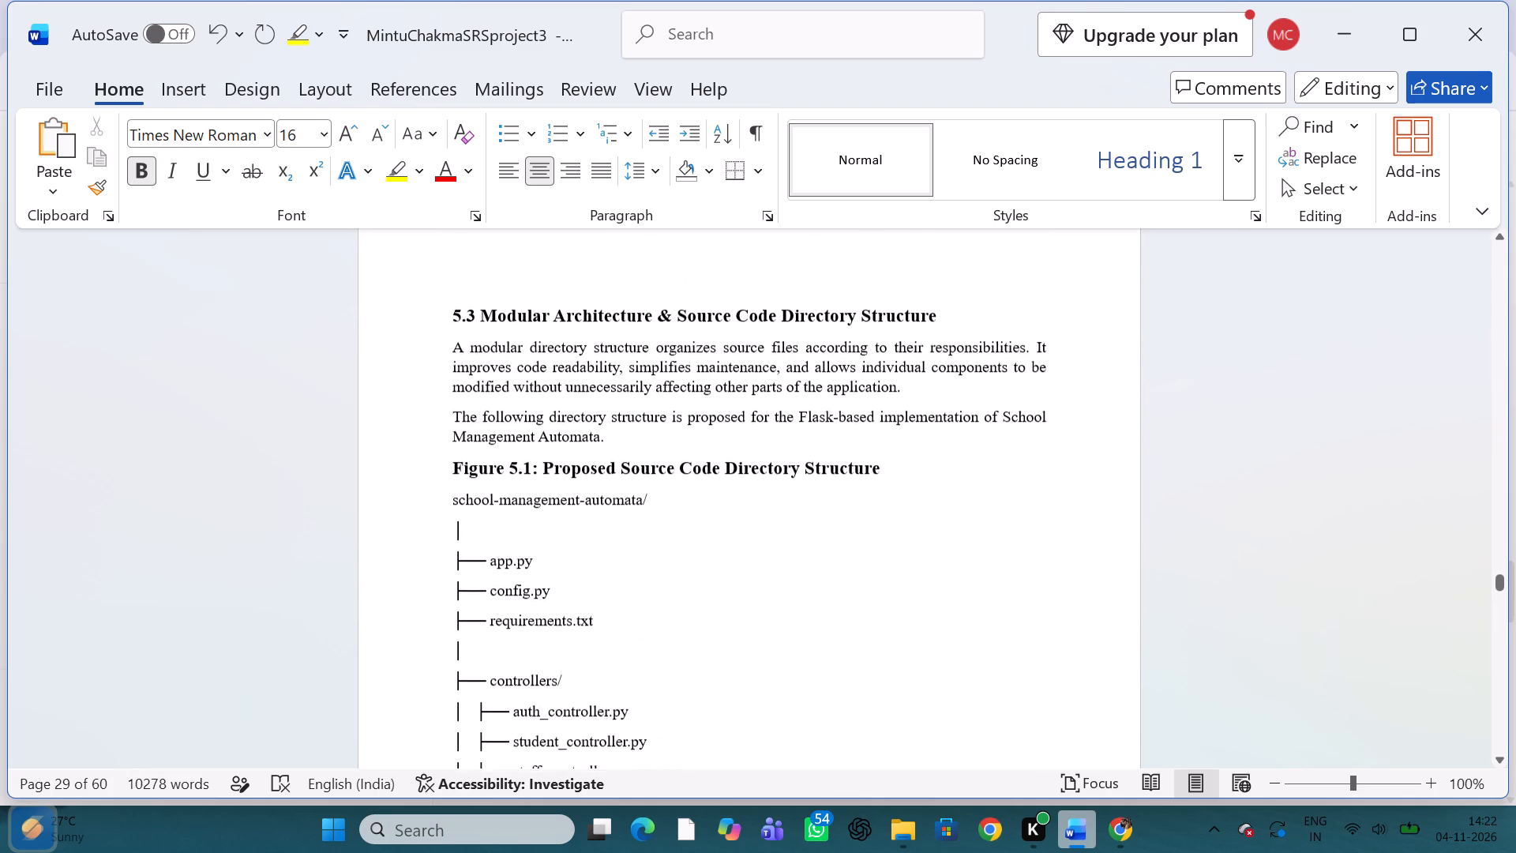
pyautogui.scroll(2, 804, 618)
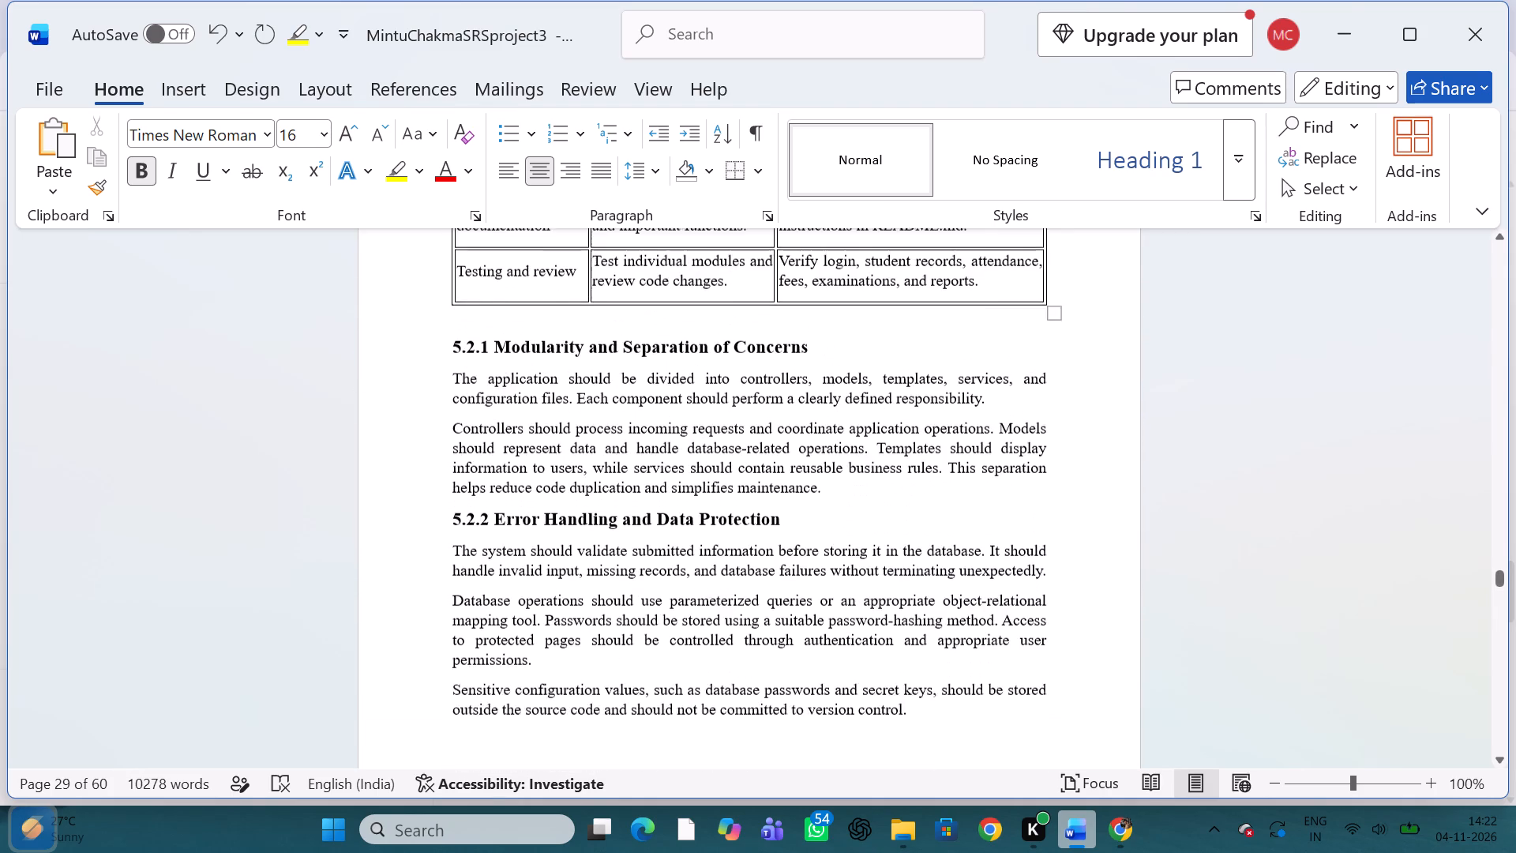
pyautogui.scroll(2, 804, 618)
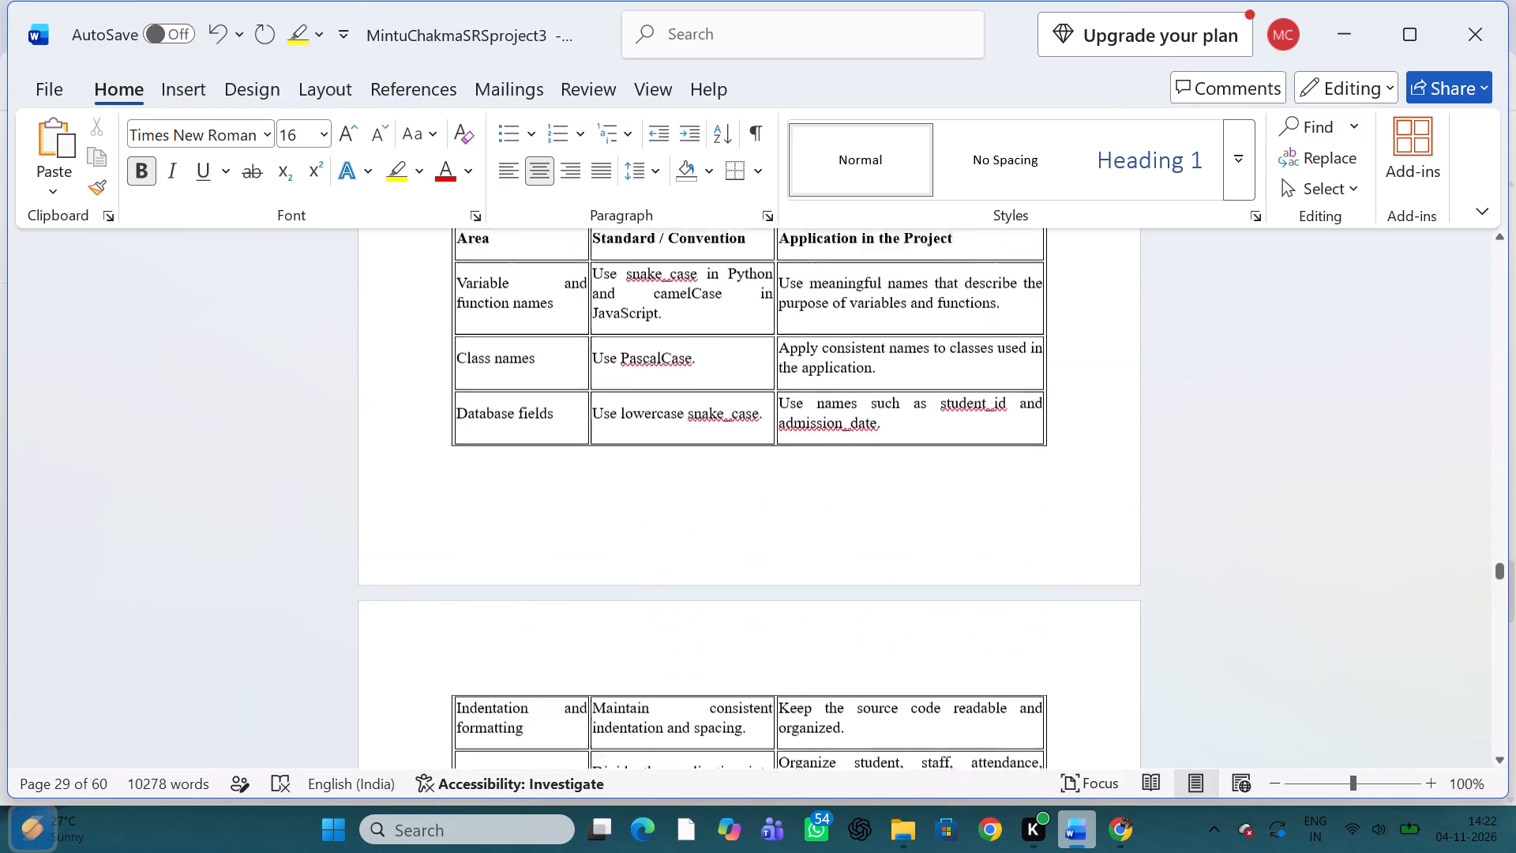
pyautogui.scroll(4, 804, 618)
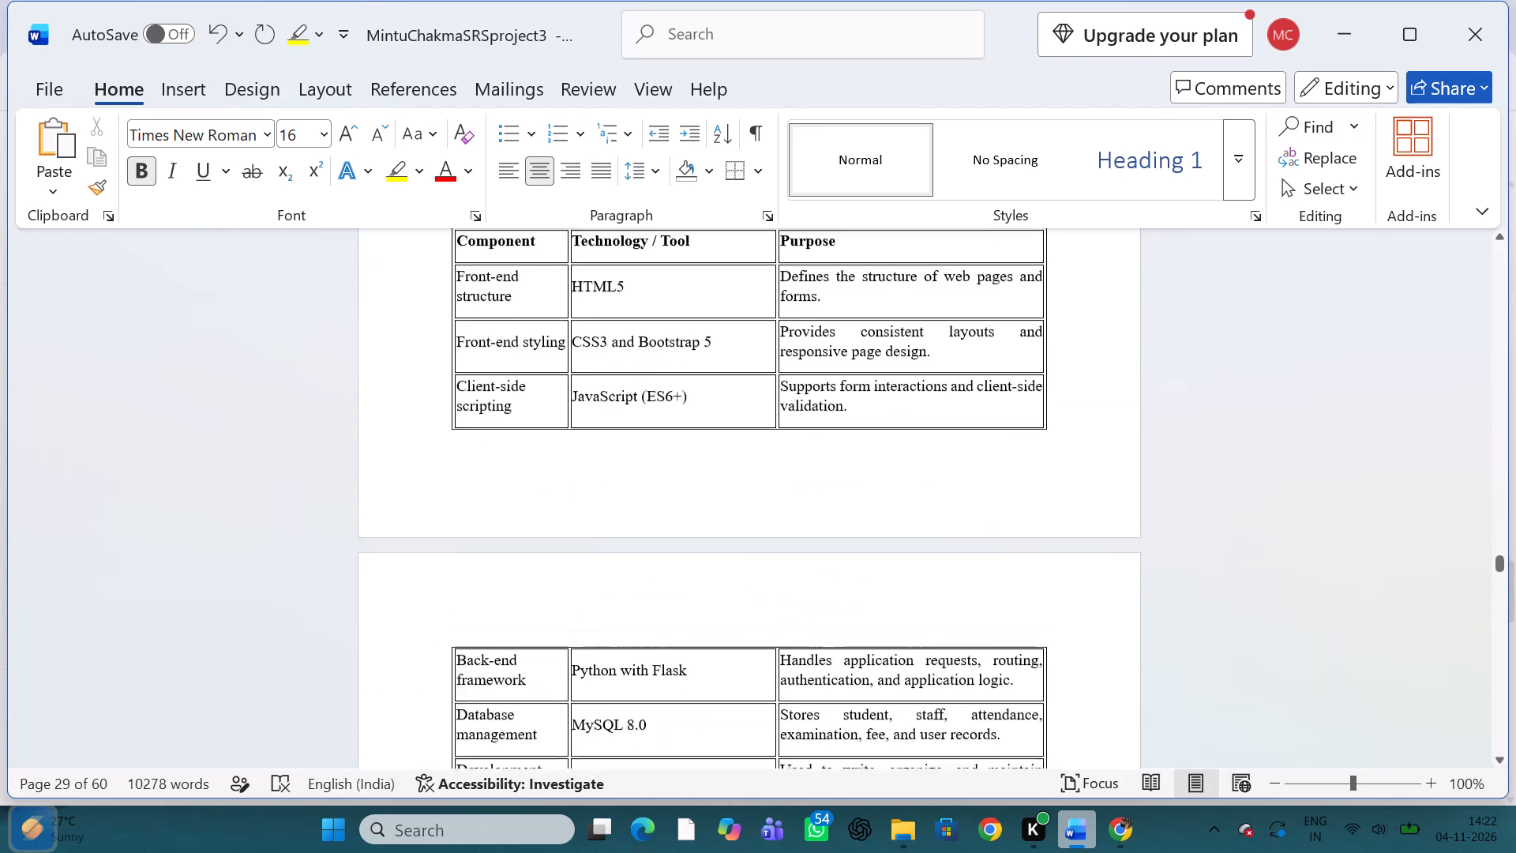
pyautogui.scroll(1, 804, 618)
# Look through the rest of Chapter 5 and the Chapter 6 testing sections up to the CHAPTER 7 heading for the white box diagram's place.
pyautogui.scroll(-1, 804, 618)
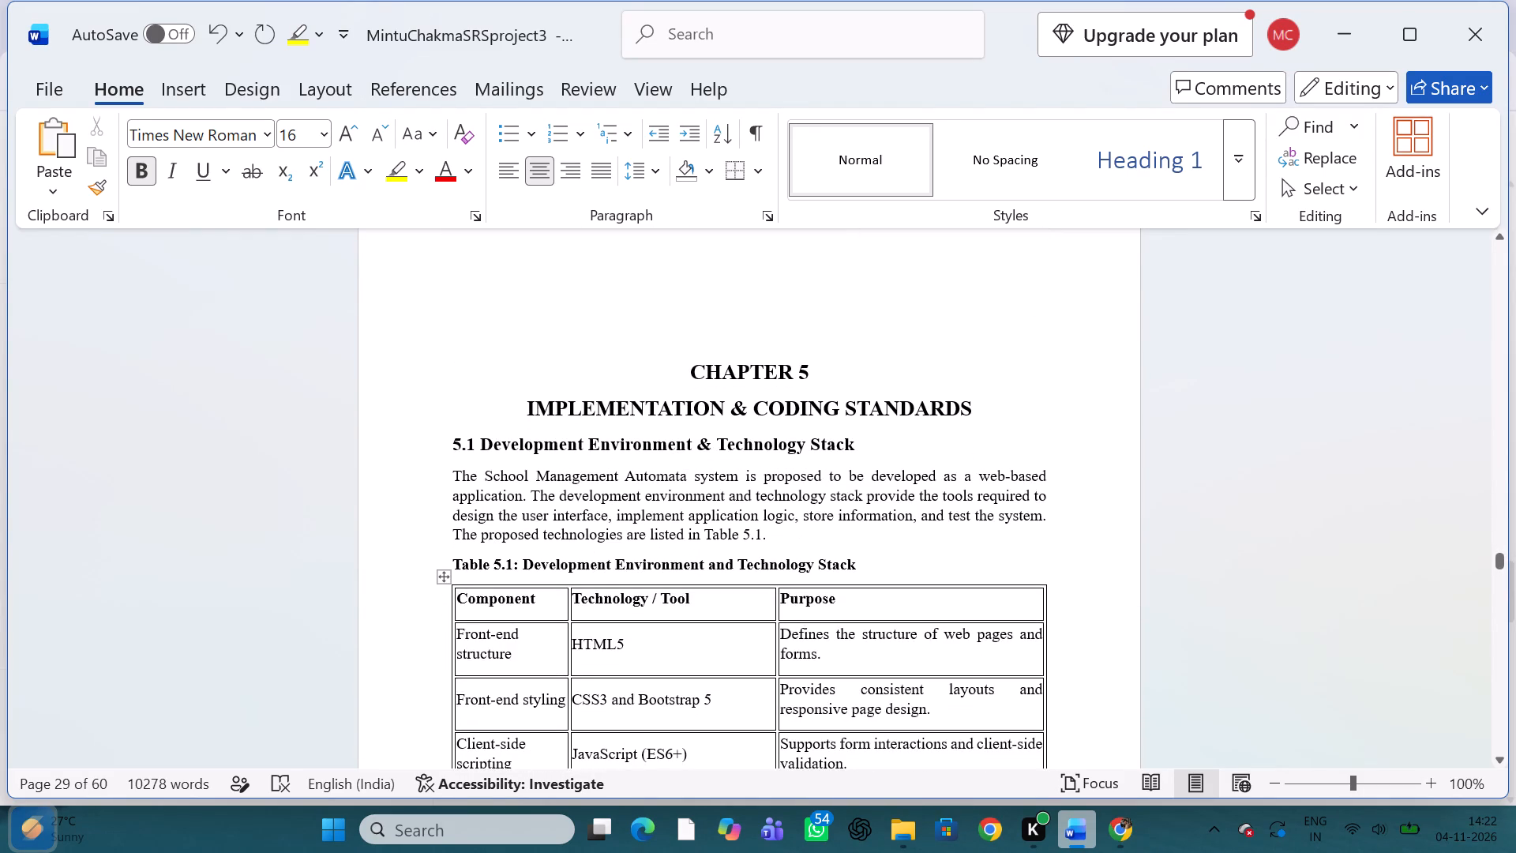
pyautogui.scroll(-8, 804, 618)
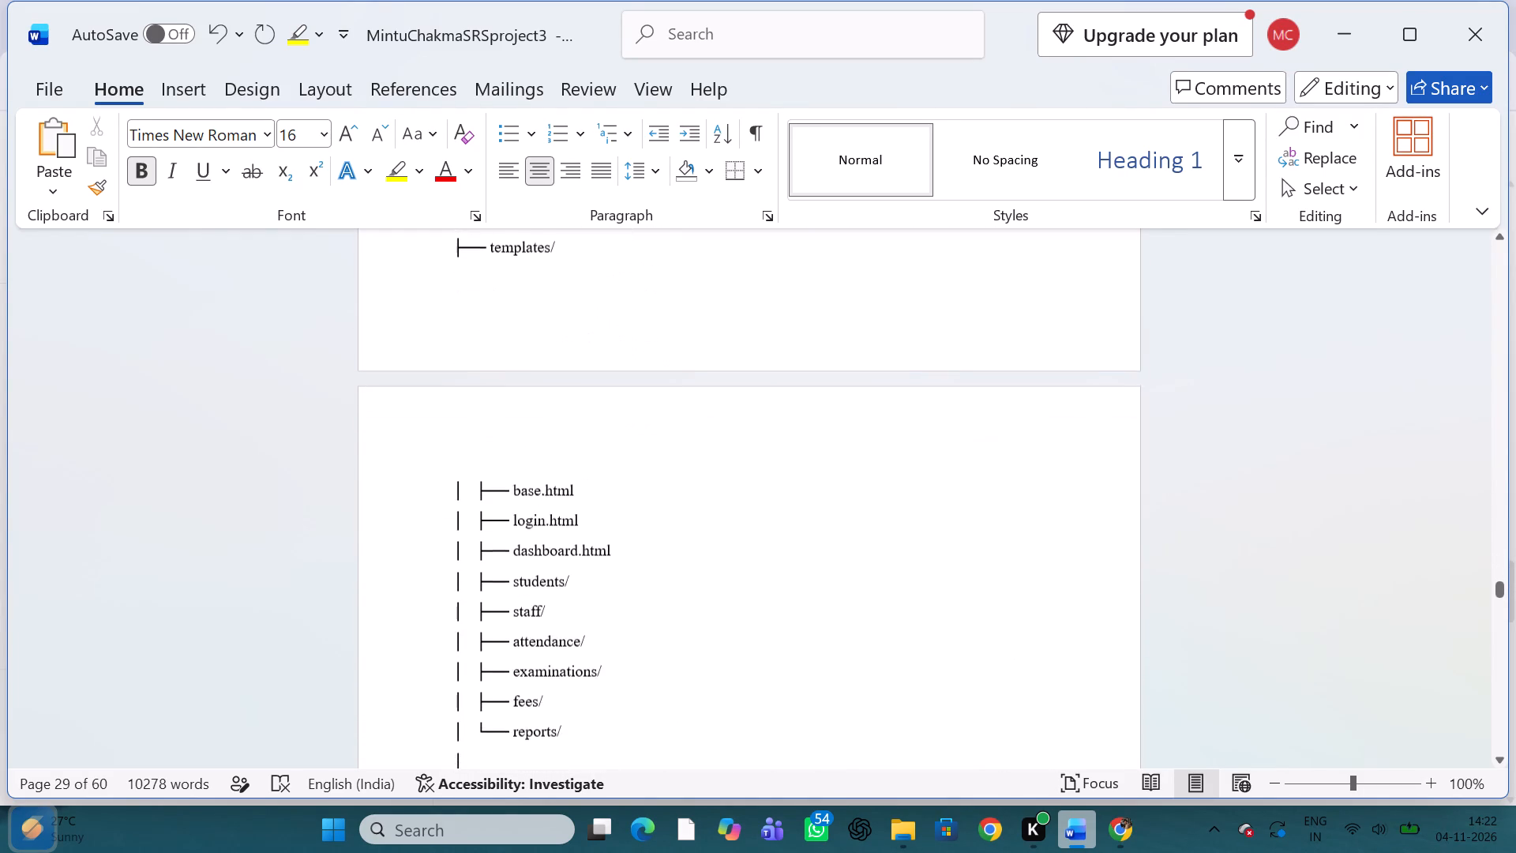
pyautogui.scroll(-2, 804, 618)
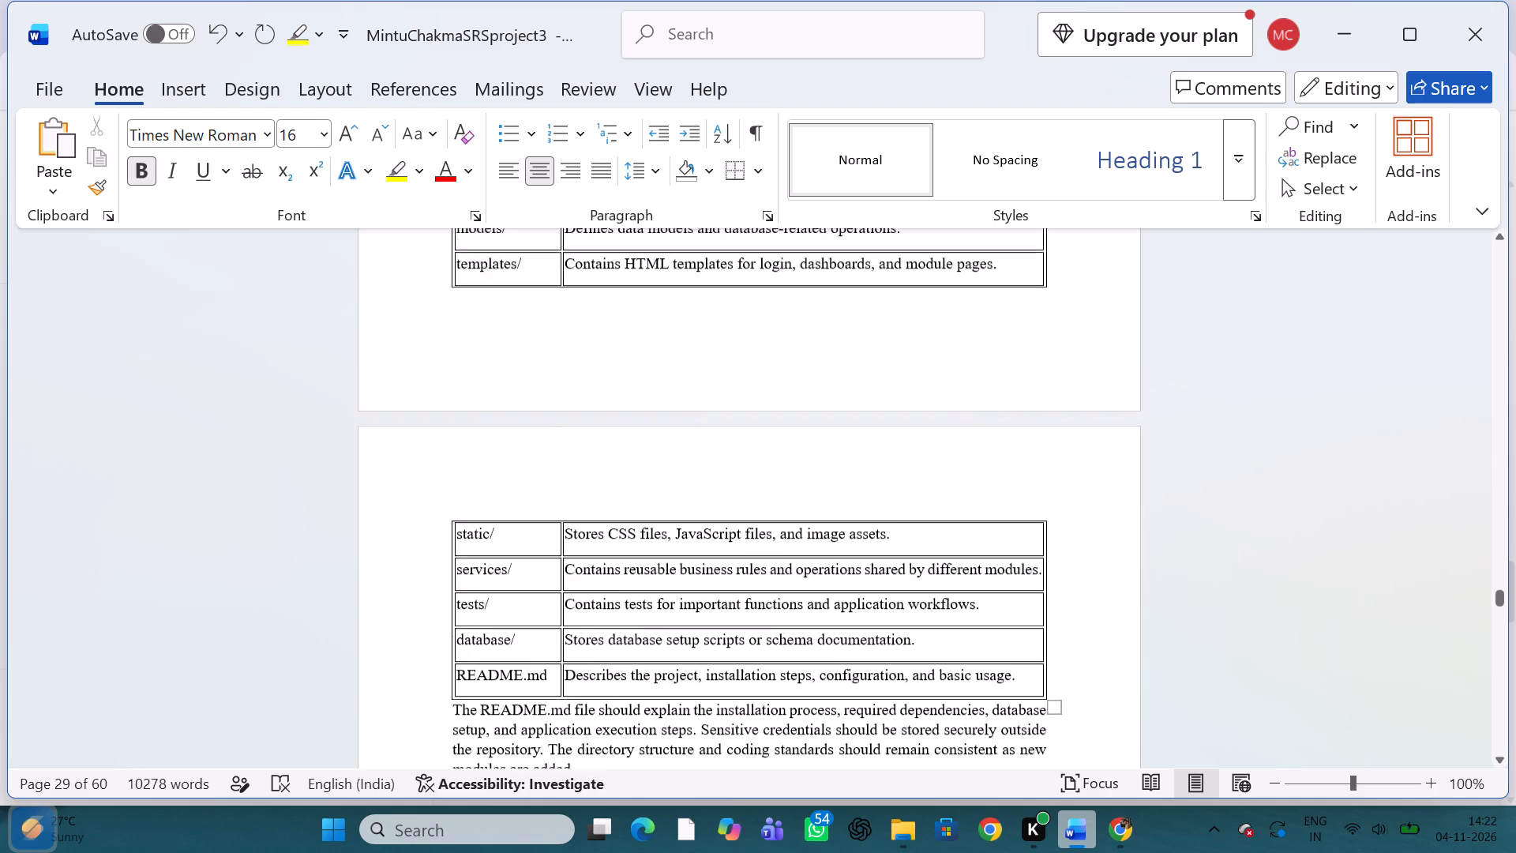
pyautogui.scroll(-3, 804, 618)
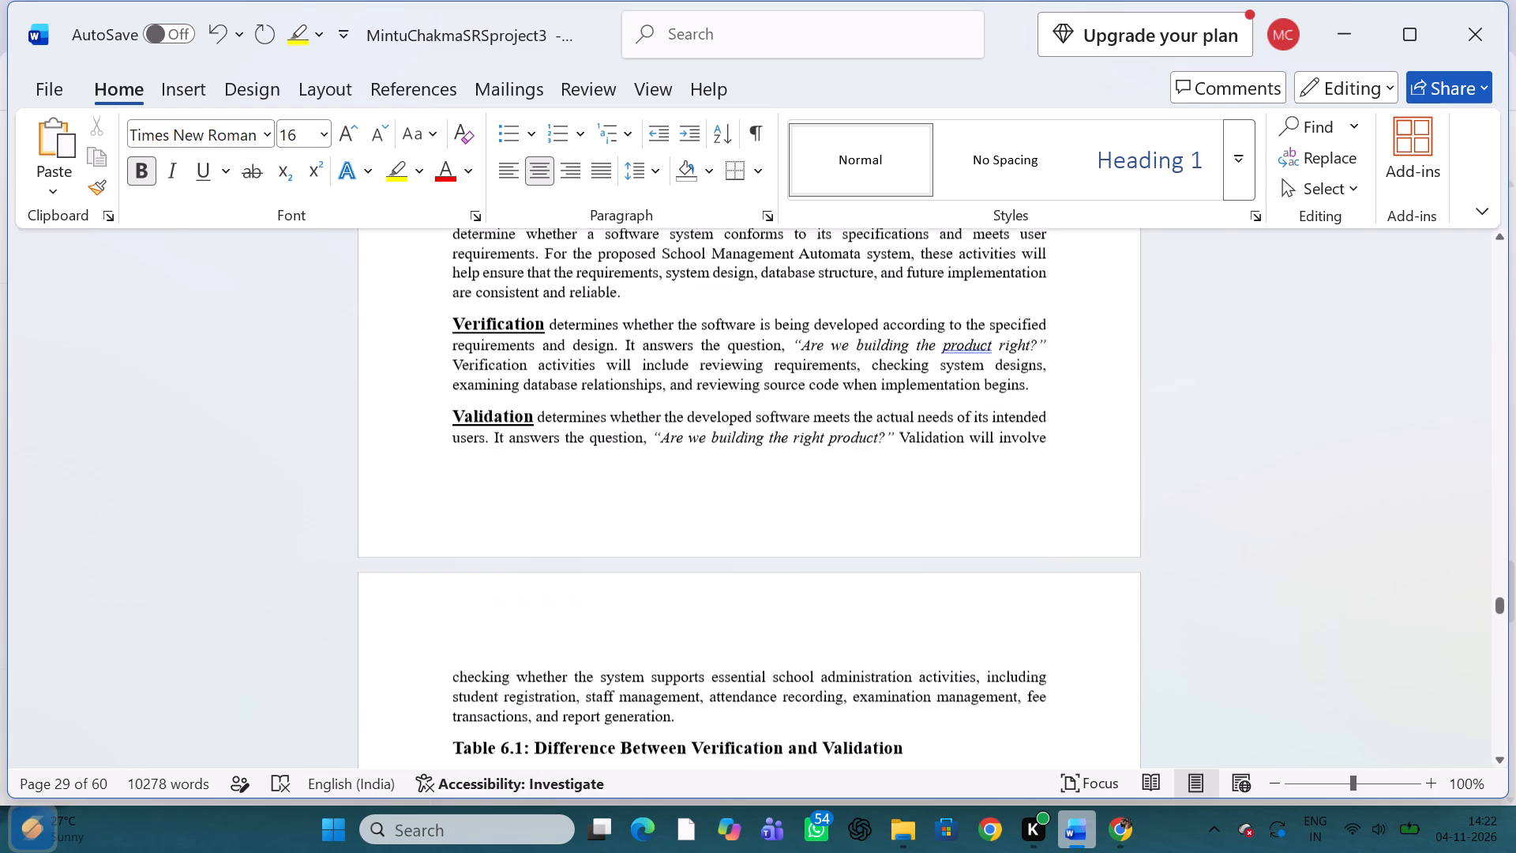
pyautogui.scroll(-3, 804, 618)
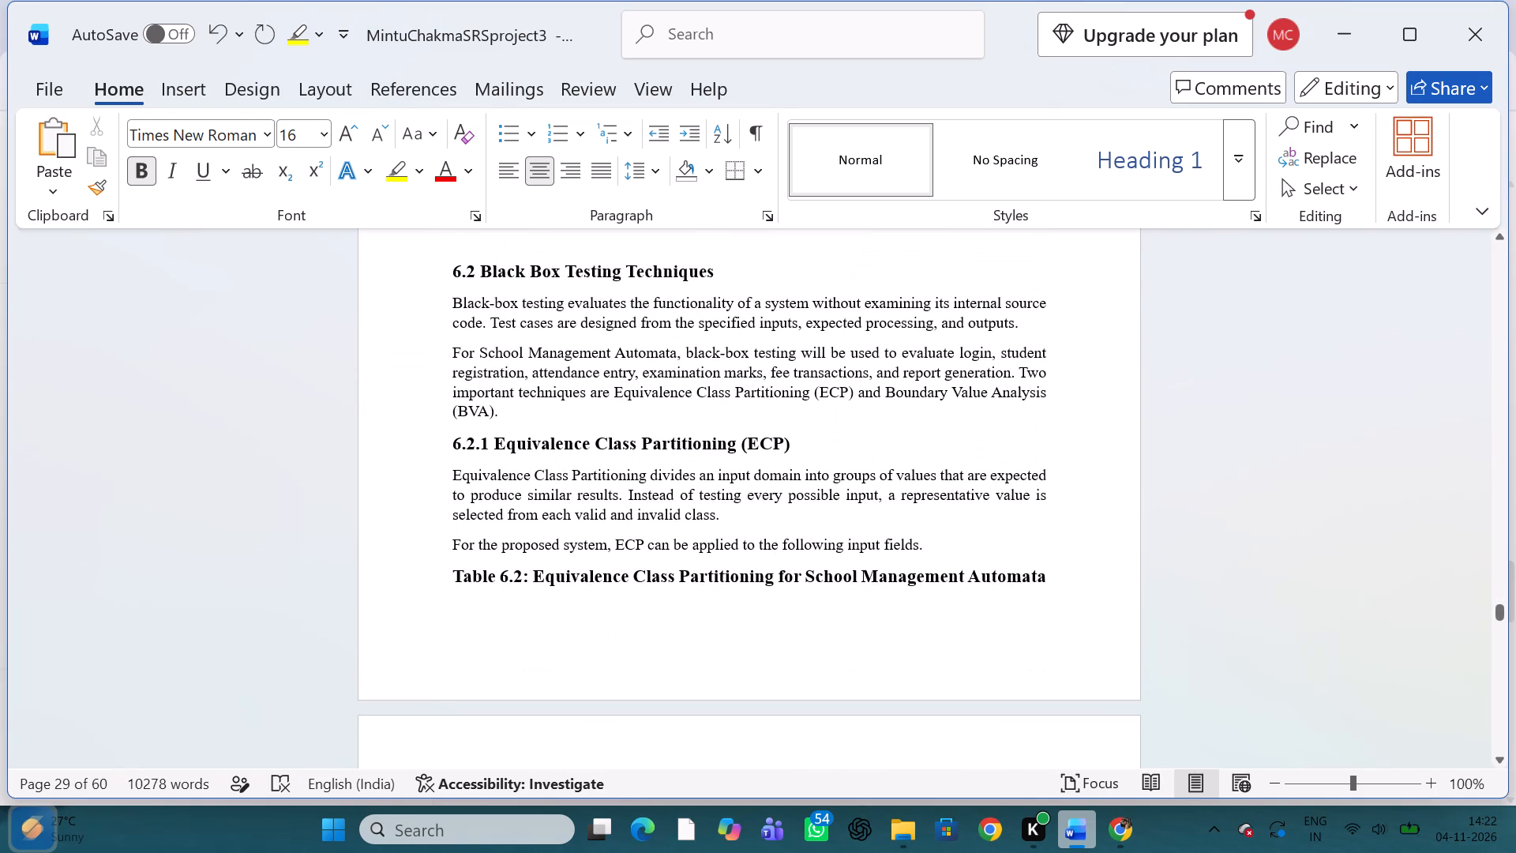
pyautogui.scroll(-2, 804, 618)
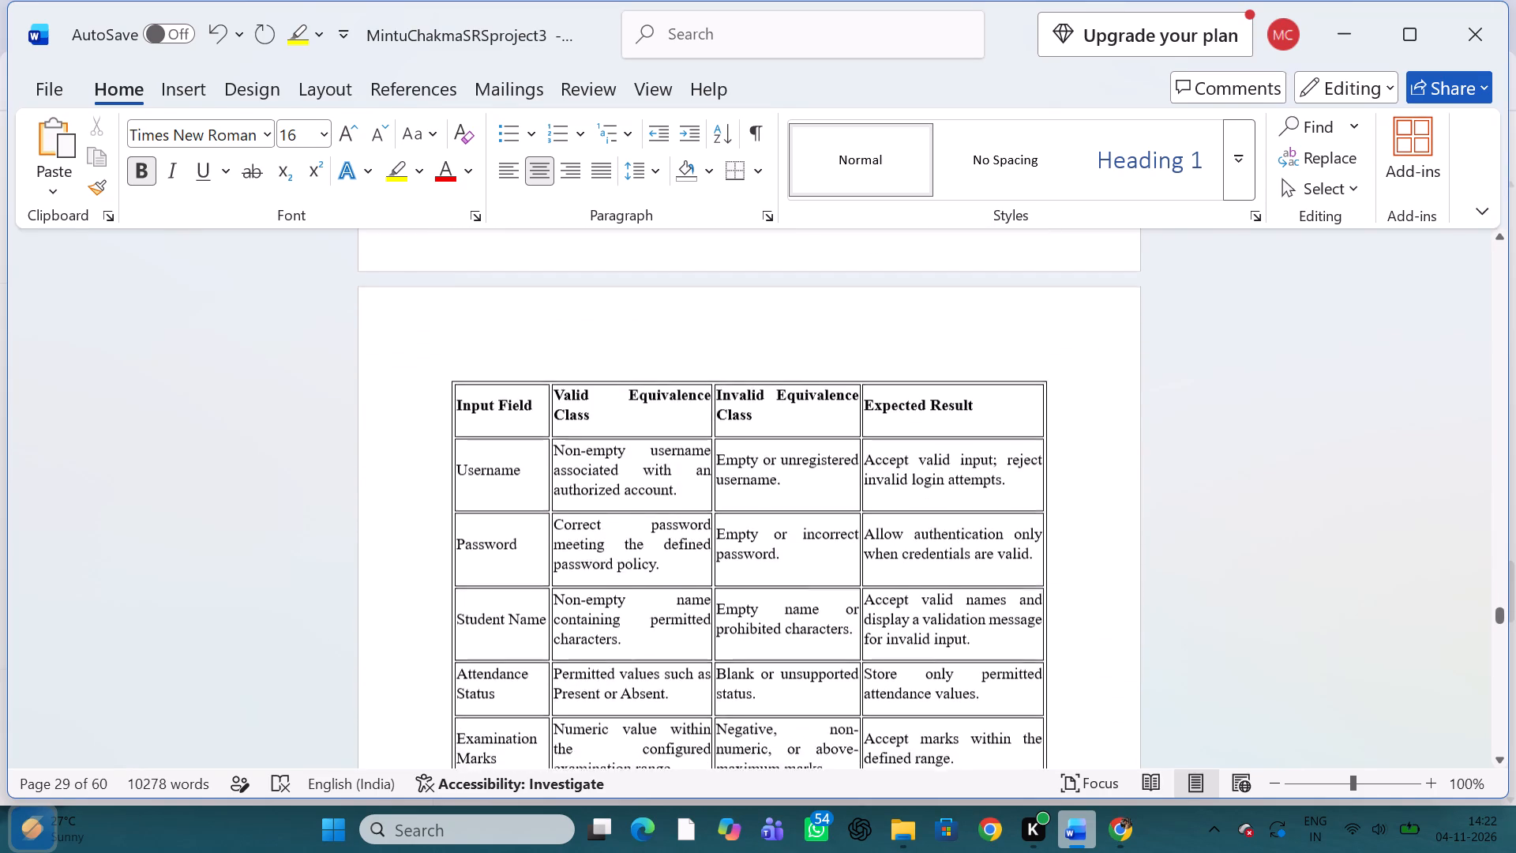
pyautogui.scroll(-4, 804, 618)
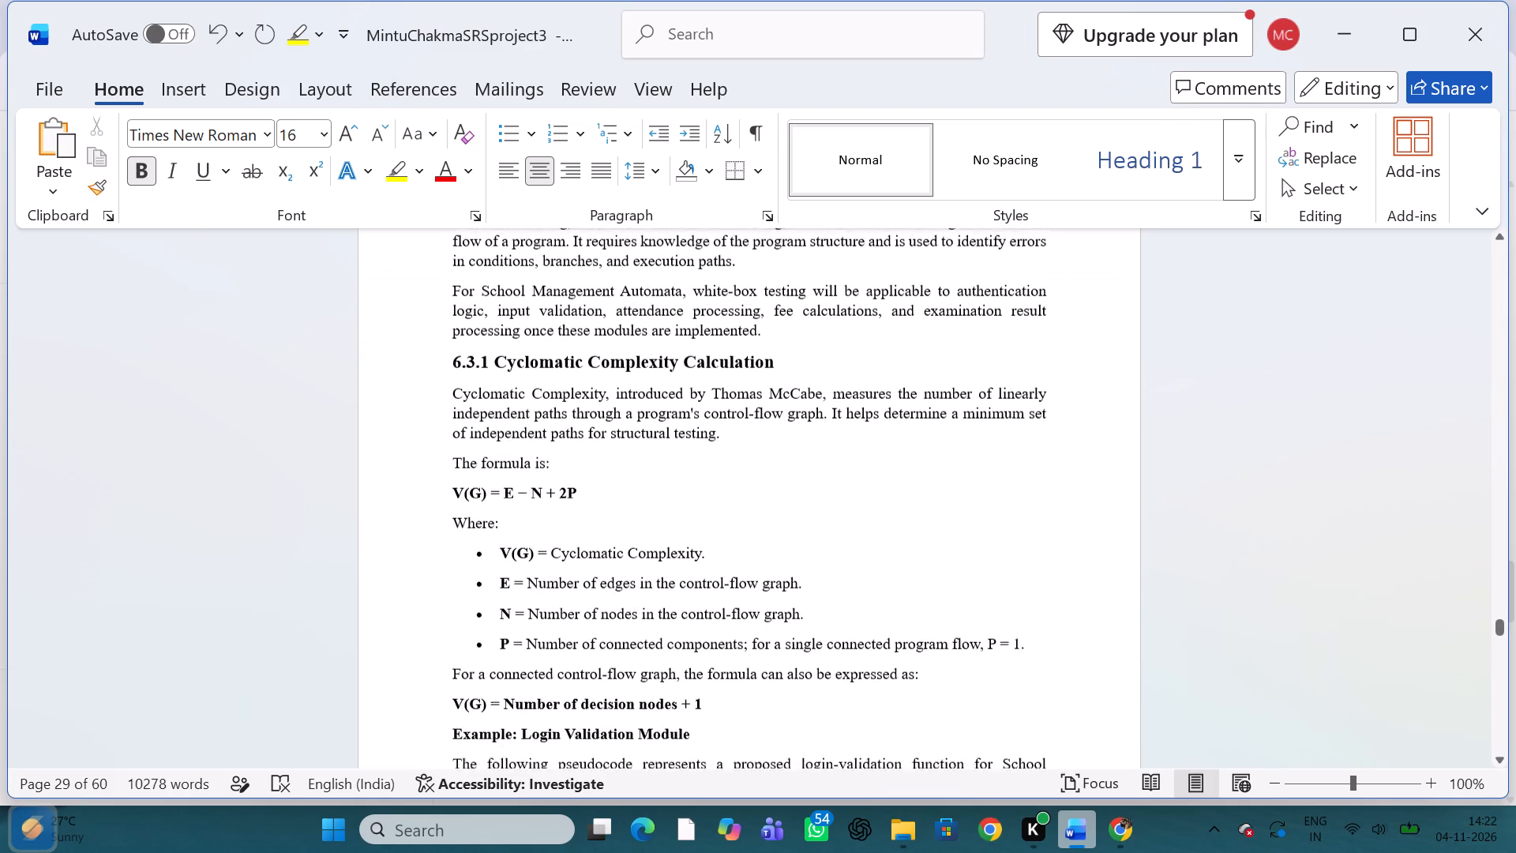
pyautogui.scroll(-1, 804, 618)
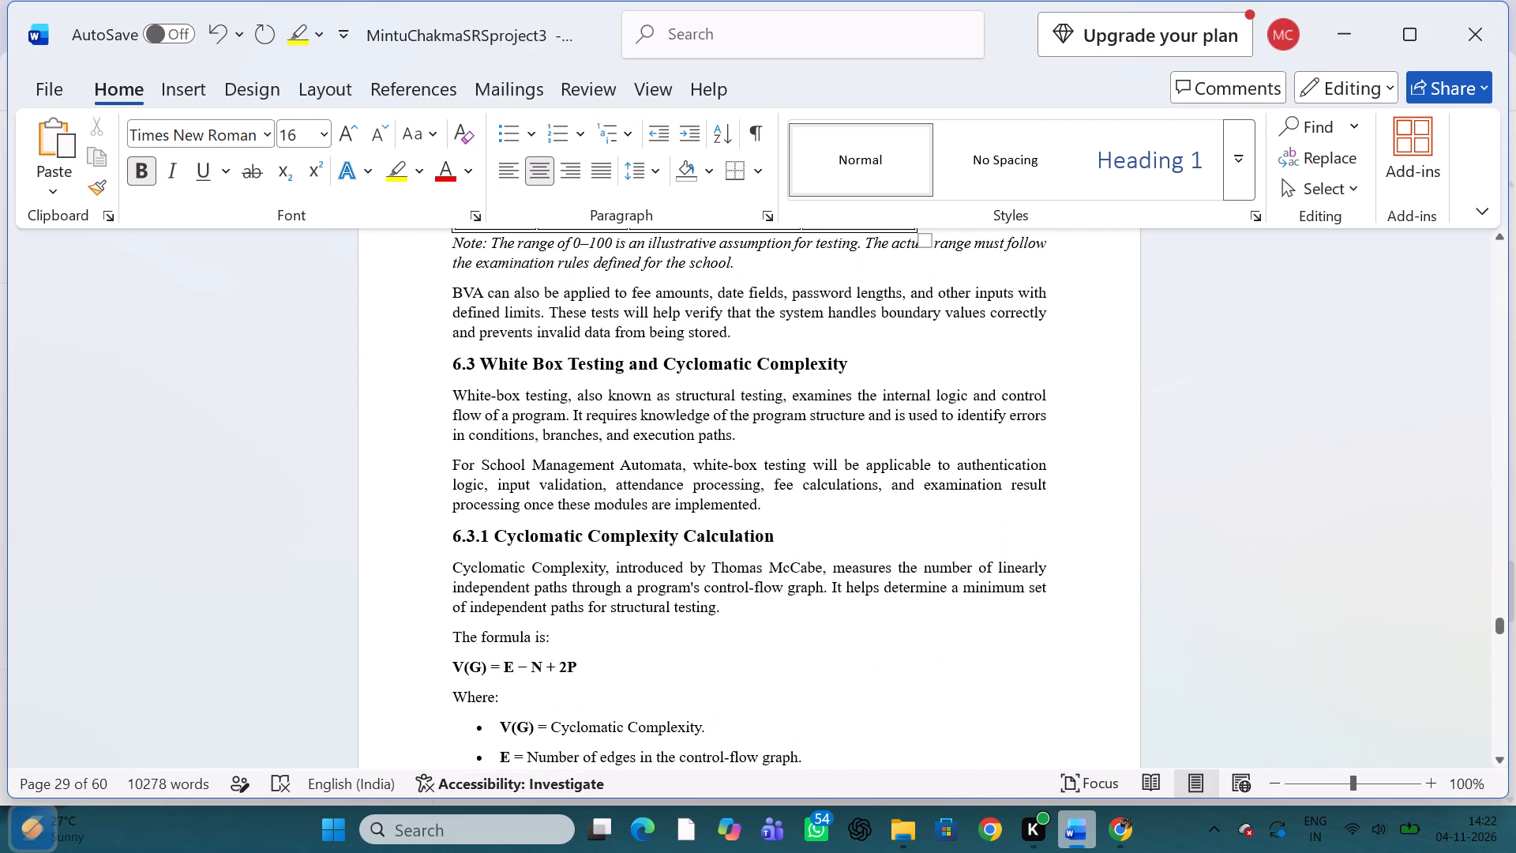
pyautogui.scroll(-3, 804, 618)
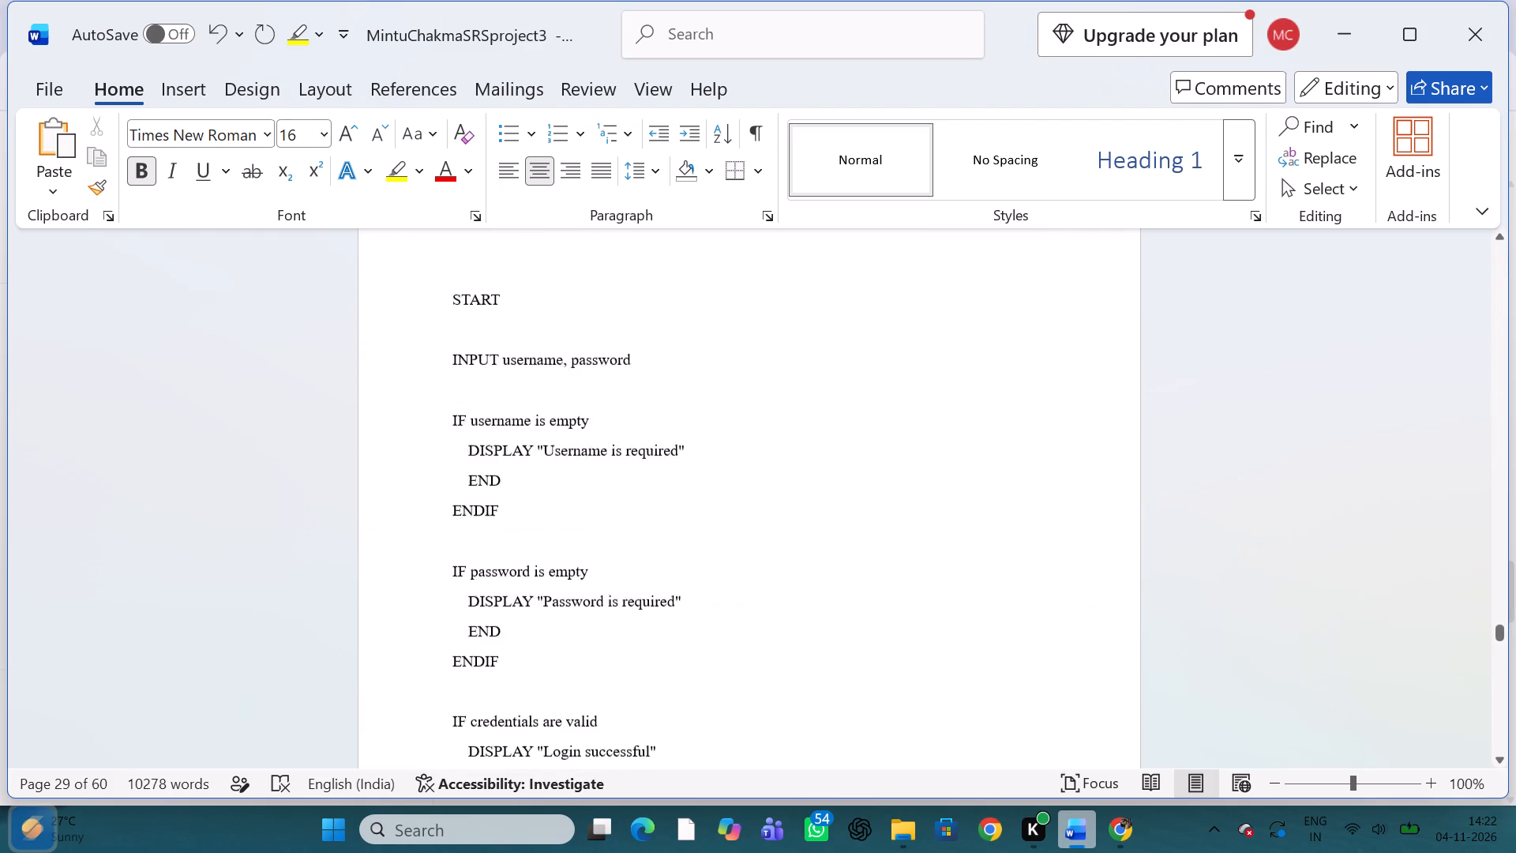
pyautogui.scroll(-1, 804, 618)
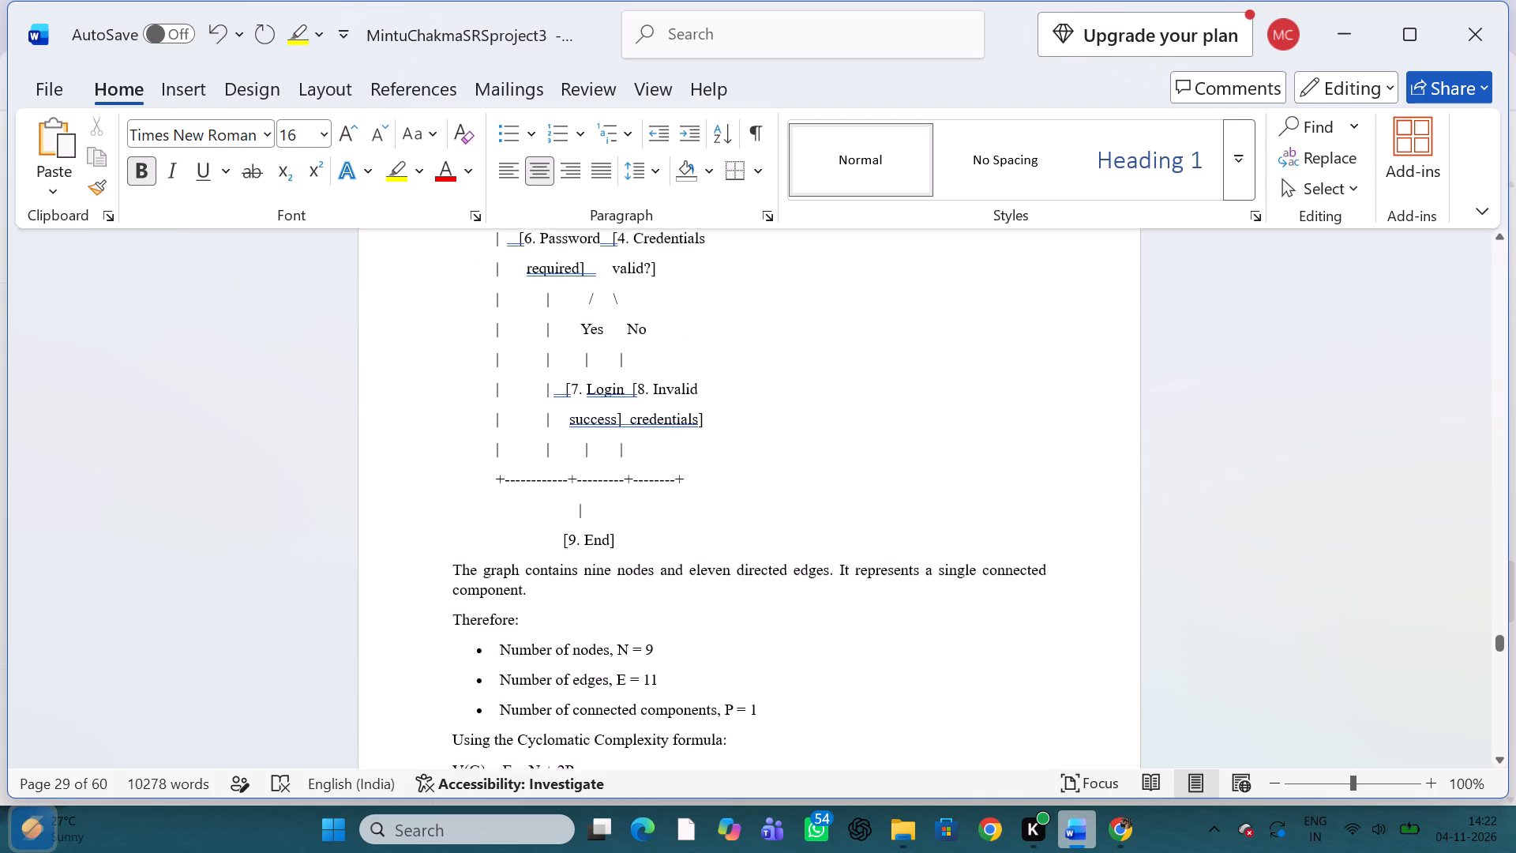
pyautogui.scroll(-3, 804, 618)
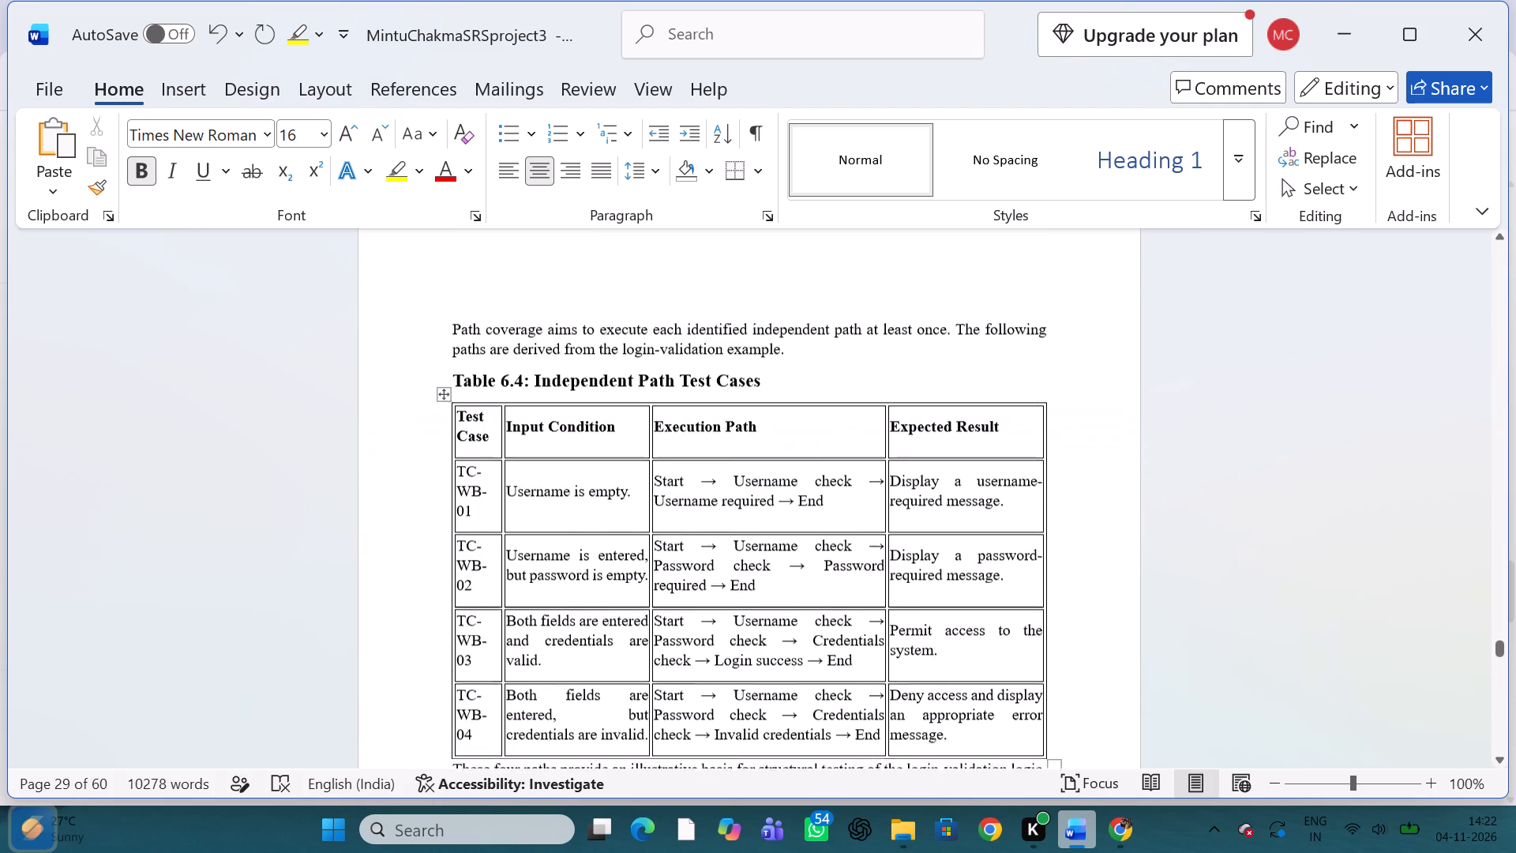
pyautogui.scroll(-4, 804, 618)
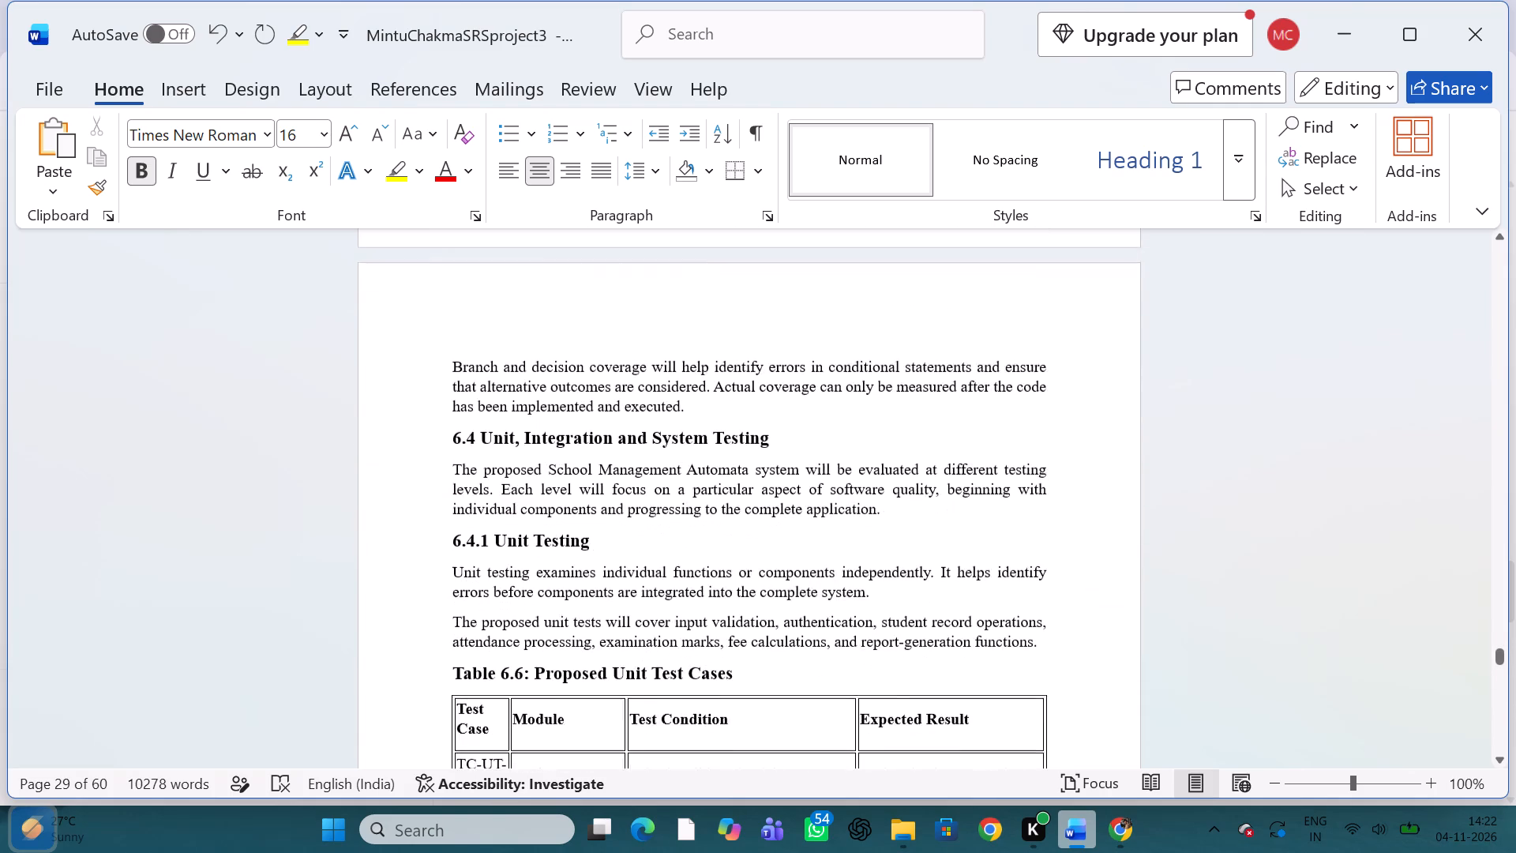
pyautogui.scroll(-3, 804, 618)
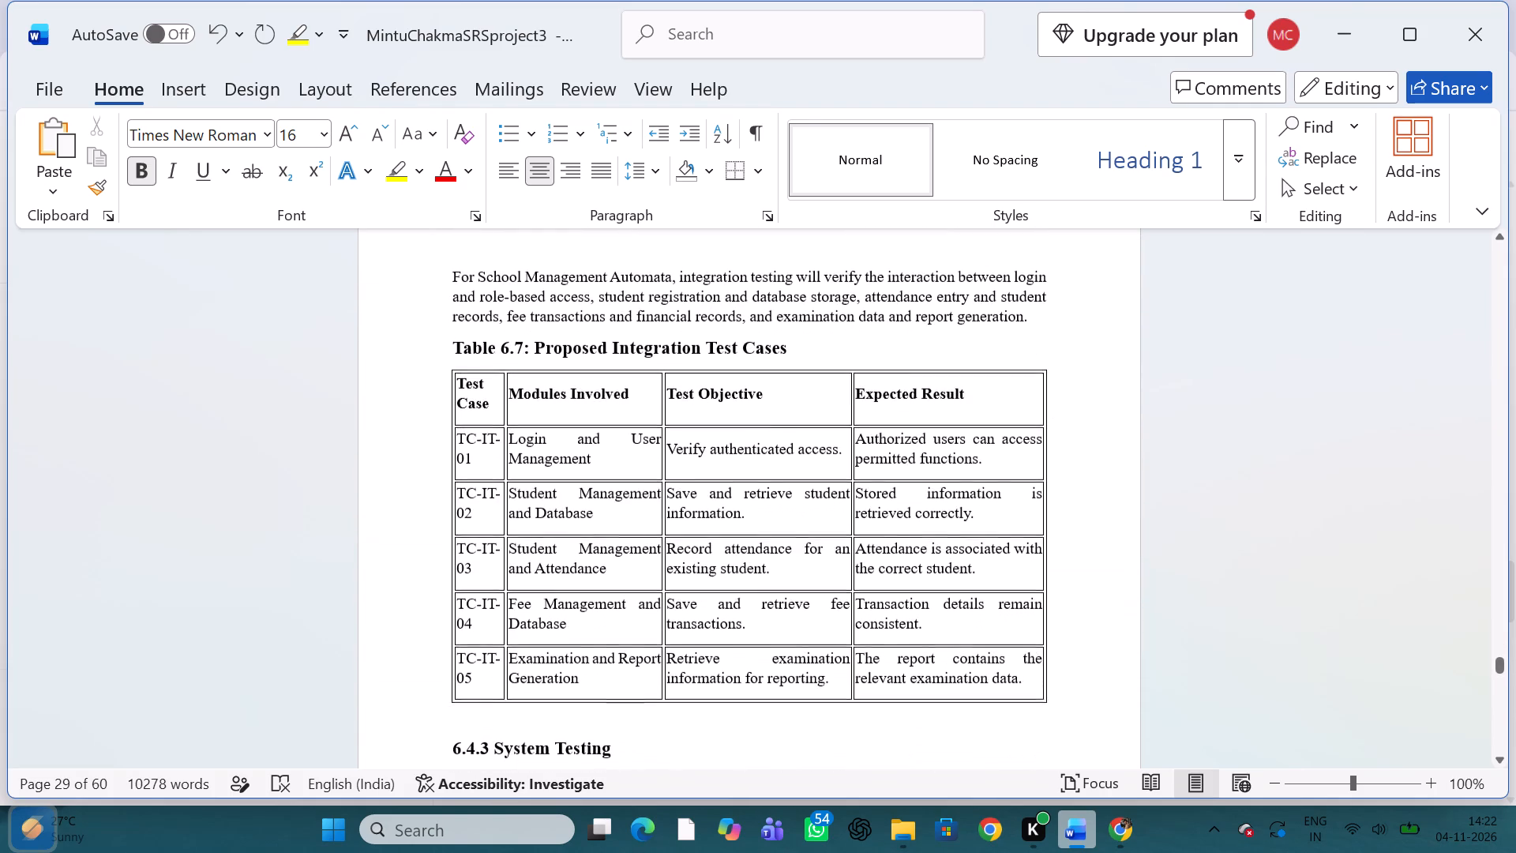
pyautogui.scroll(-2, 804, 618)
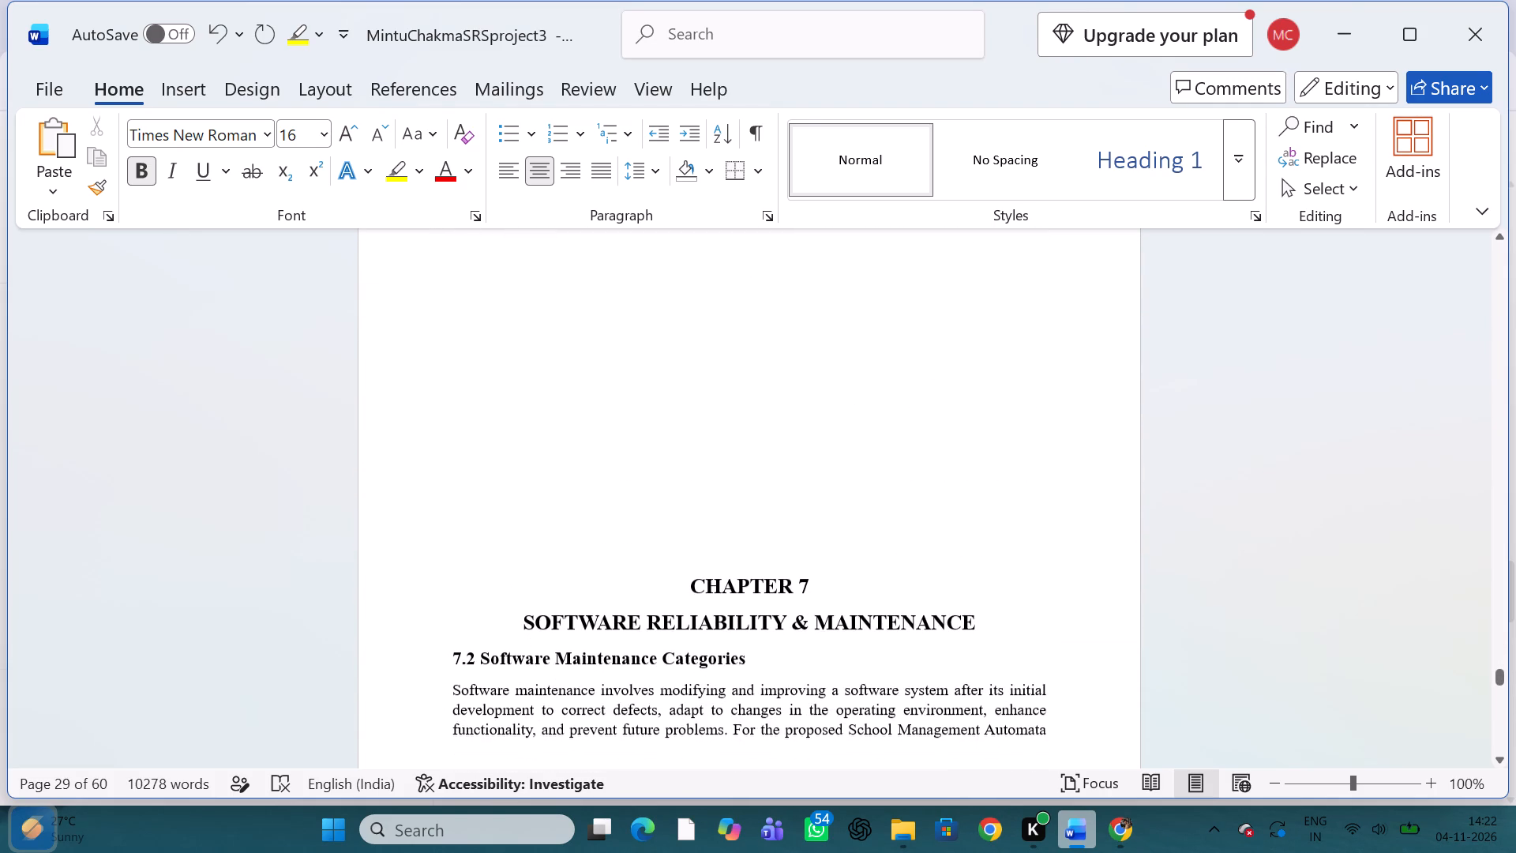
pyautogui.scroll(1, 804, 618)
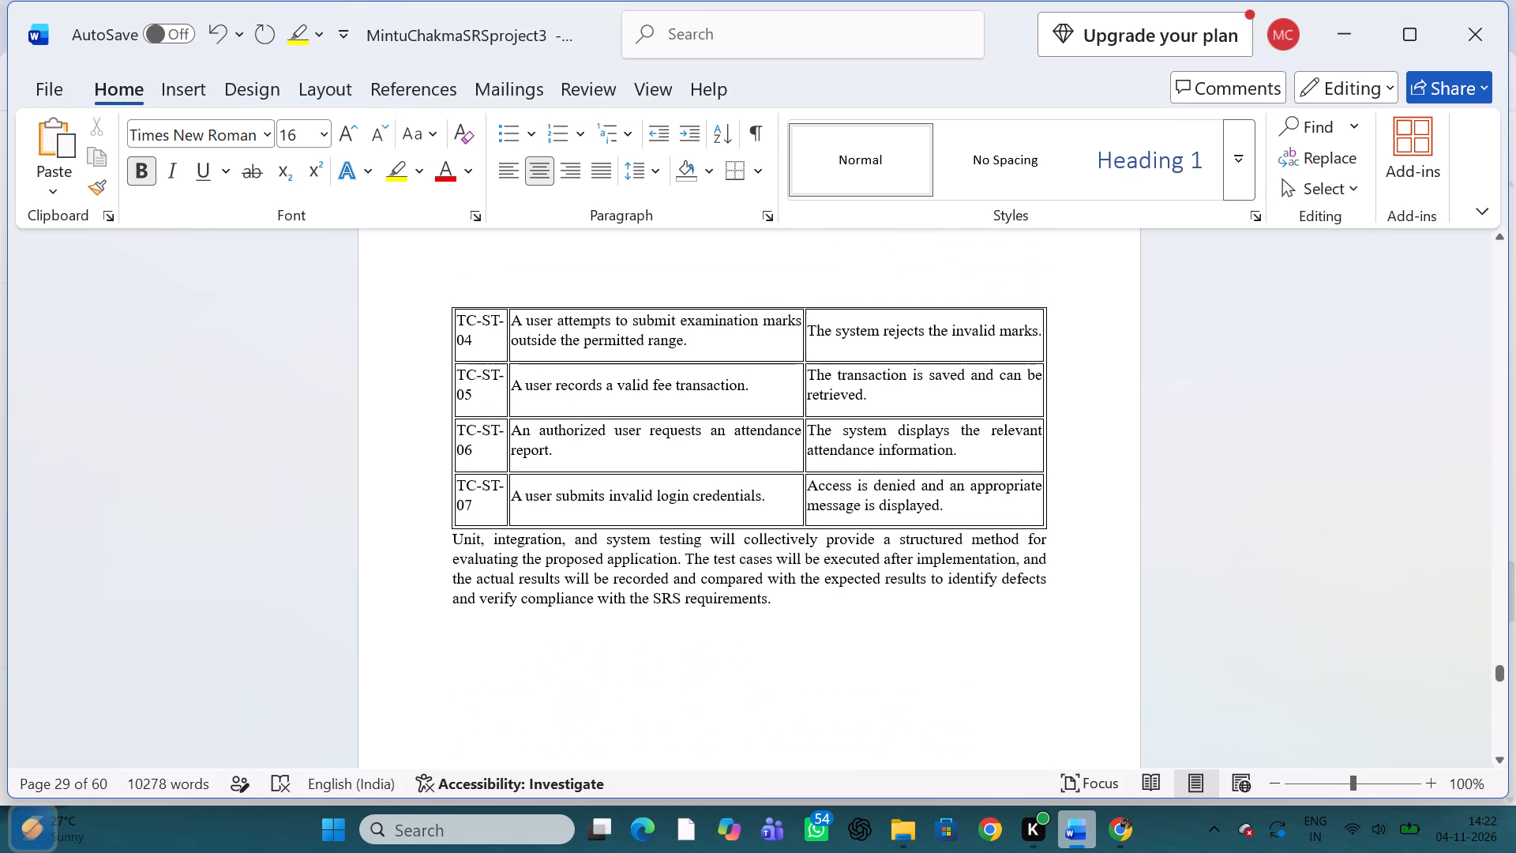
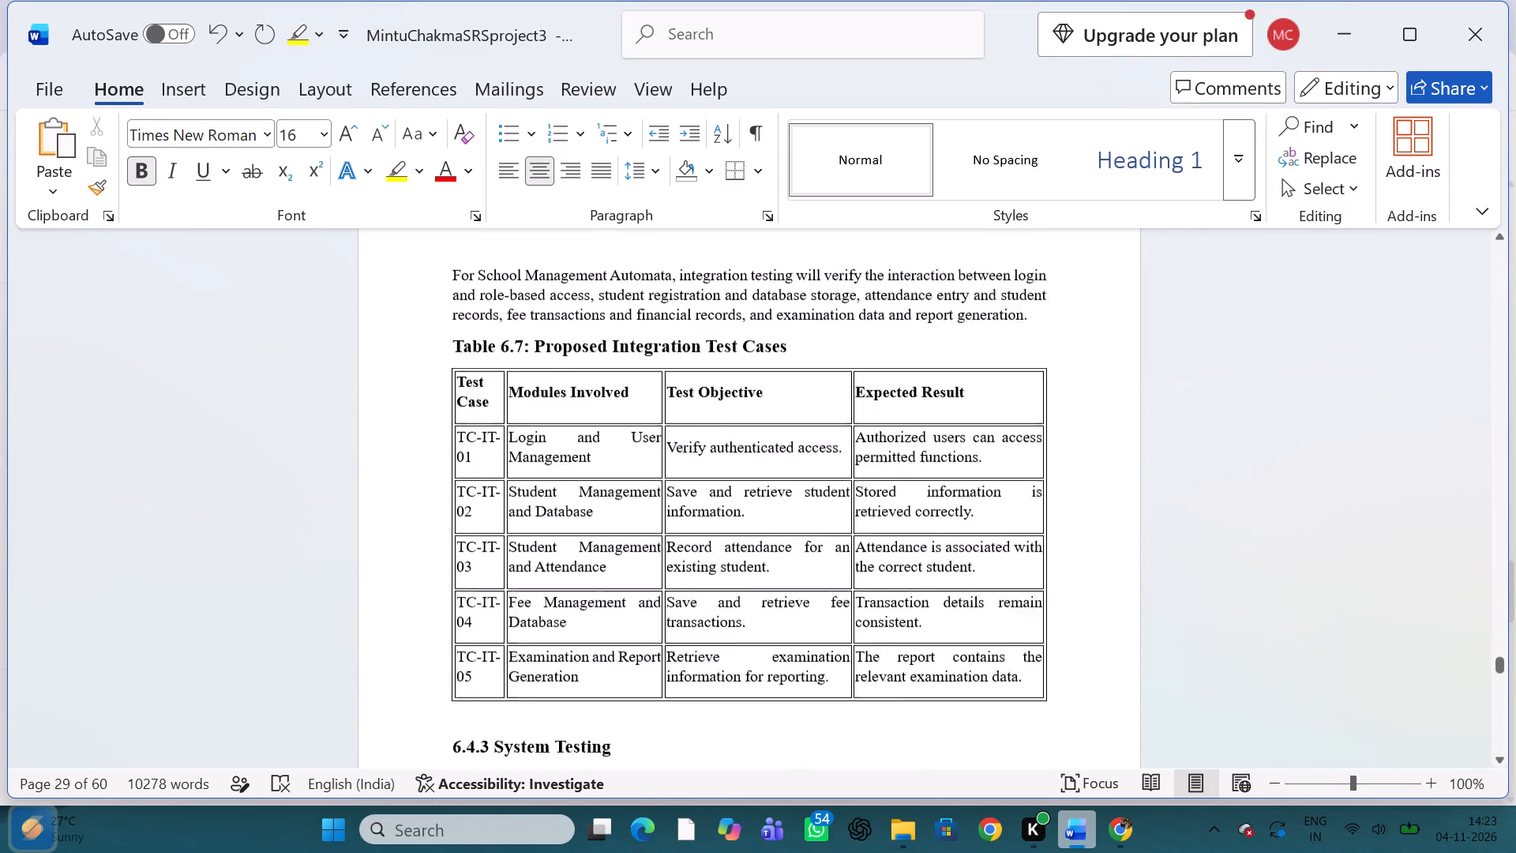
# Go back through Chapter 6 from the integration test cases to section 6.3.1, examining the coverage tables, control-flow graph and login pseudocode.
pyautogui.scroll(3, 804, 618)
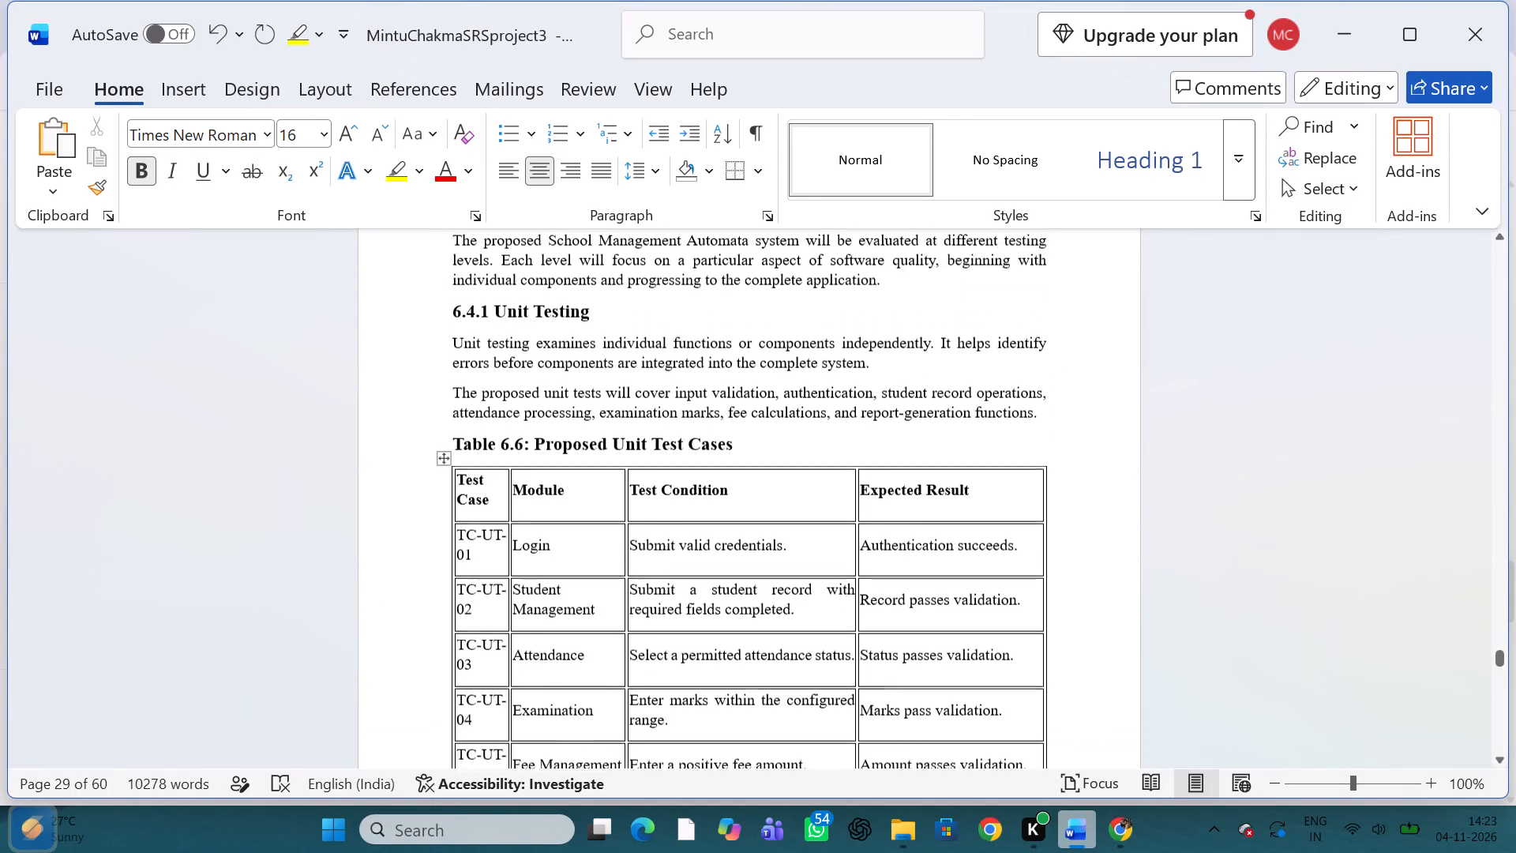
pyautogui.scroll(2, 804, 618)
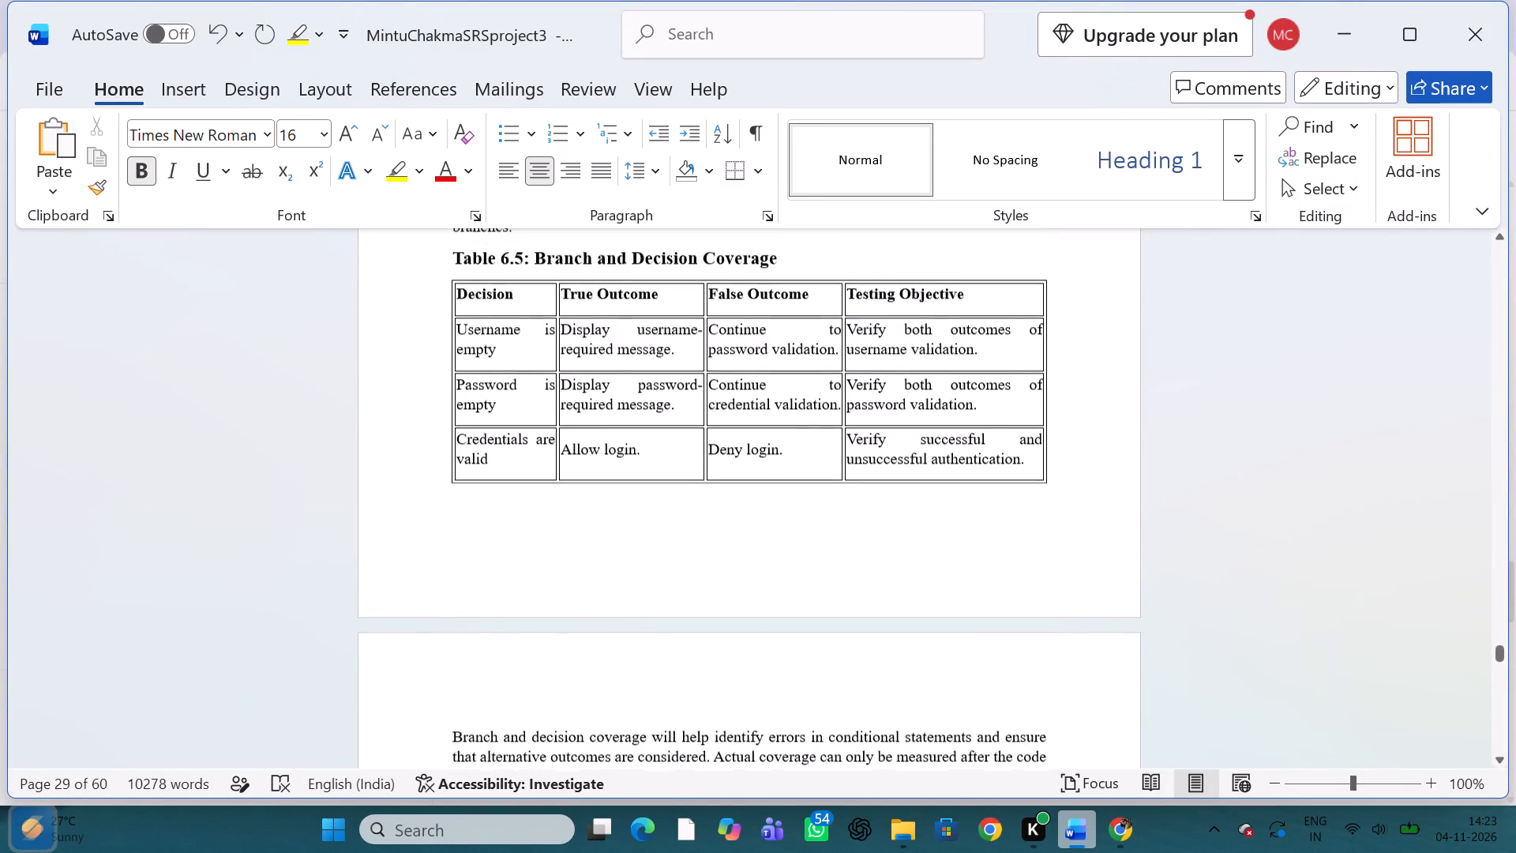
pyautogui.scroll(3, 804, 618)
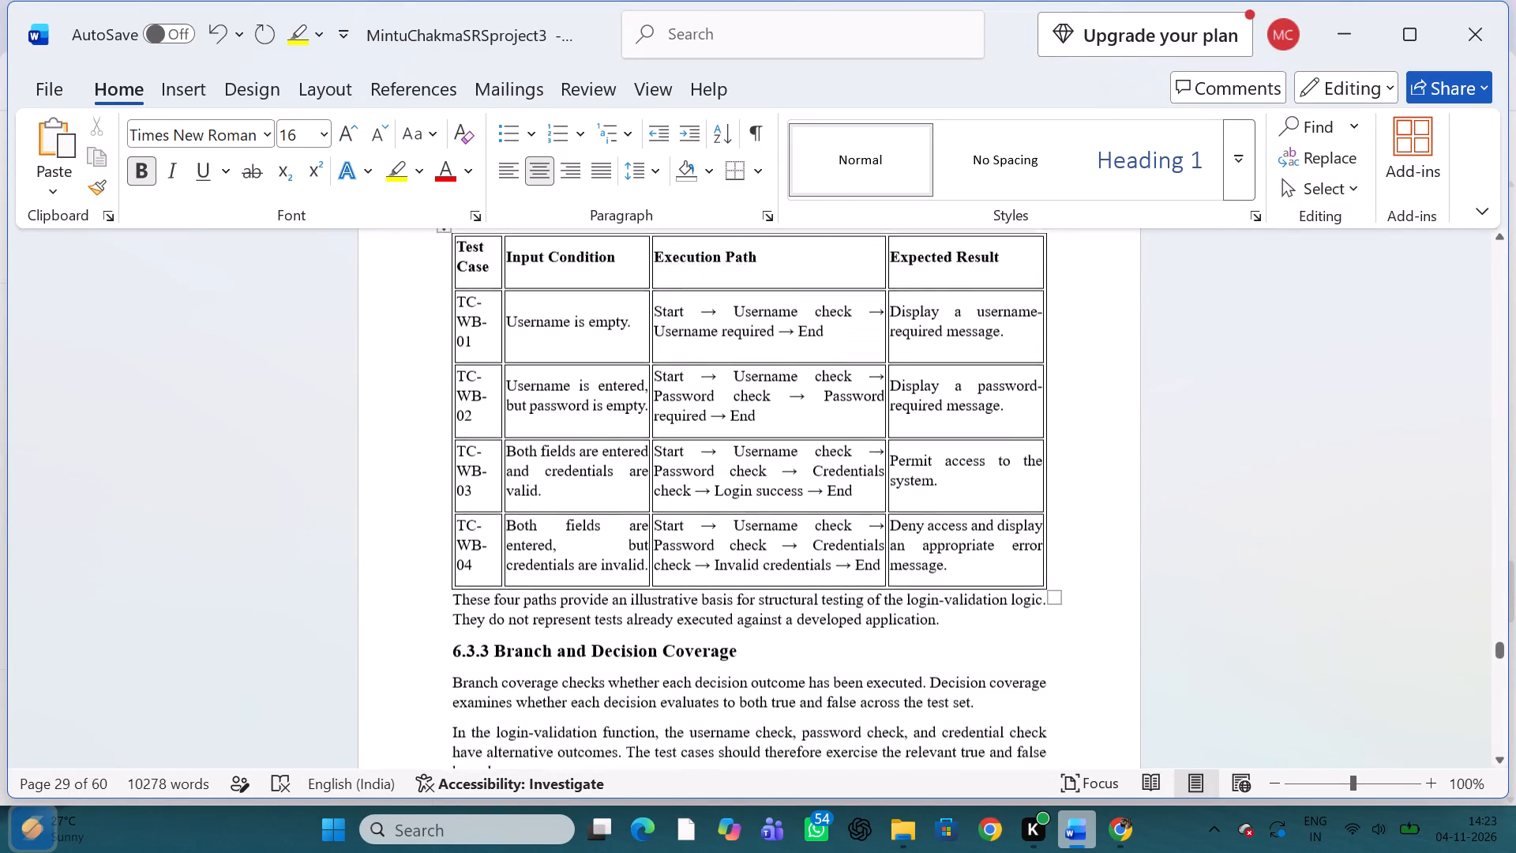
pyautogui.scroll(4, 804, 618)
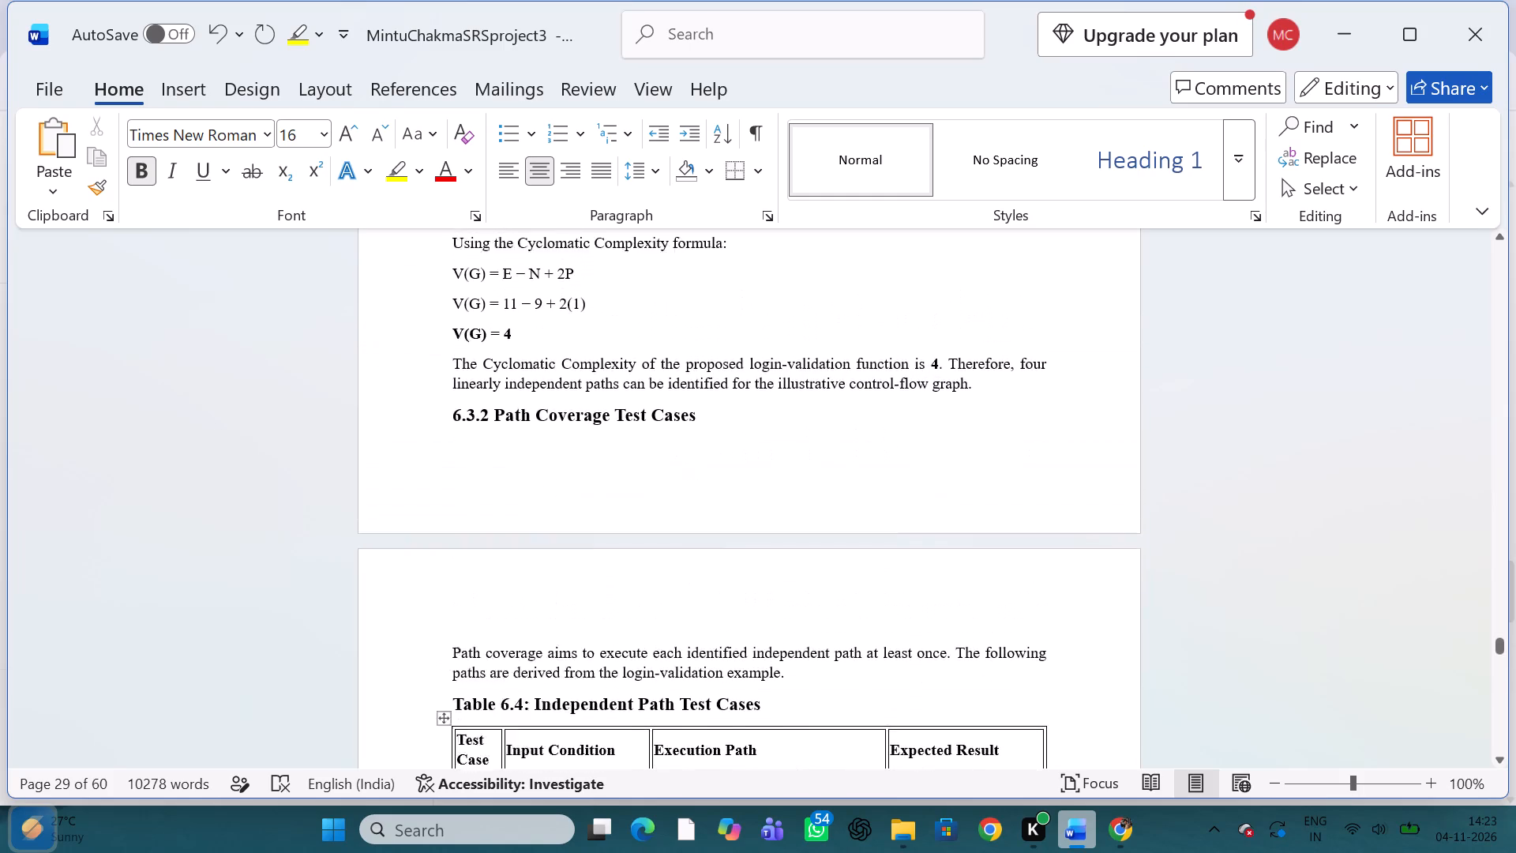
pyautogui.scroll(3, 804, 618)
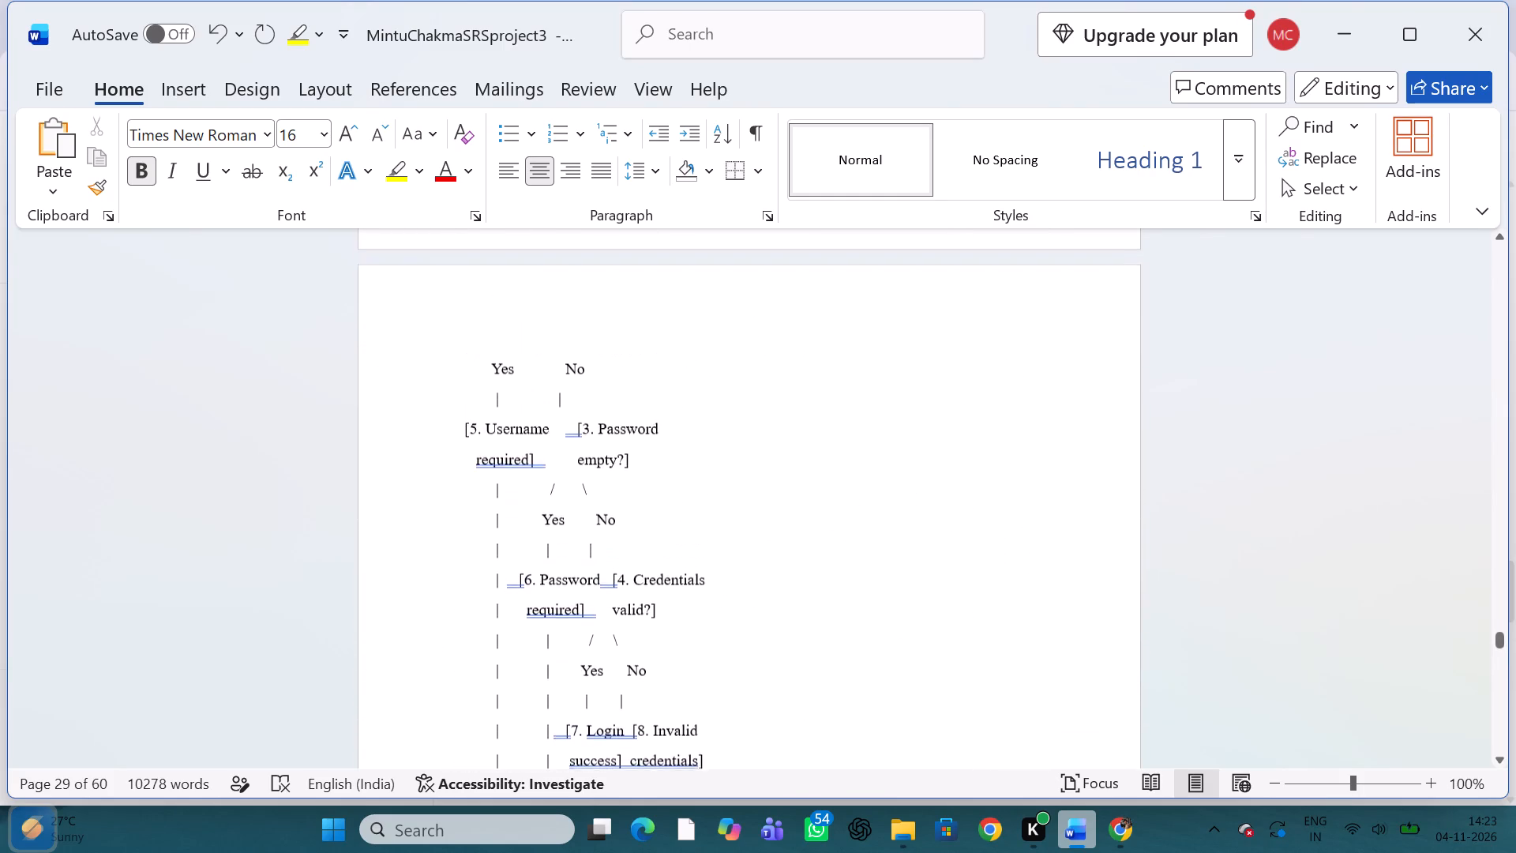
pyautogui.scroll(2, 804, 618)
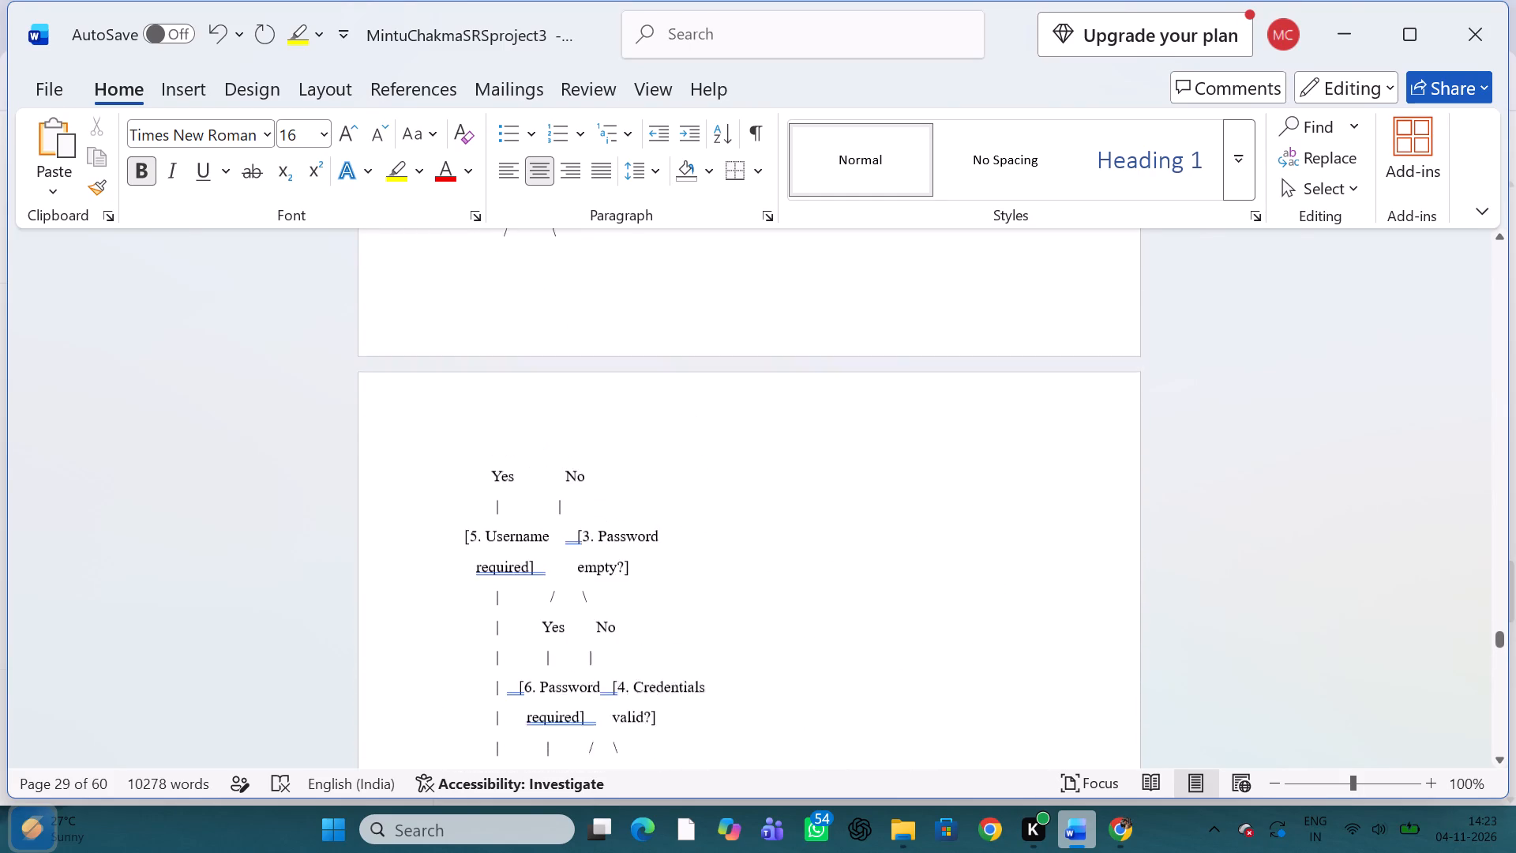
pyautogui.scroll(1, 804, 618)
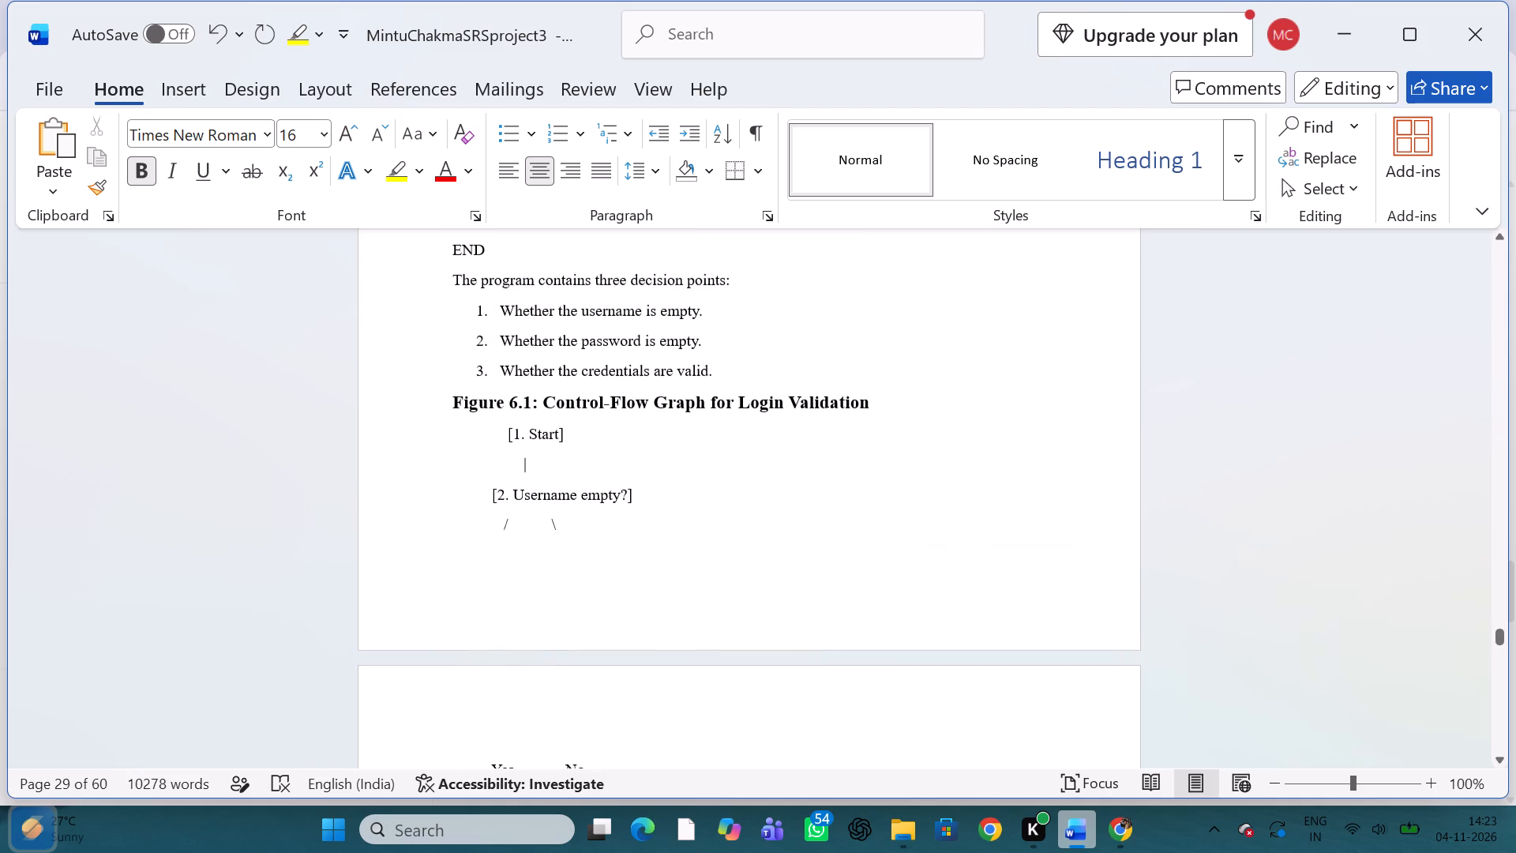
pyautogui.scroll(1, 804, 618)
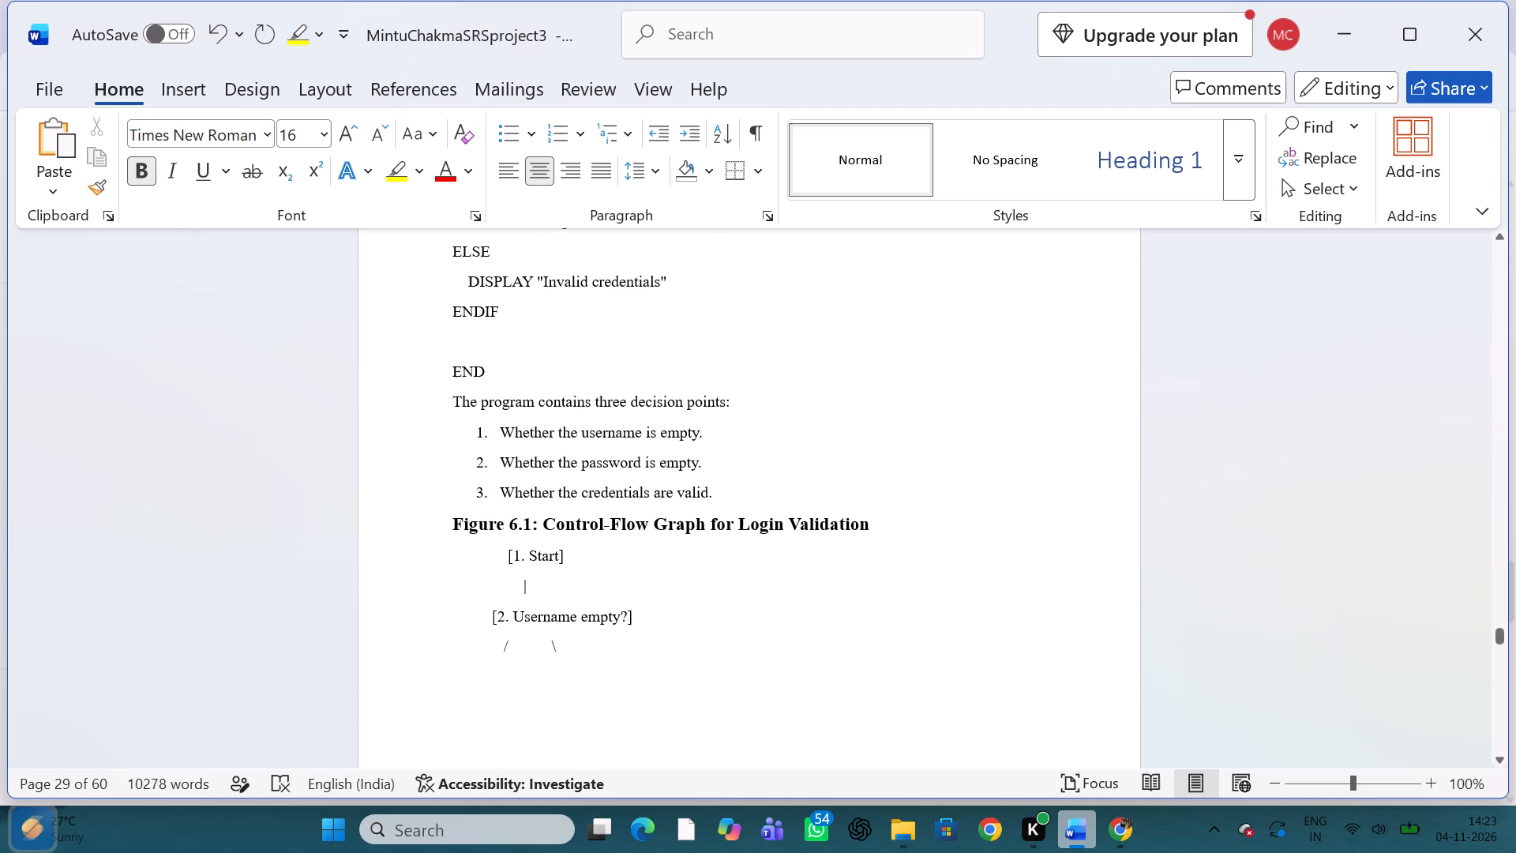
pyautogui.scroll(2, 804, 618)
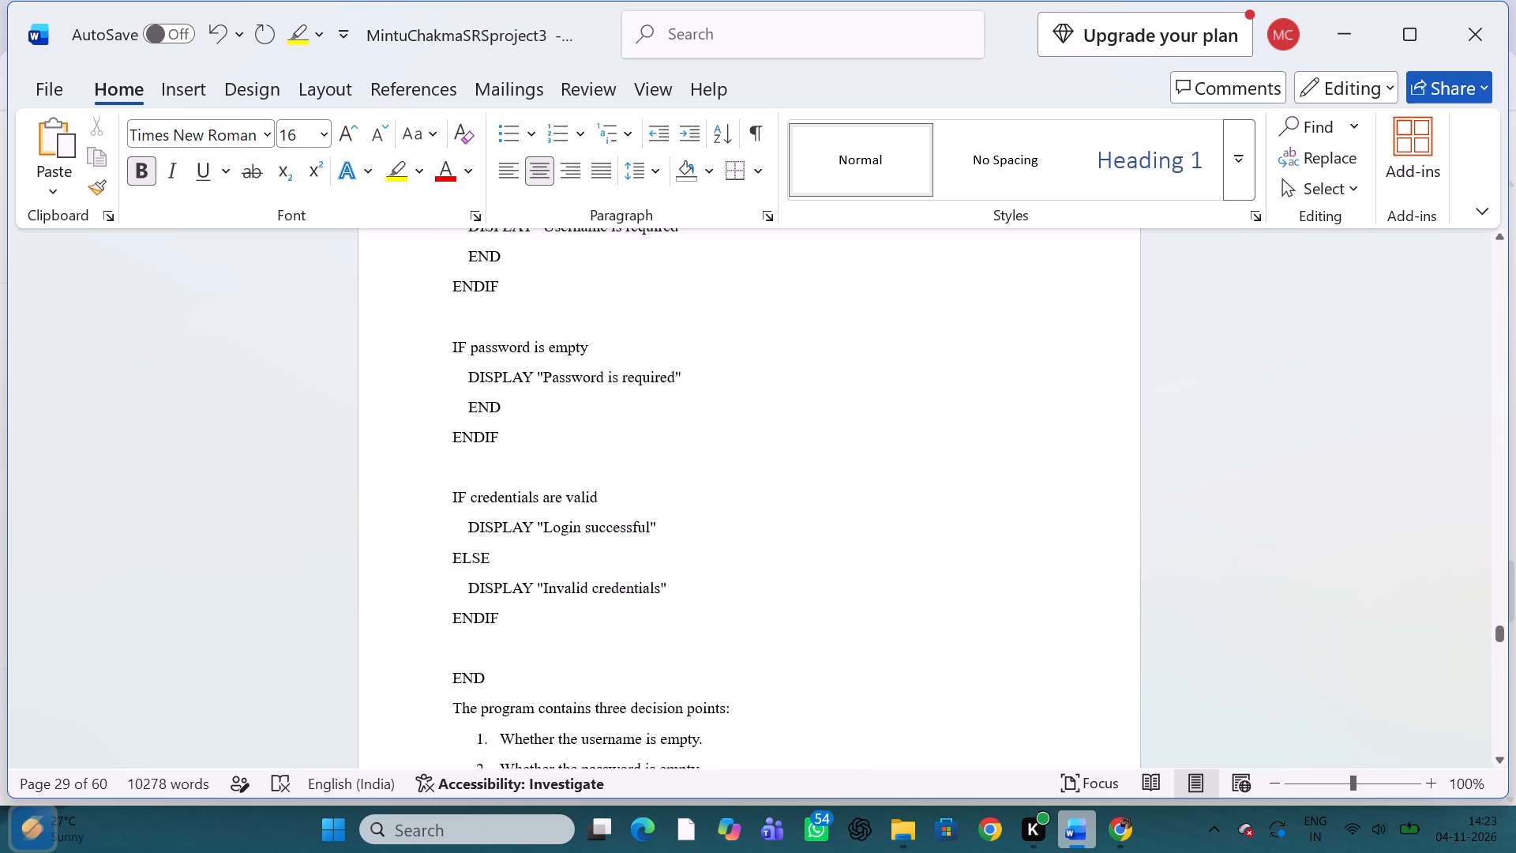
pyautogui.scroll(3, 804, 618)
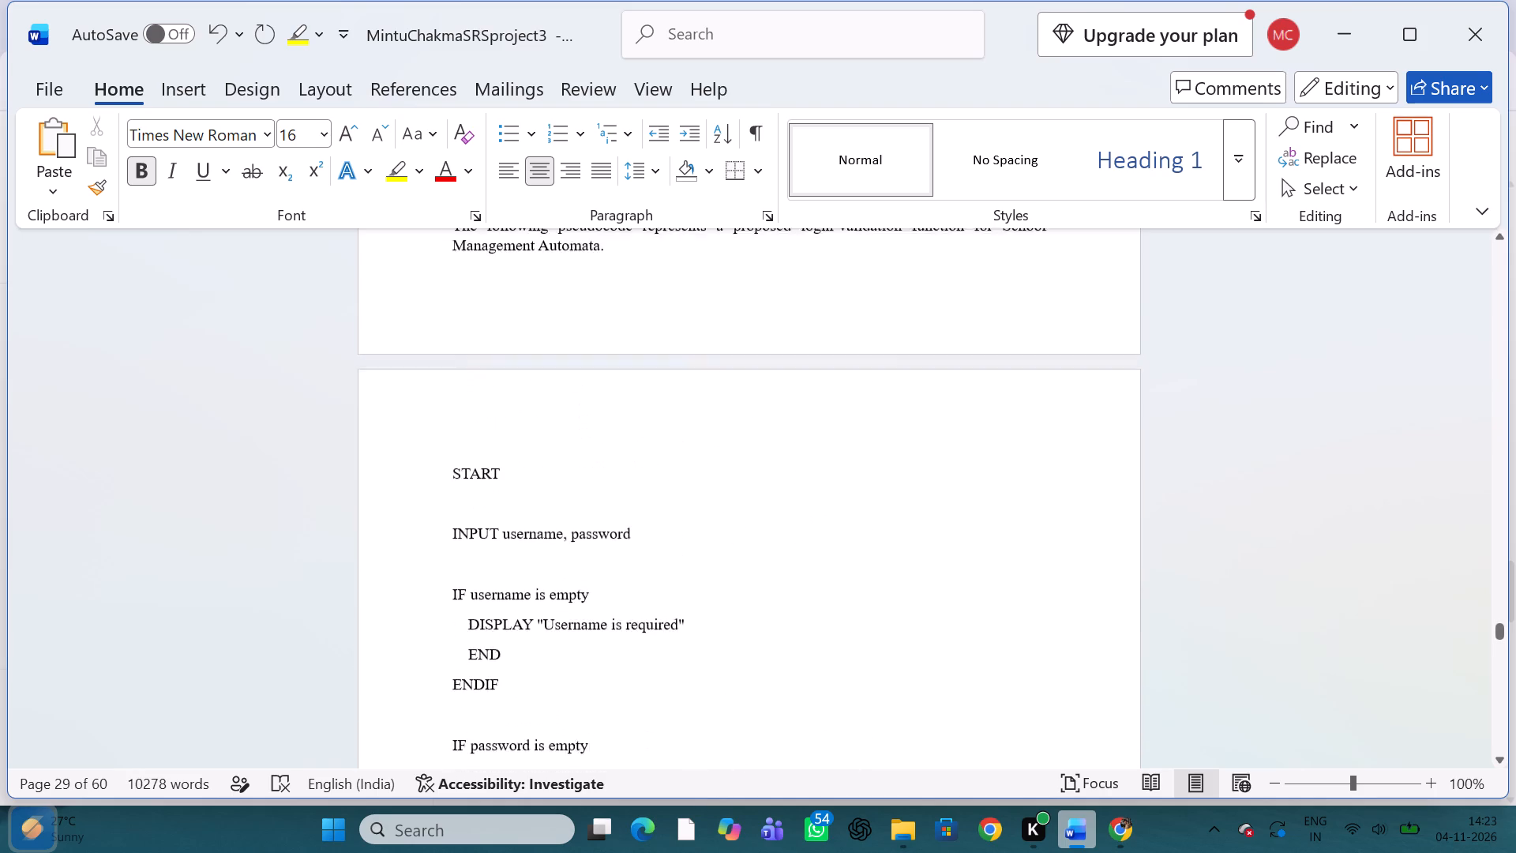
pyautogui.scroll(3, 804, 618)
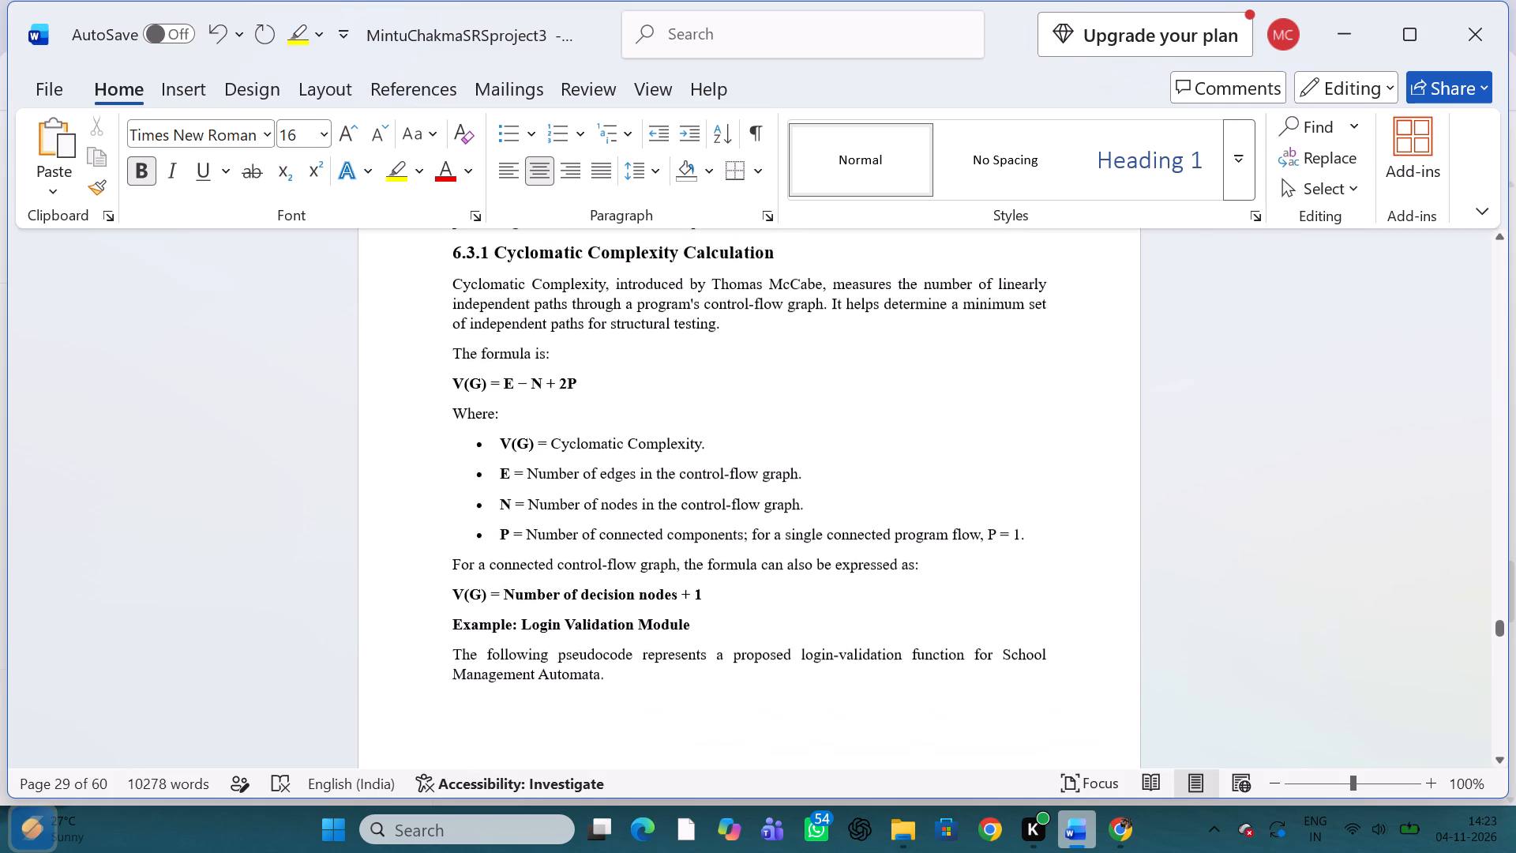
# Look back from the White Box Testing section through the black box techniques to the CHAPTER 6 heading for the diagram's place.
pyautogui.scroll(3, 804, 618)
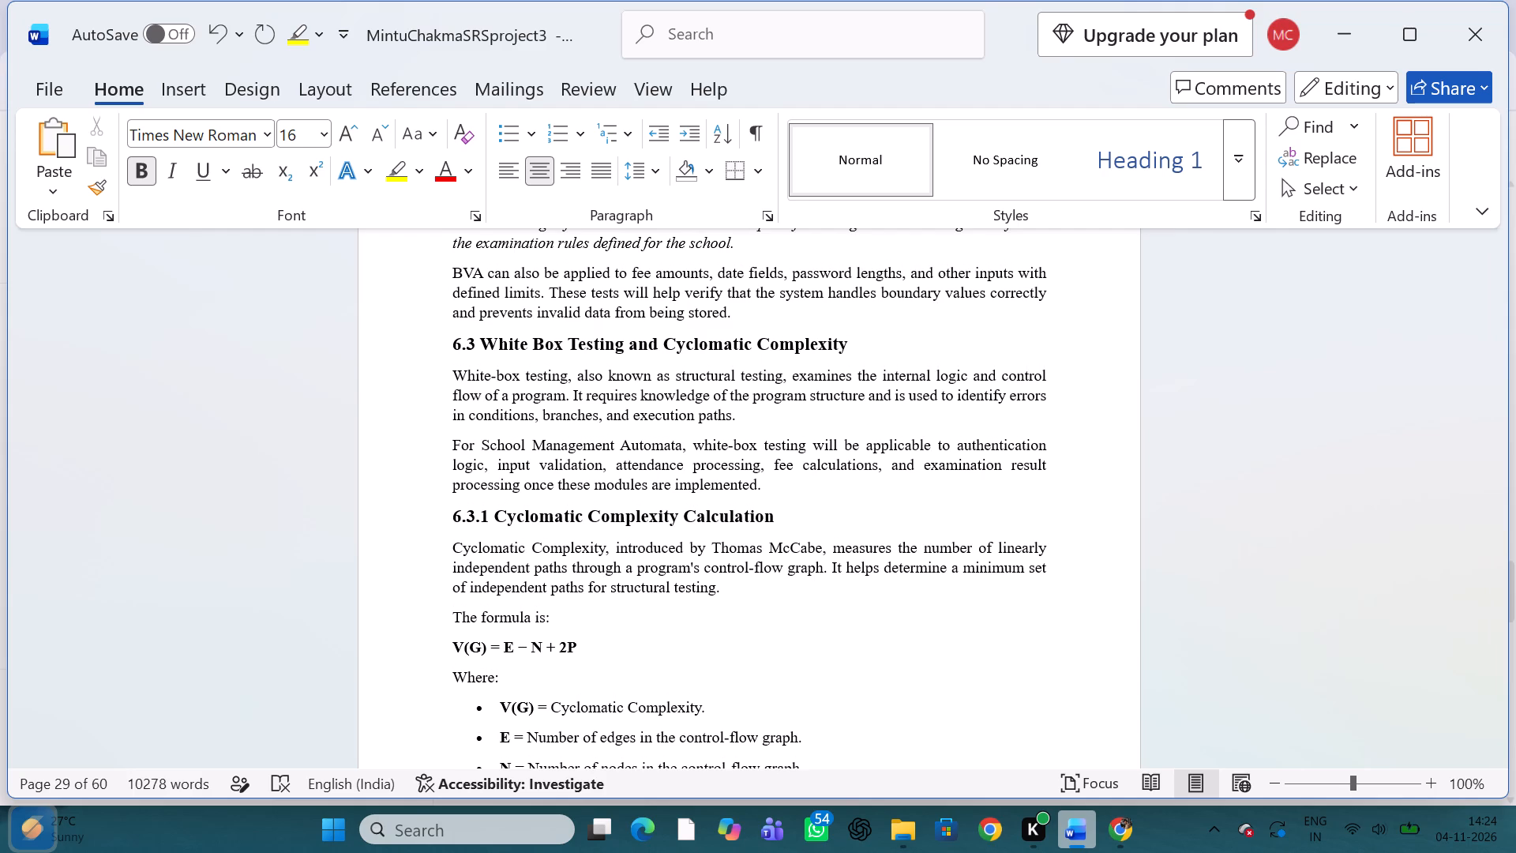
pyautogui.scroll(3, 804, 618)
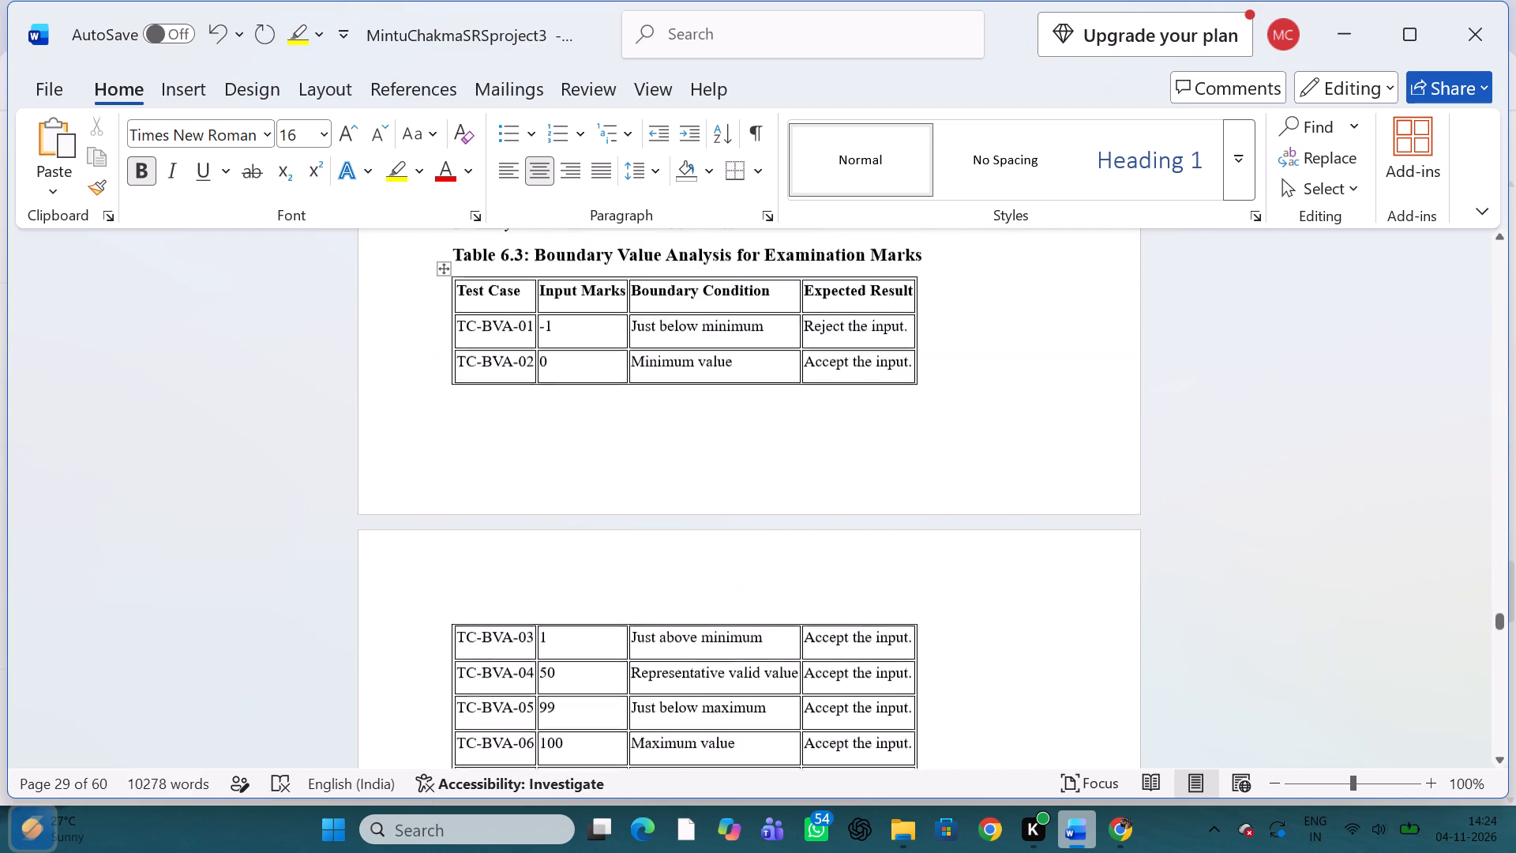
pyautogui.scroll(5, 804, 618)
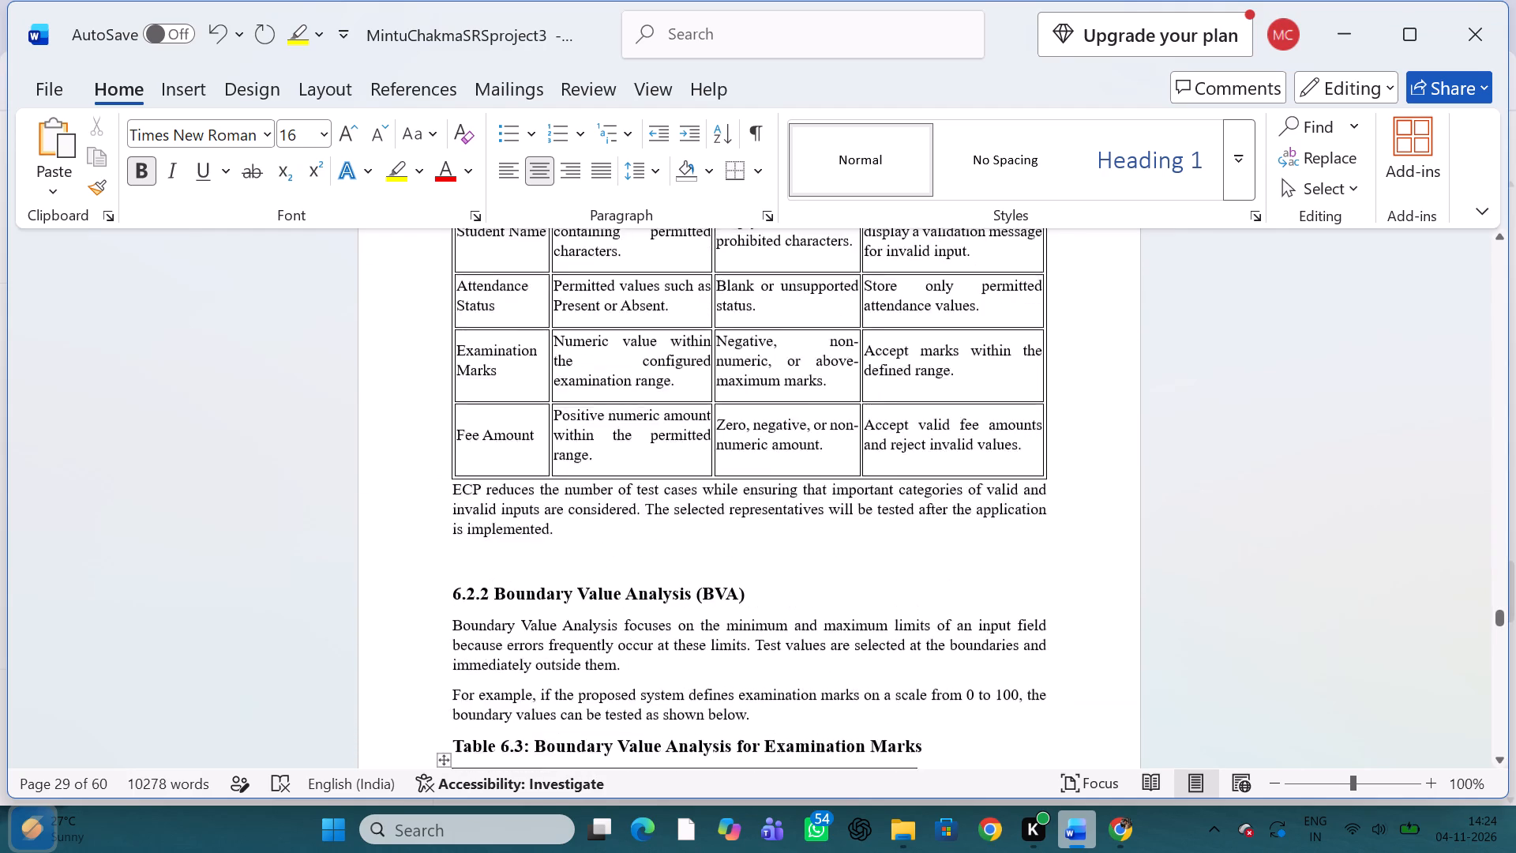
pyautogui.scroll(1, 804, 618)
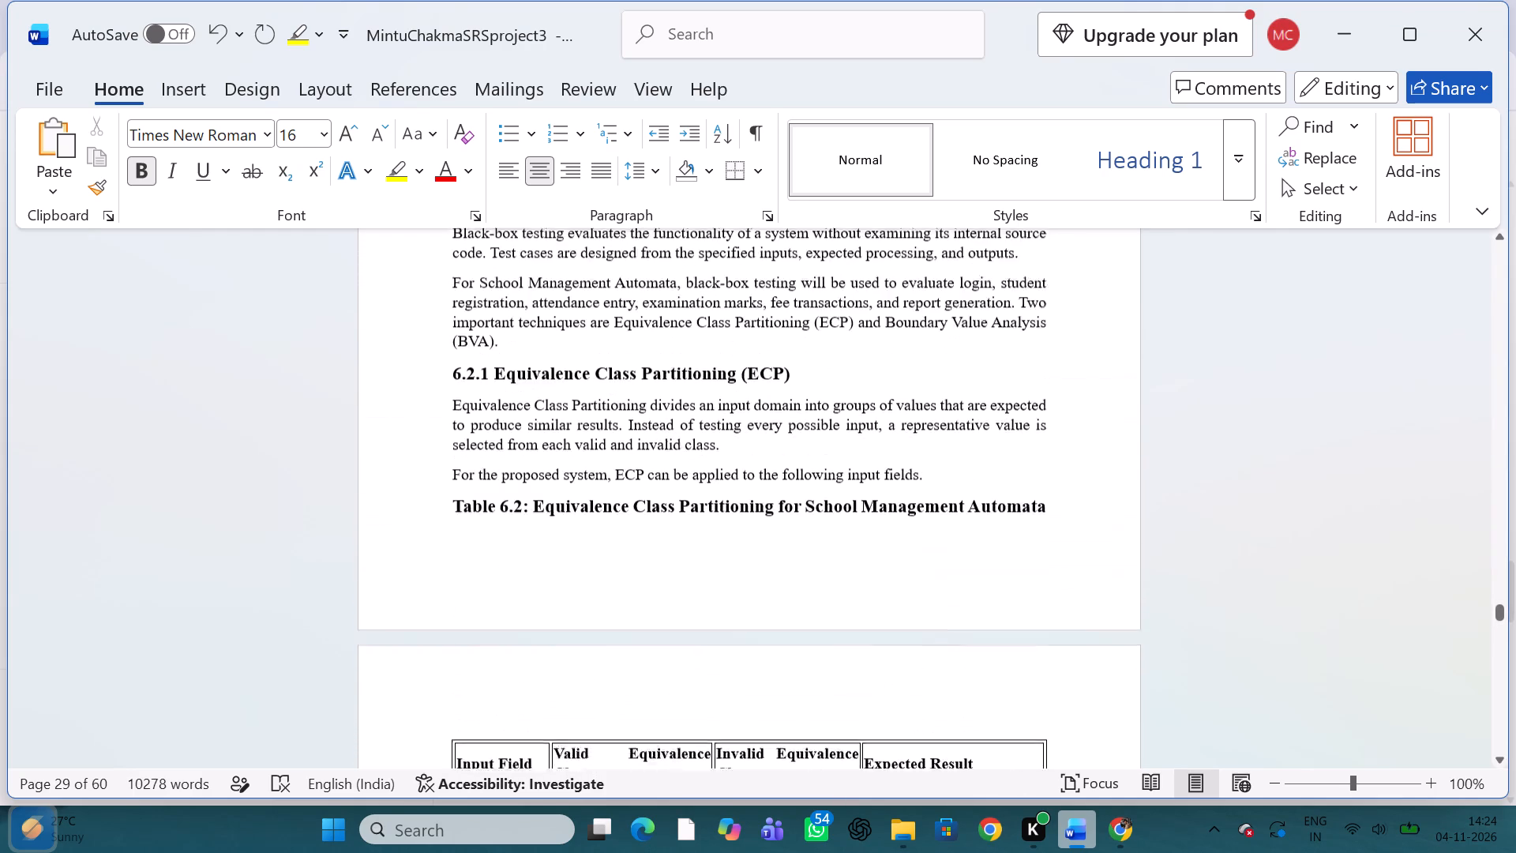
pyautogui.scroll(2, 804, 618)
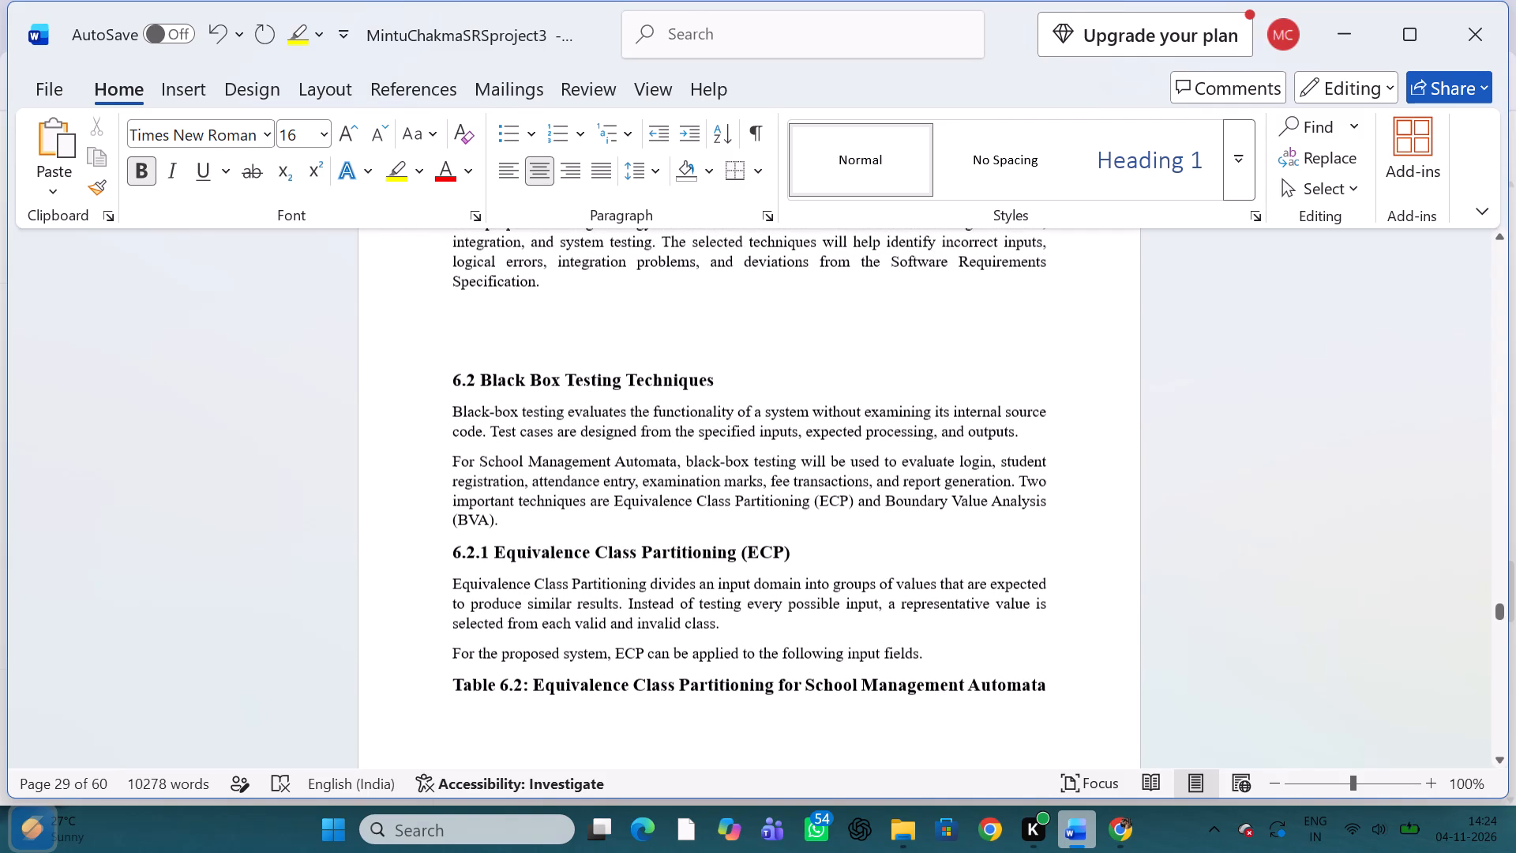
pyautogui.scroll(2, 804, 618)
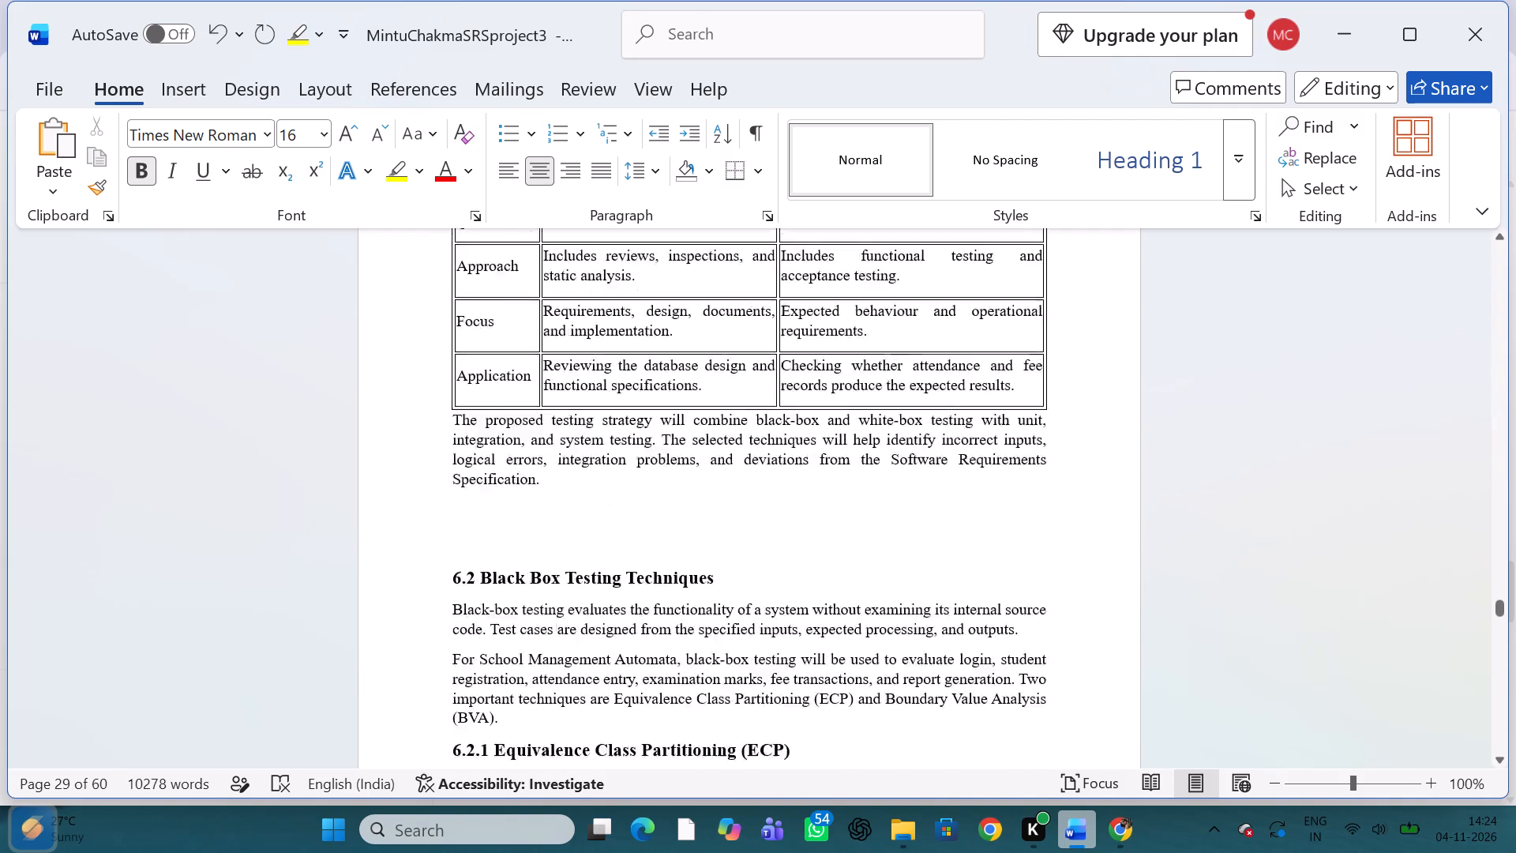
pyautogui.scroll(3, 804, 618)
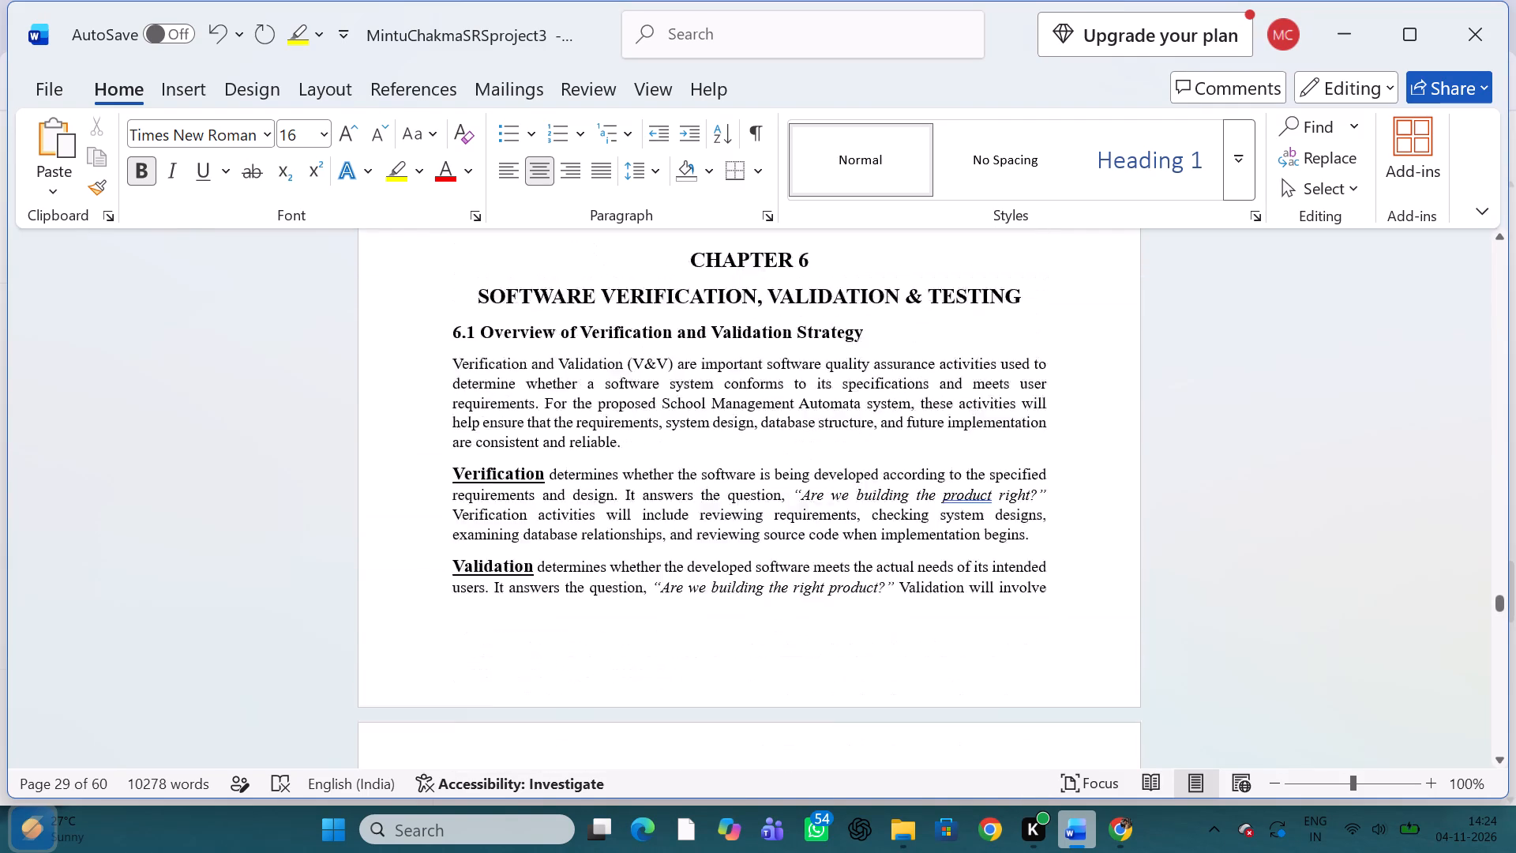
pyautogui.scroll(1, 804, 618)
# Insert the downloaded picture mermaid-diagram (2) on a new line at the end of section 6.3's introduction, just before heading 6.3.1.
pyautogui.scroll(-4, 804, 618)
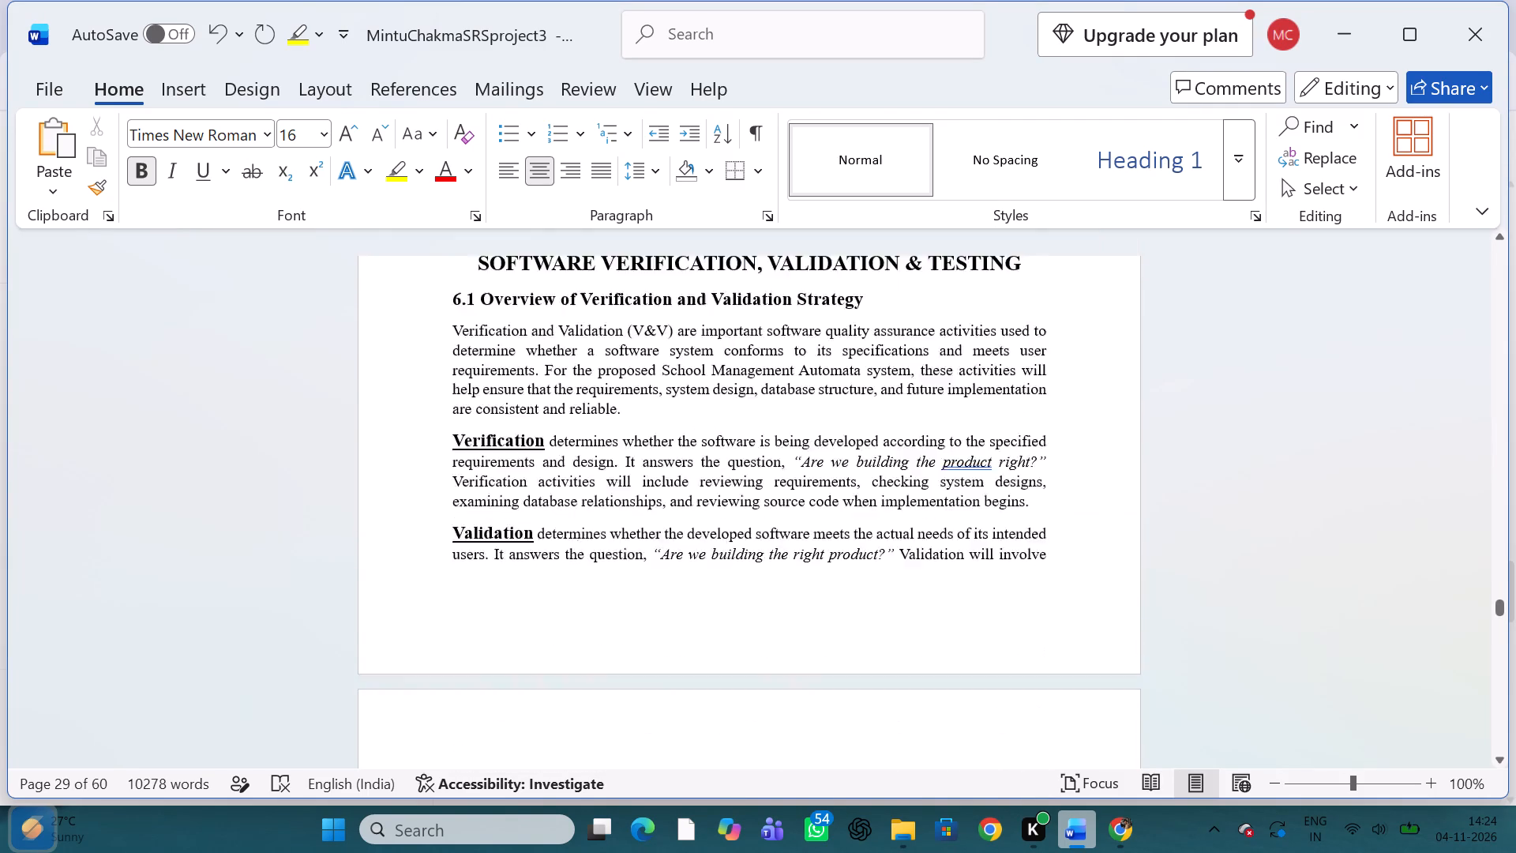
pyautogui.scroll(-4, 804, 618)
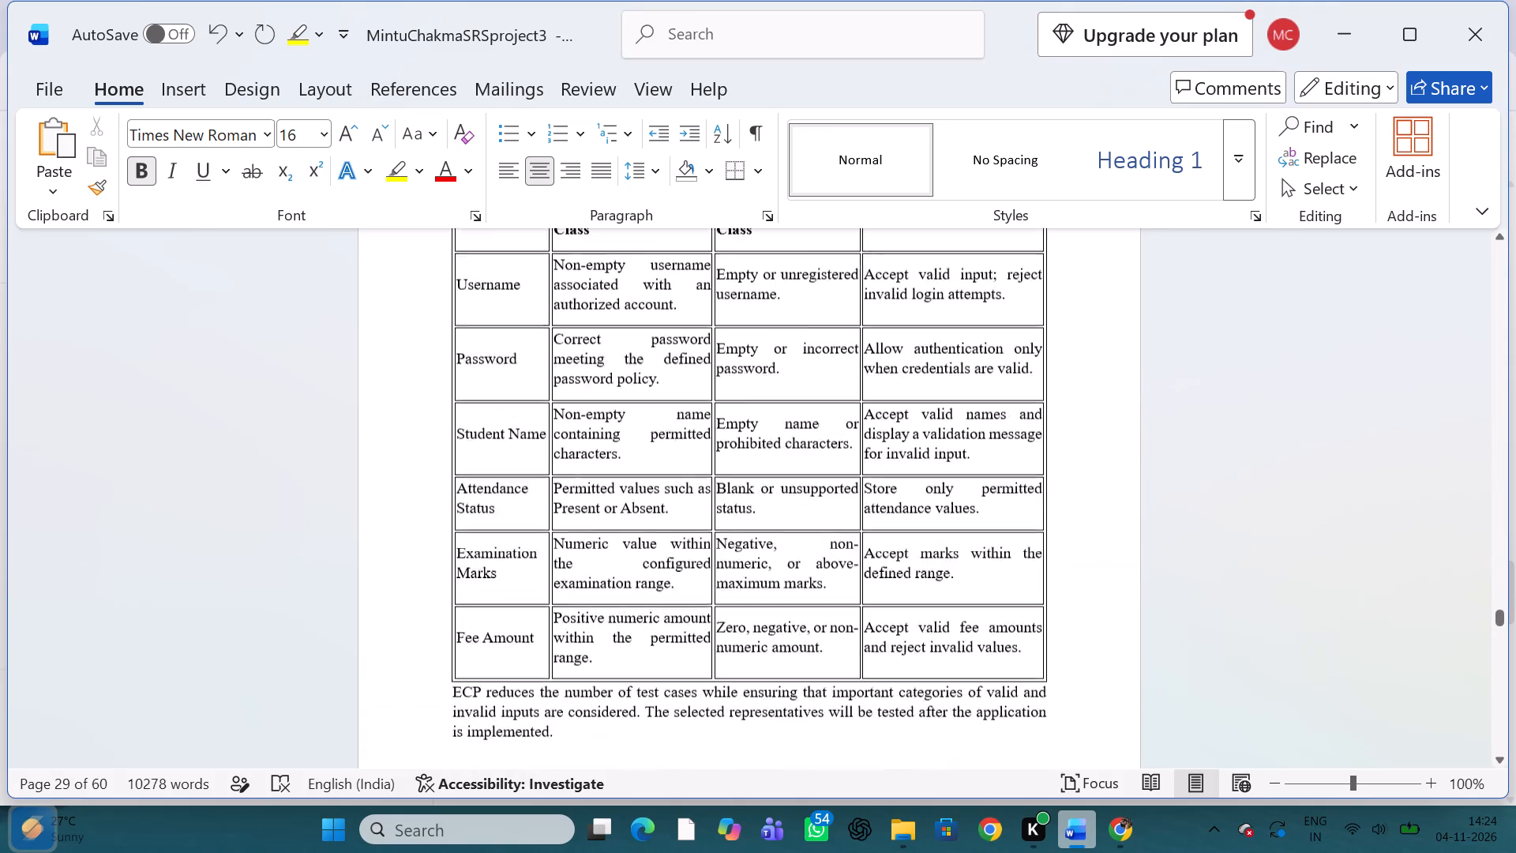
pyautogui.scroll(-3, 804, 618)
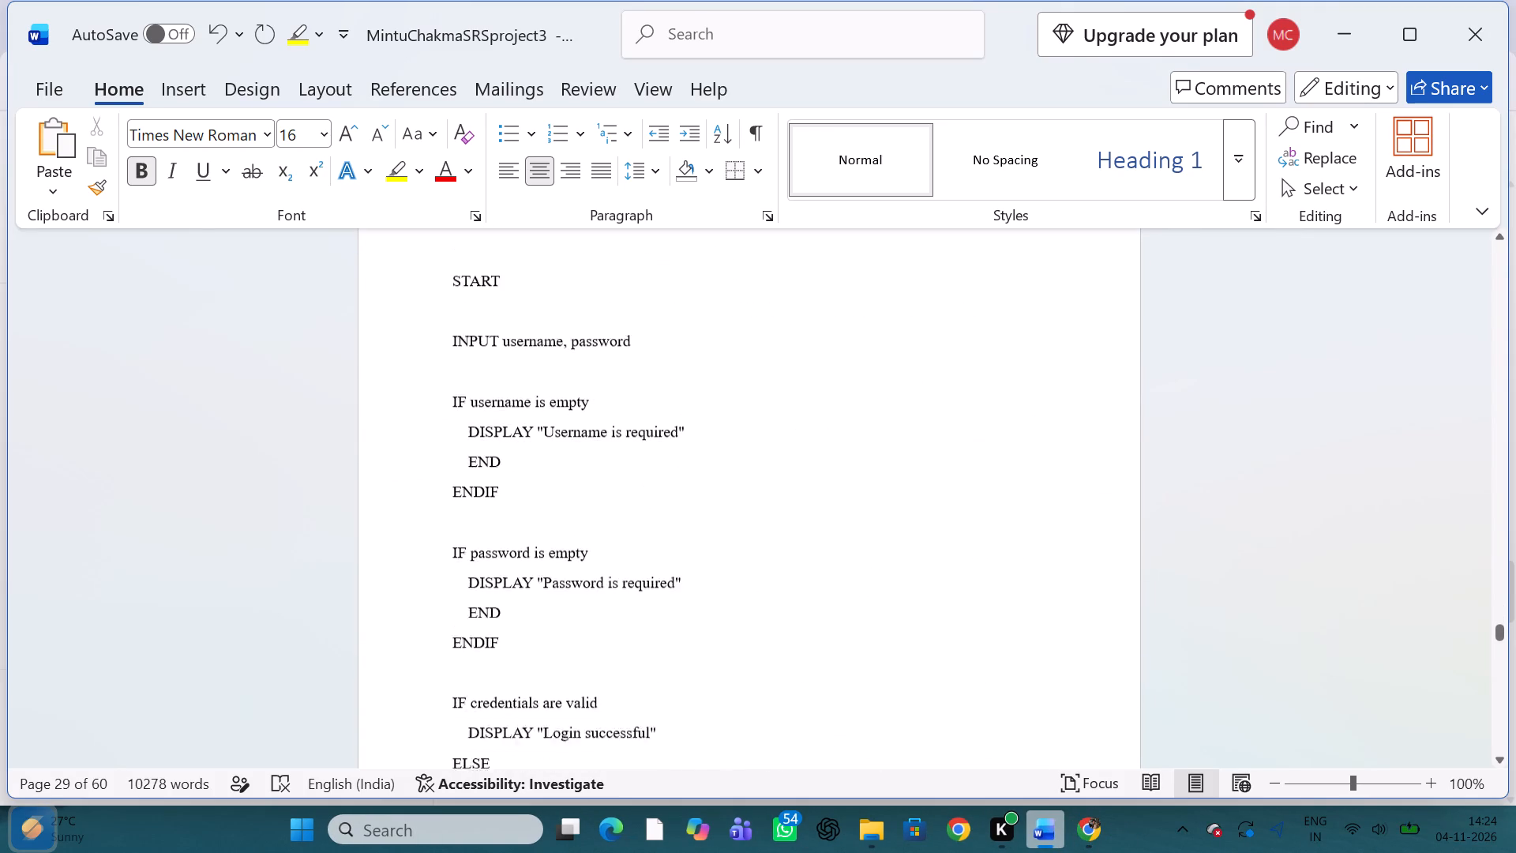
pyautogui.scroll(-1, 804, 618)
pyautogui.scroll(1, 804, 618)
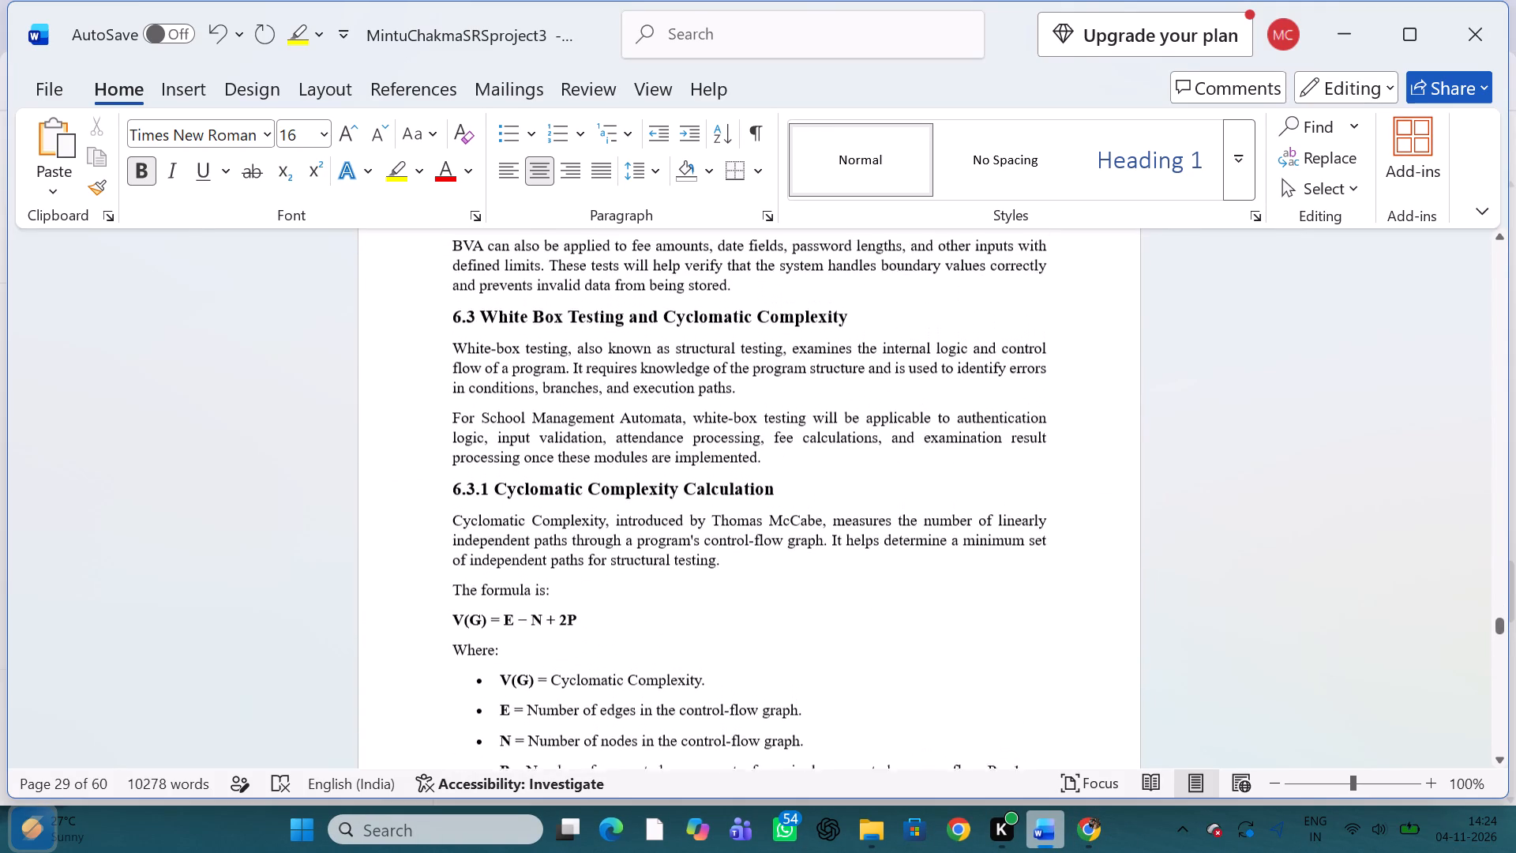
pyautogui.scroll(1, 804, 618)
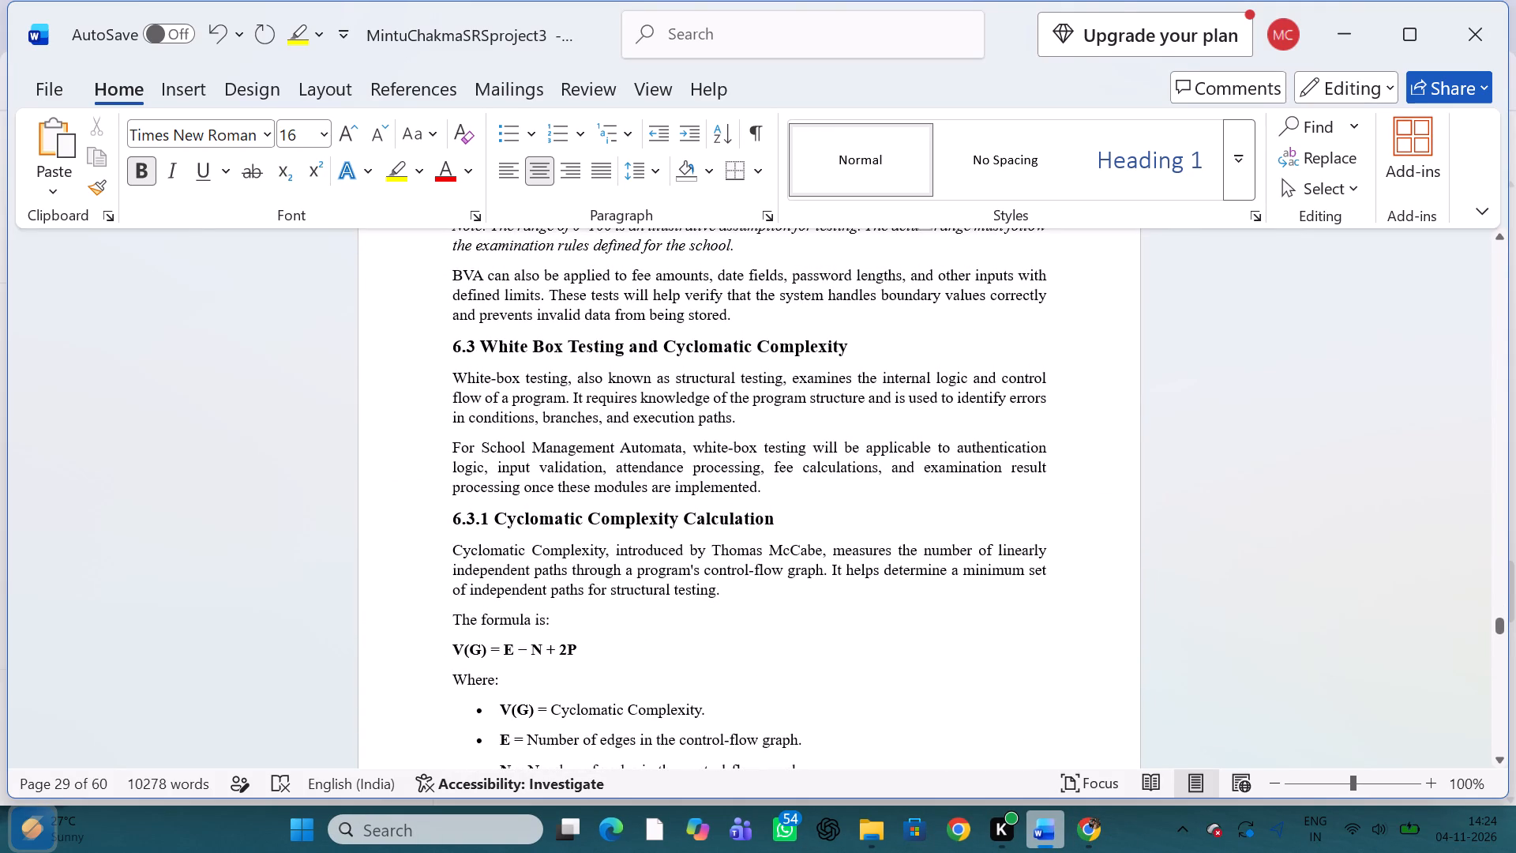
pyautogui.click(772, 492)
pyautogui.press('Return')
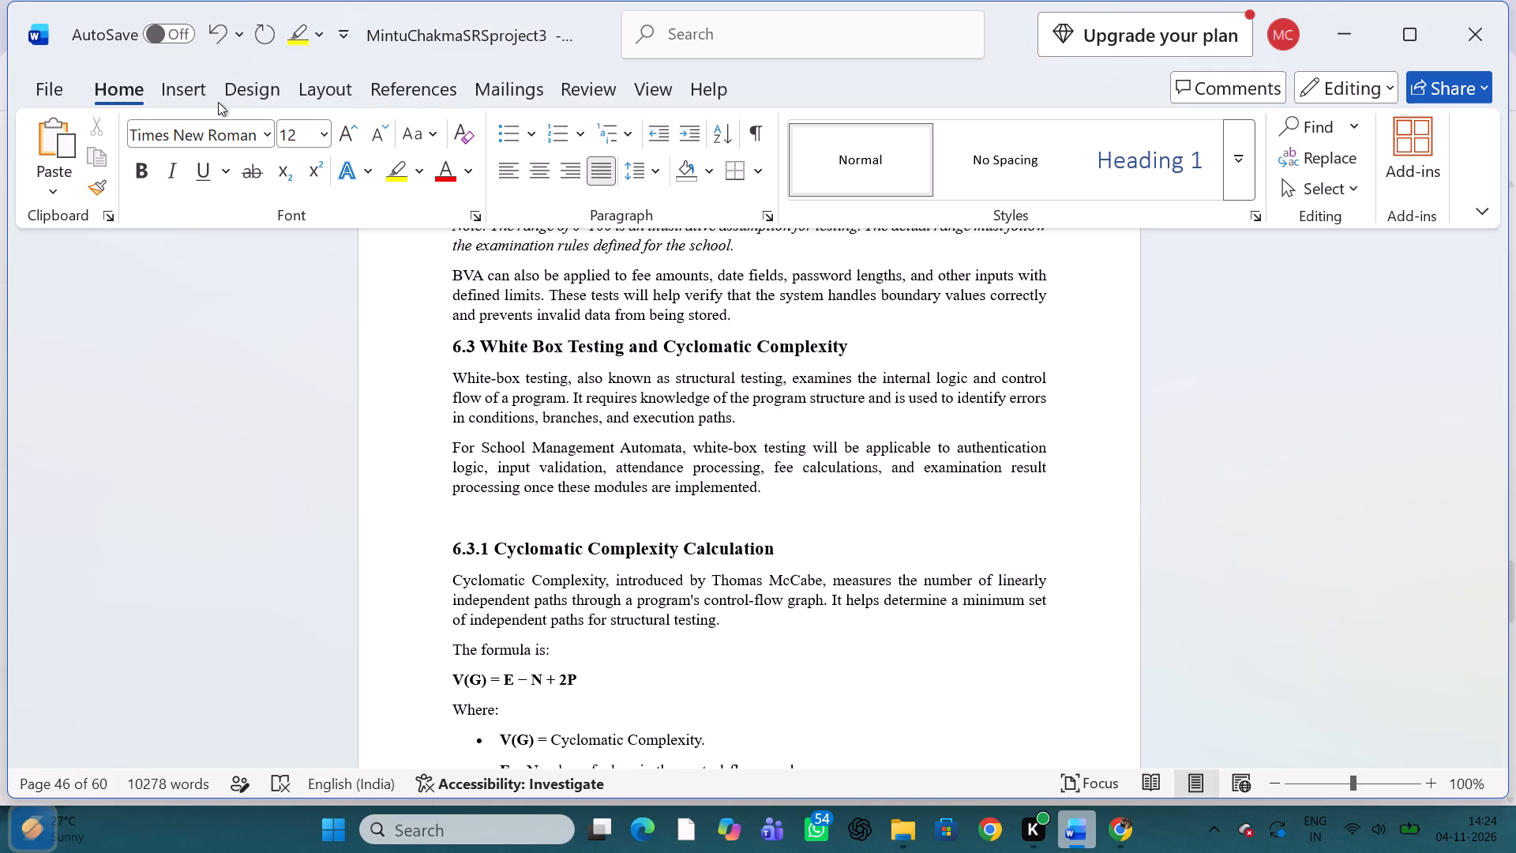
pyautogui.click(198, 81)
pyautogui.click(270, 197)
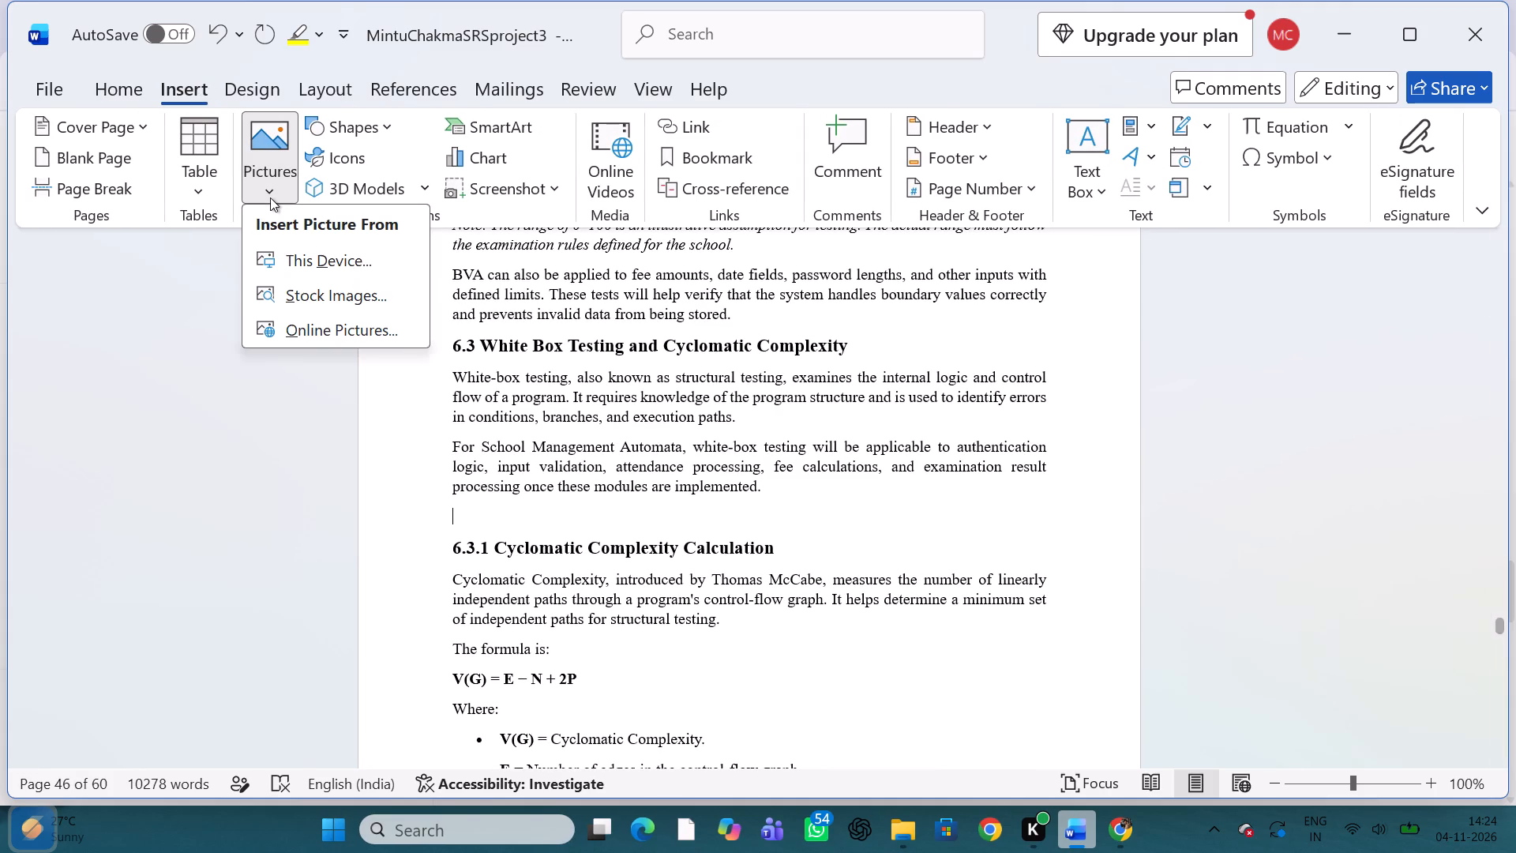
pyautogui.click(324, 259)
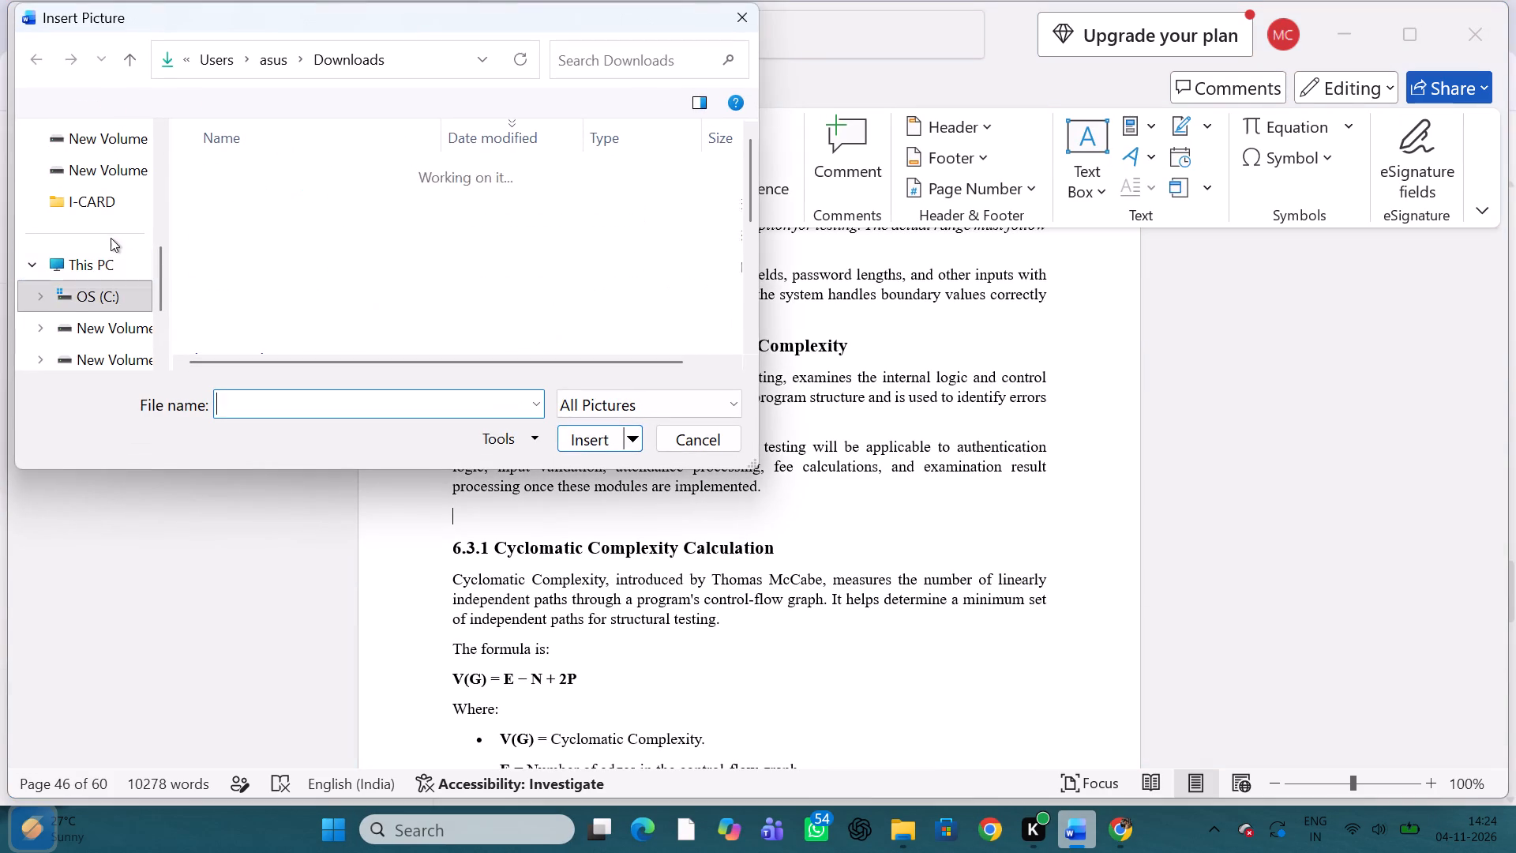
pyautogui.scroll(1, 97, 267)
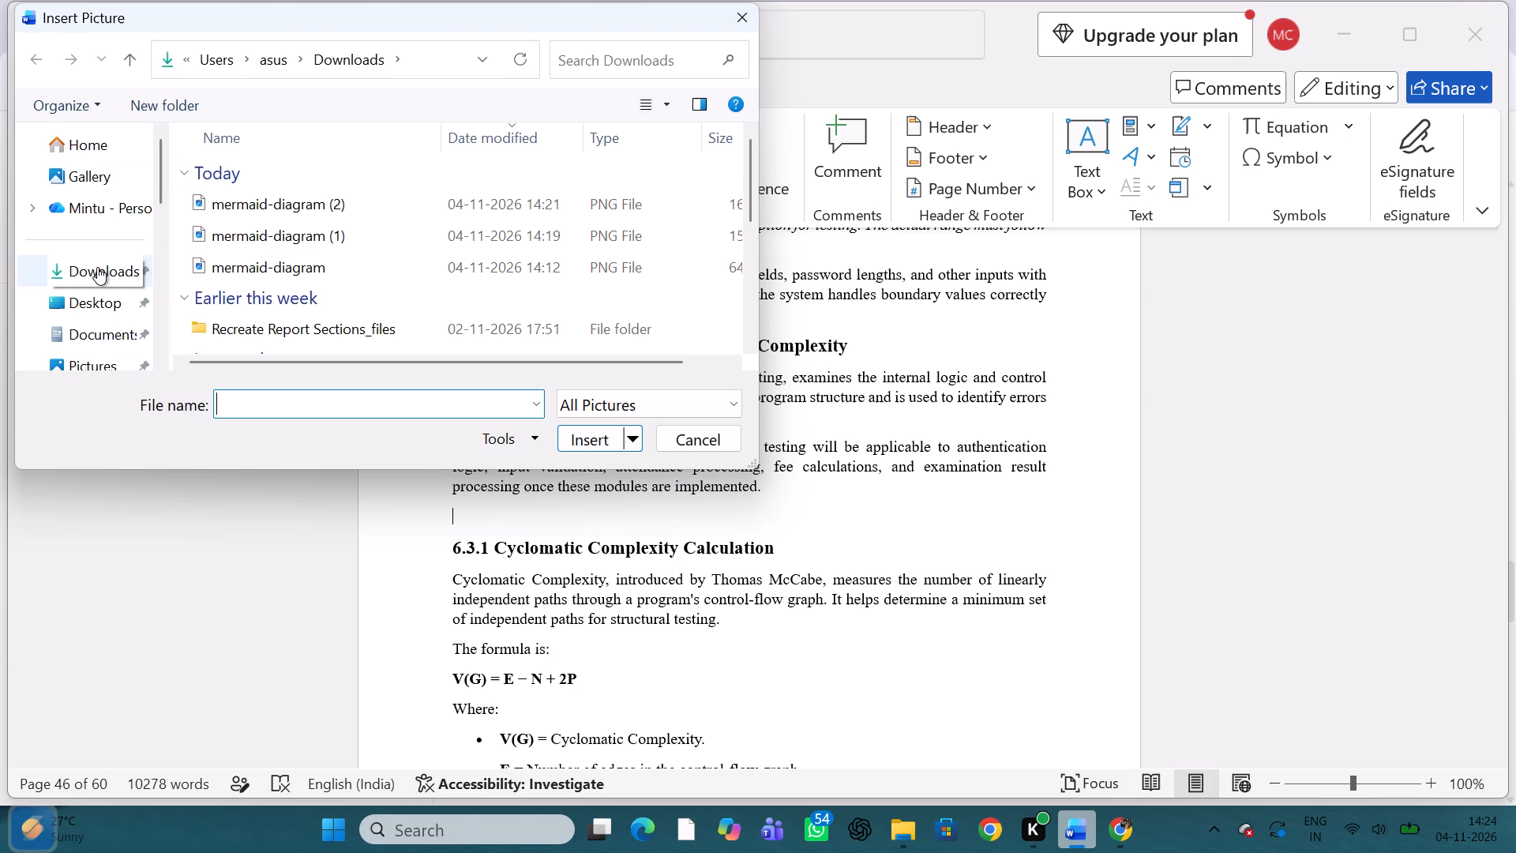
pyautogui.click(268, 197)
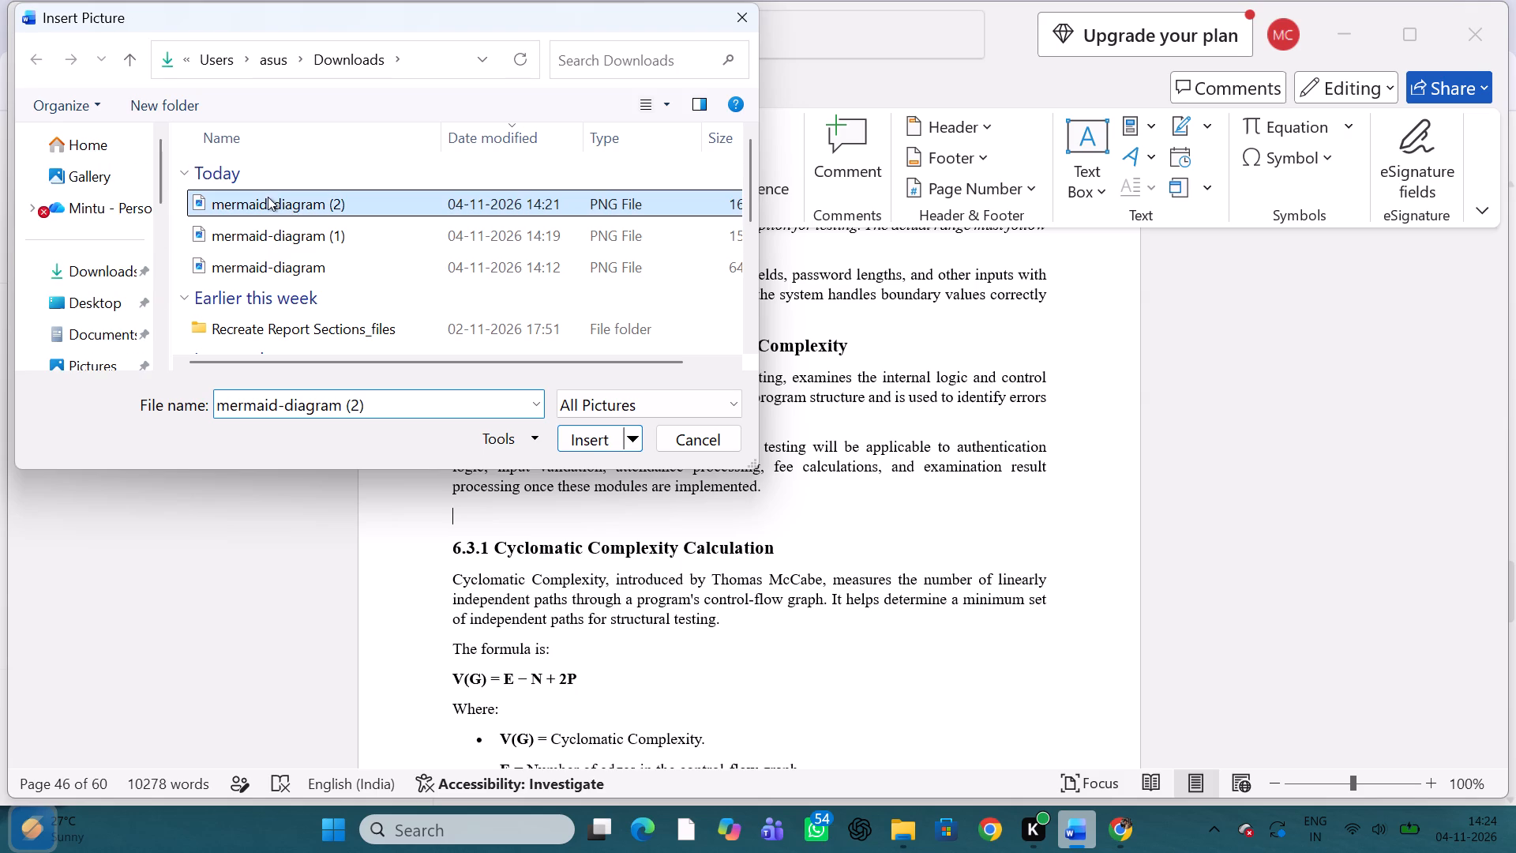
pyautogui.click(587, 434)
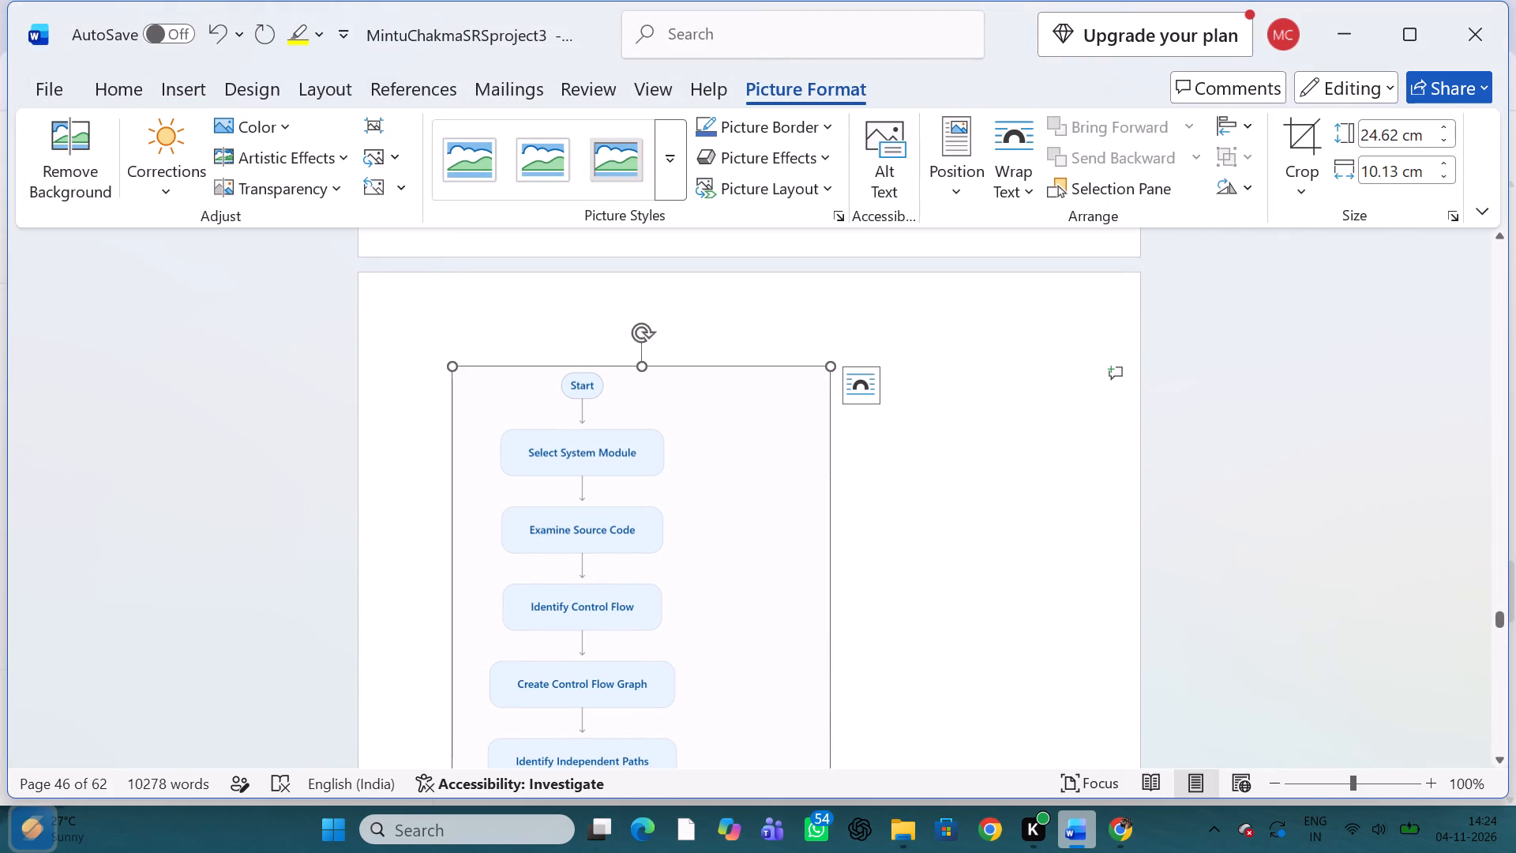
# Widen the inserted white box testing flowchart to about 11.64 cm, keeping its height at 24.62 cm.
pyautogui.scroll(-2, 801, 513)
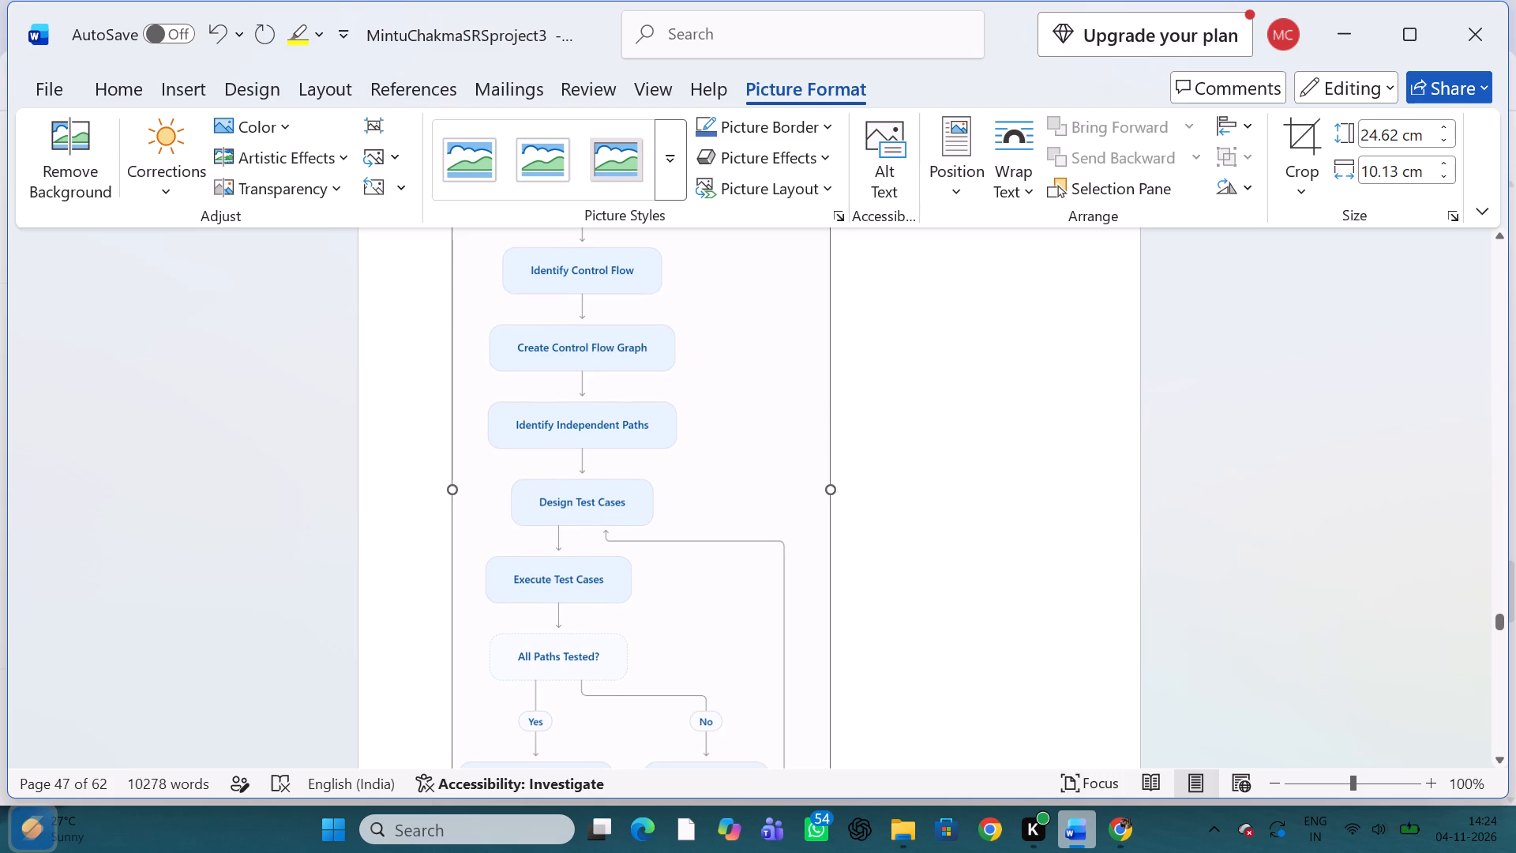
pyautogui.moveTo(830, 490); pyautogui.dragTo(1014, 493)
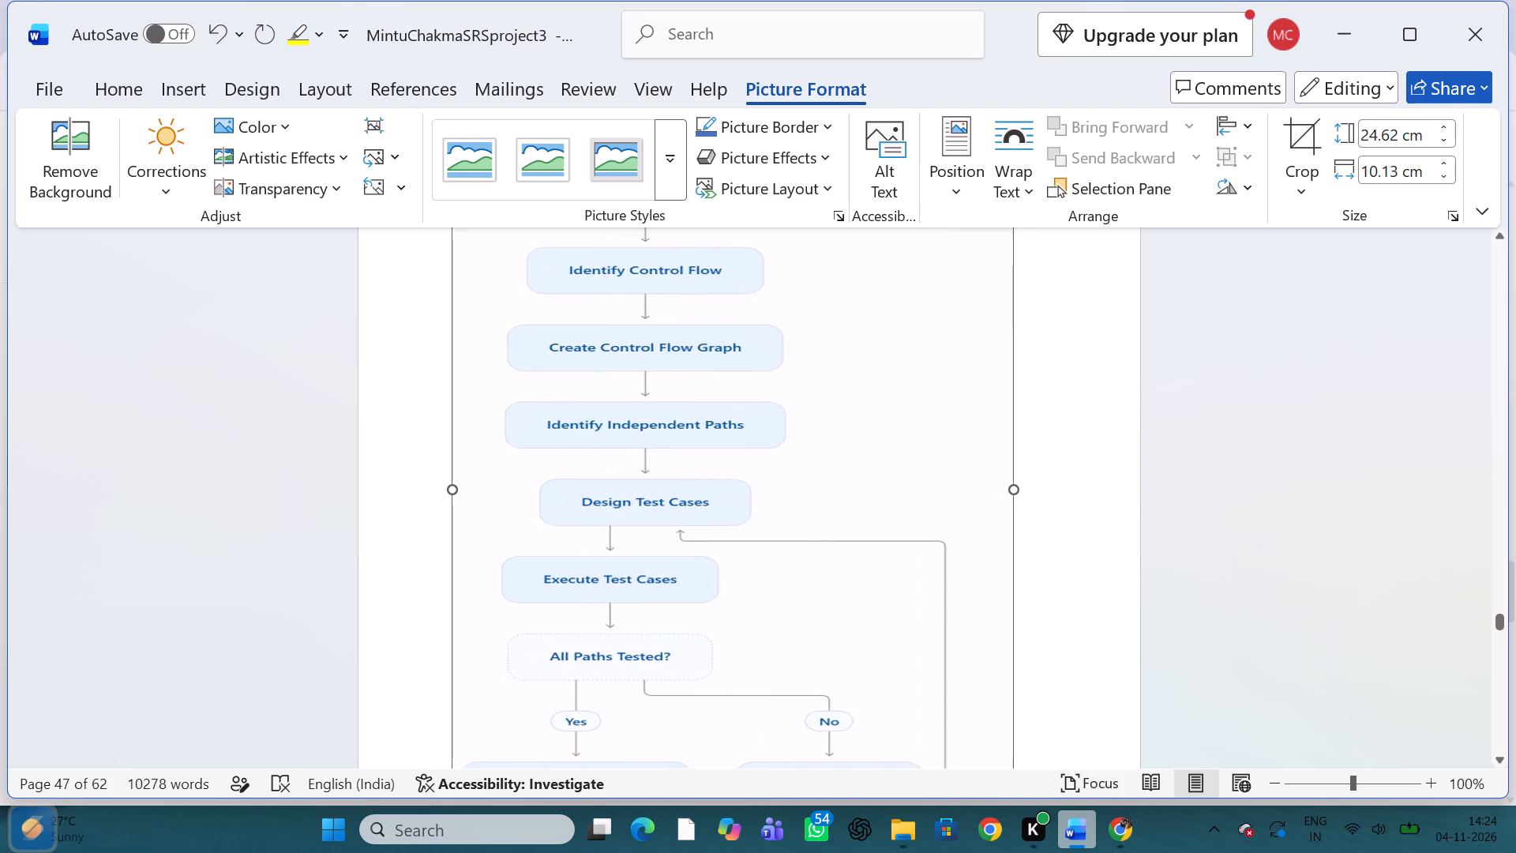
pyautogui.moveTo(1014, 493); pyautogui.dragTo(887, 504)
pyautogui.moveTo(777, 482); pyautogui.dragTo(822, 481)
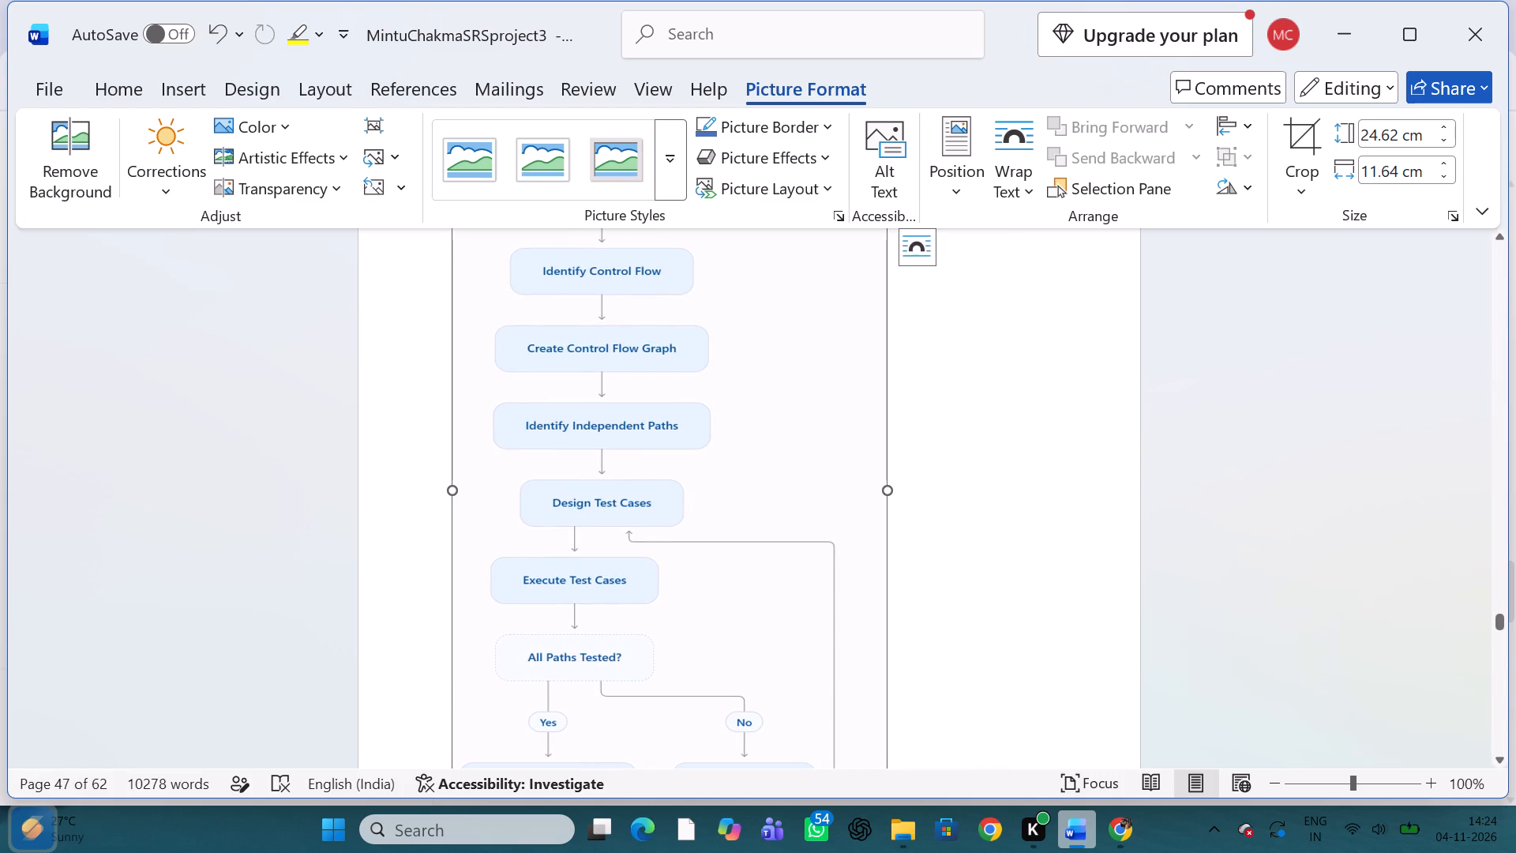
pyautogui.click(1322, 445)
# Check the flowchart's page from its end to its start, and the blank space on the page before it.
pyautogui.scroll(1, 676, 464)
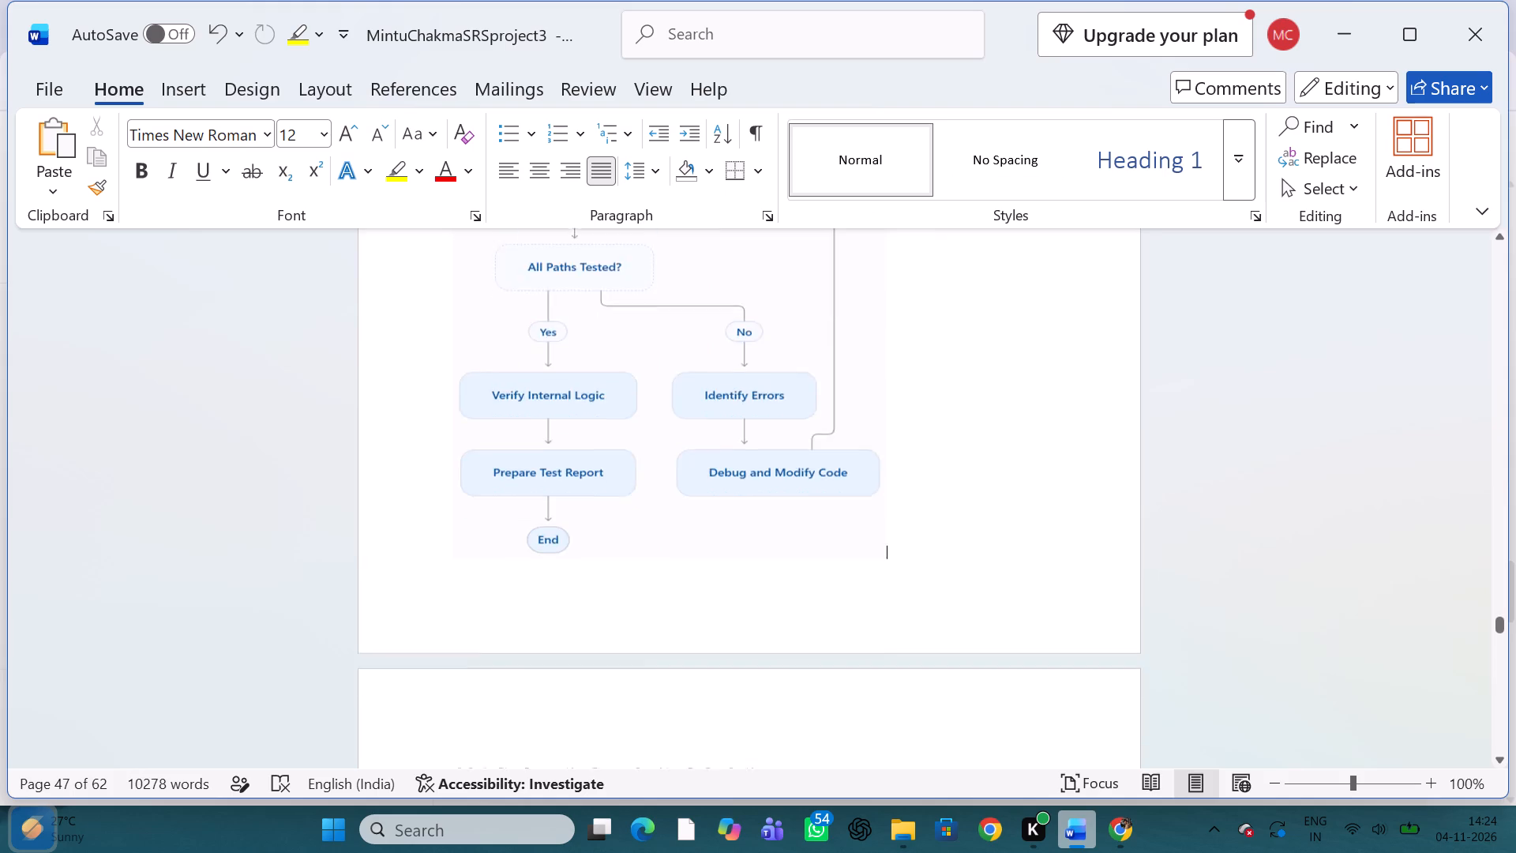
pyautogui.scroll(4, 676, 464)
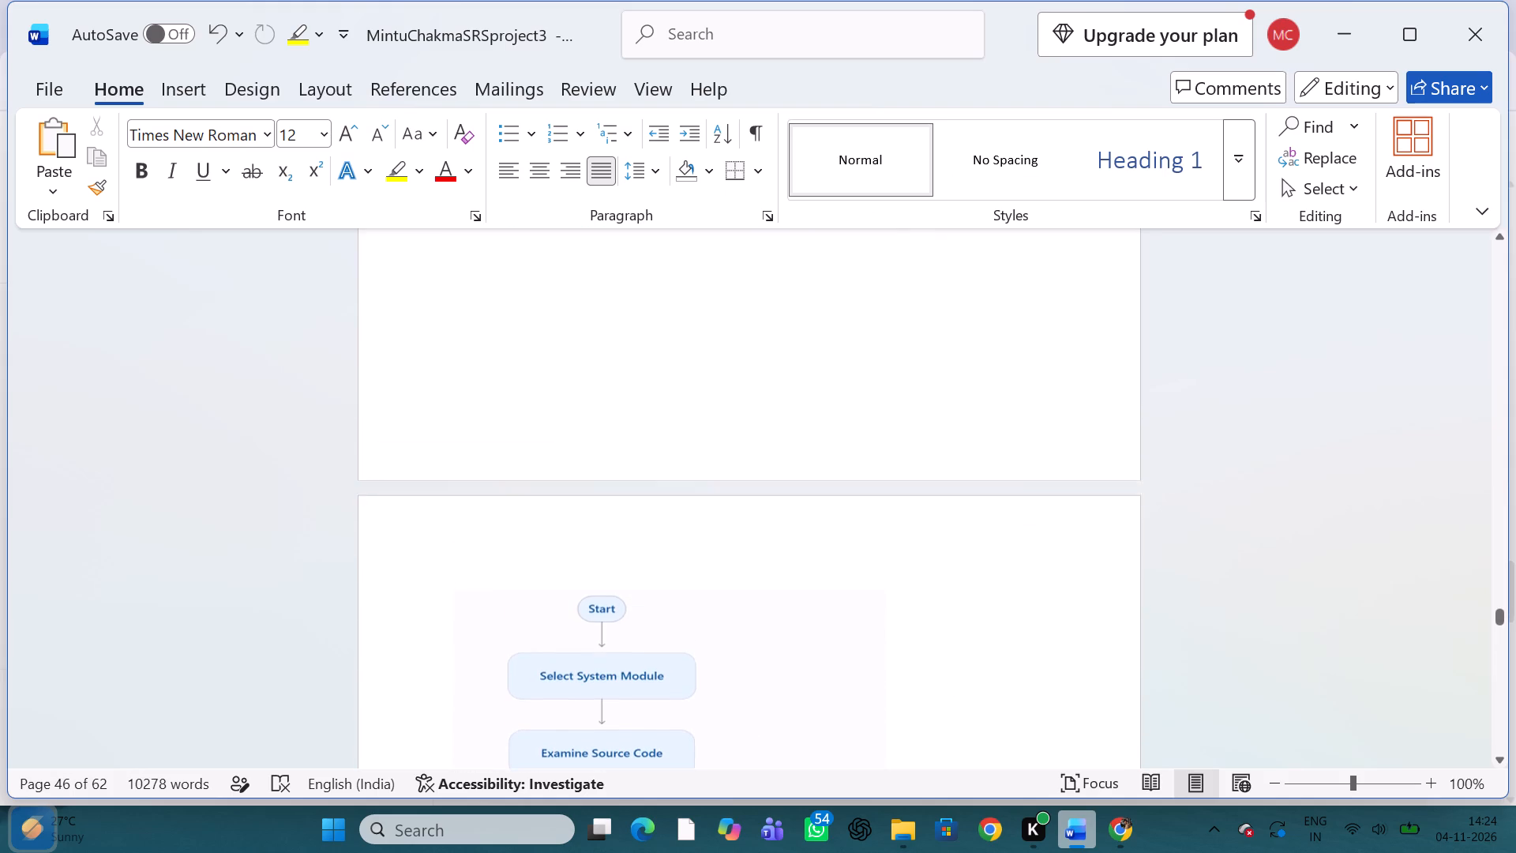
pyautogui.scroll(1, 676, 464)
pyautogui.scroll(-1, 676, 464)
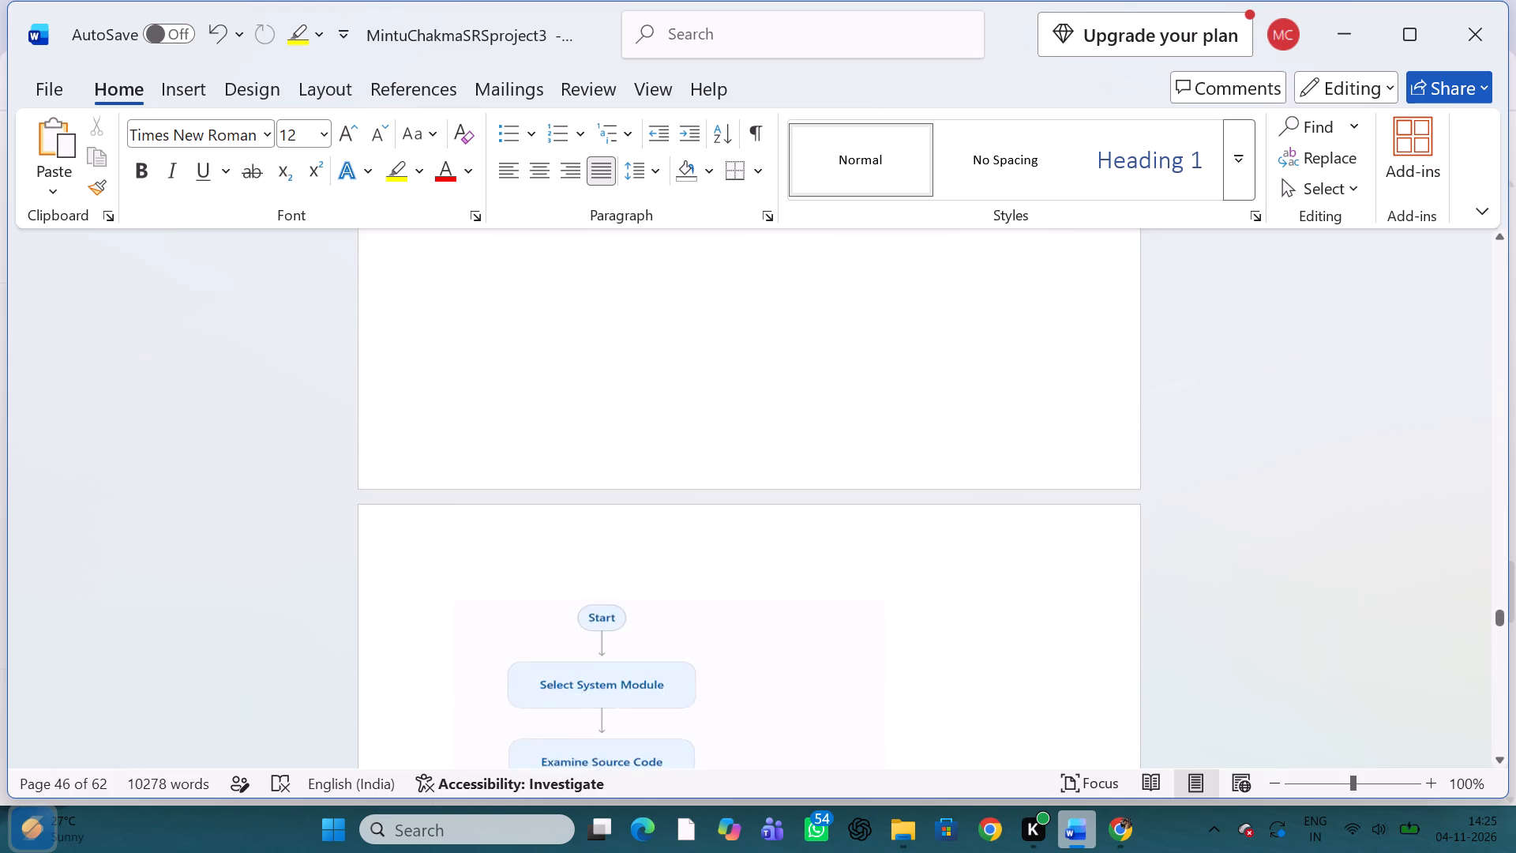
pyautogui.scroll(-1, 676, 464)
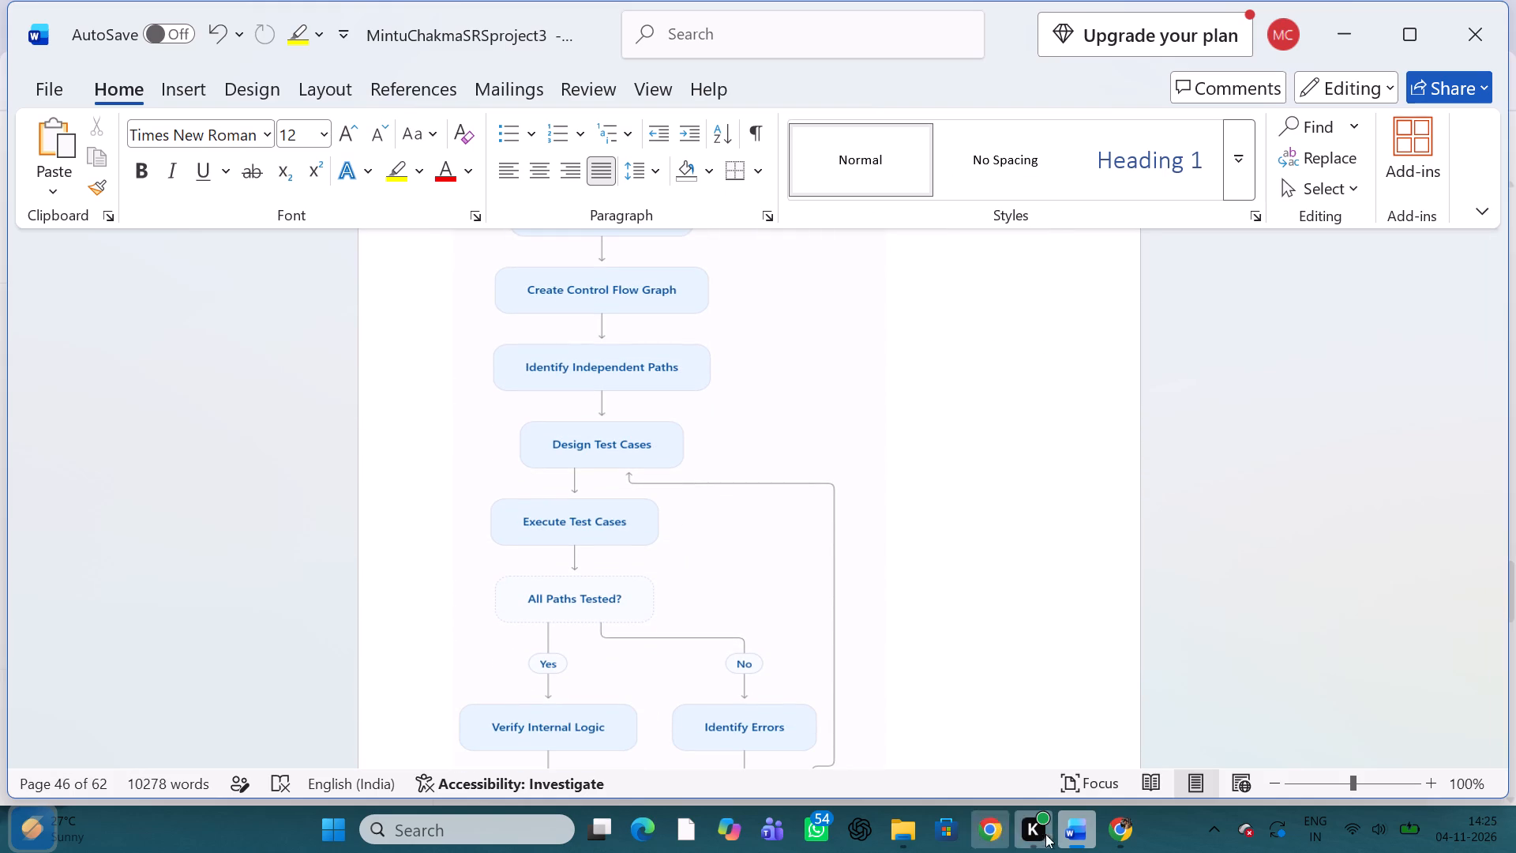
pyautogui.click(1121, 837)
pyautogui.click(795, 716)
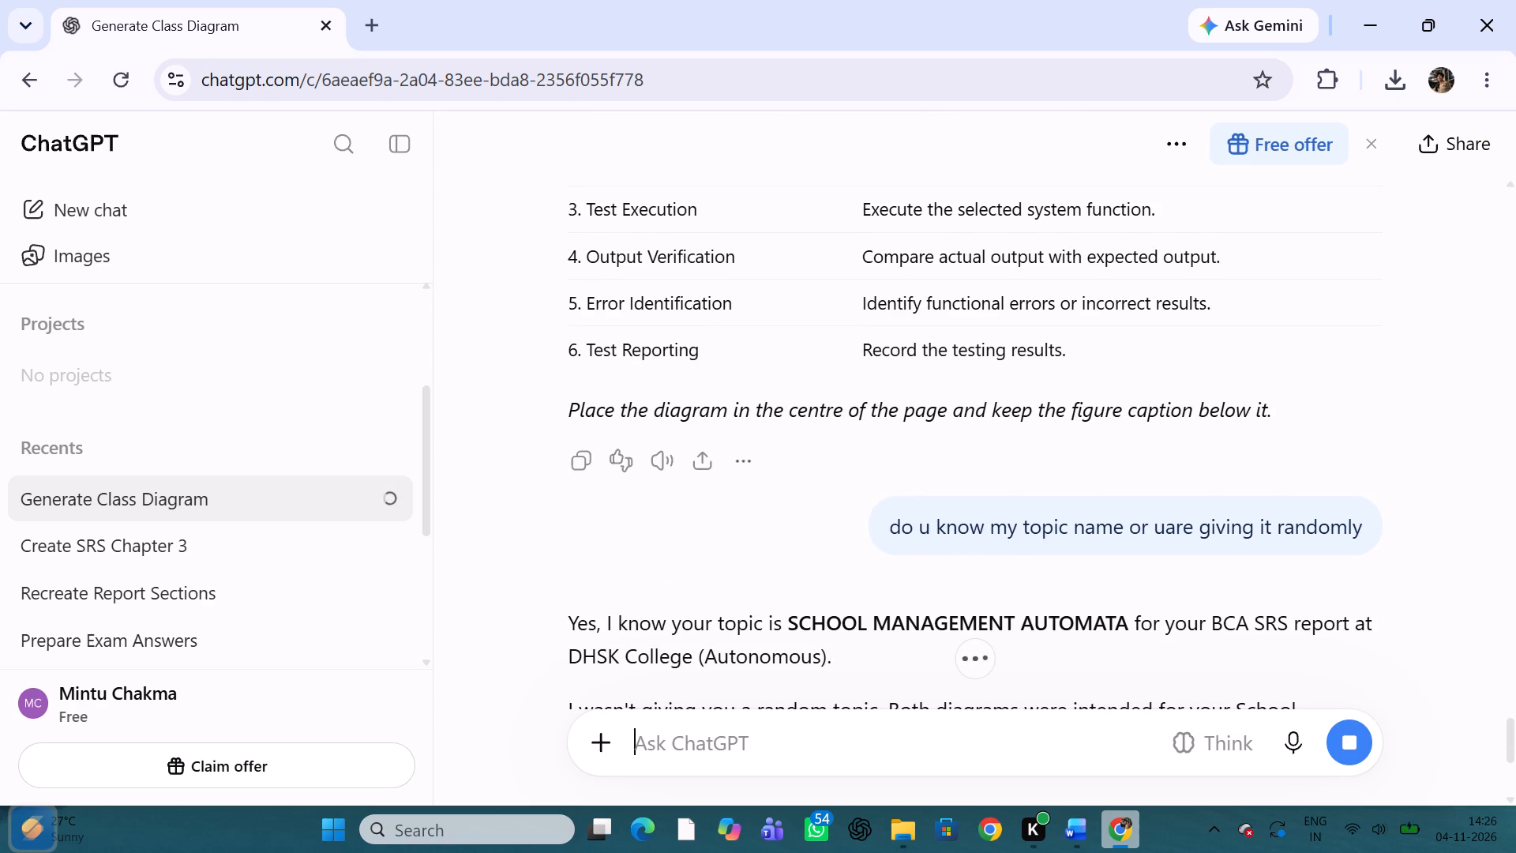
# Download the Black Box Testing Process Flowchart from the chat answer as an image.
pyautogui.scroll(3, 770, 733)
pyautogui.scroll(2, 861, 353)
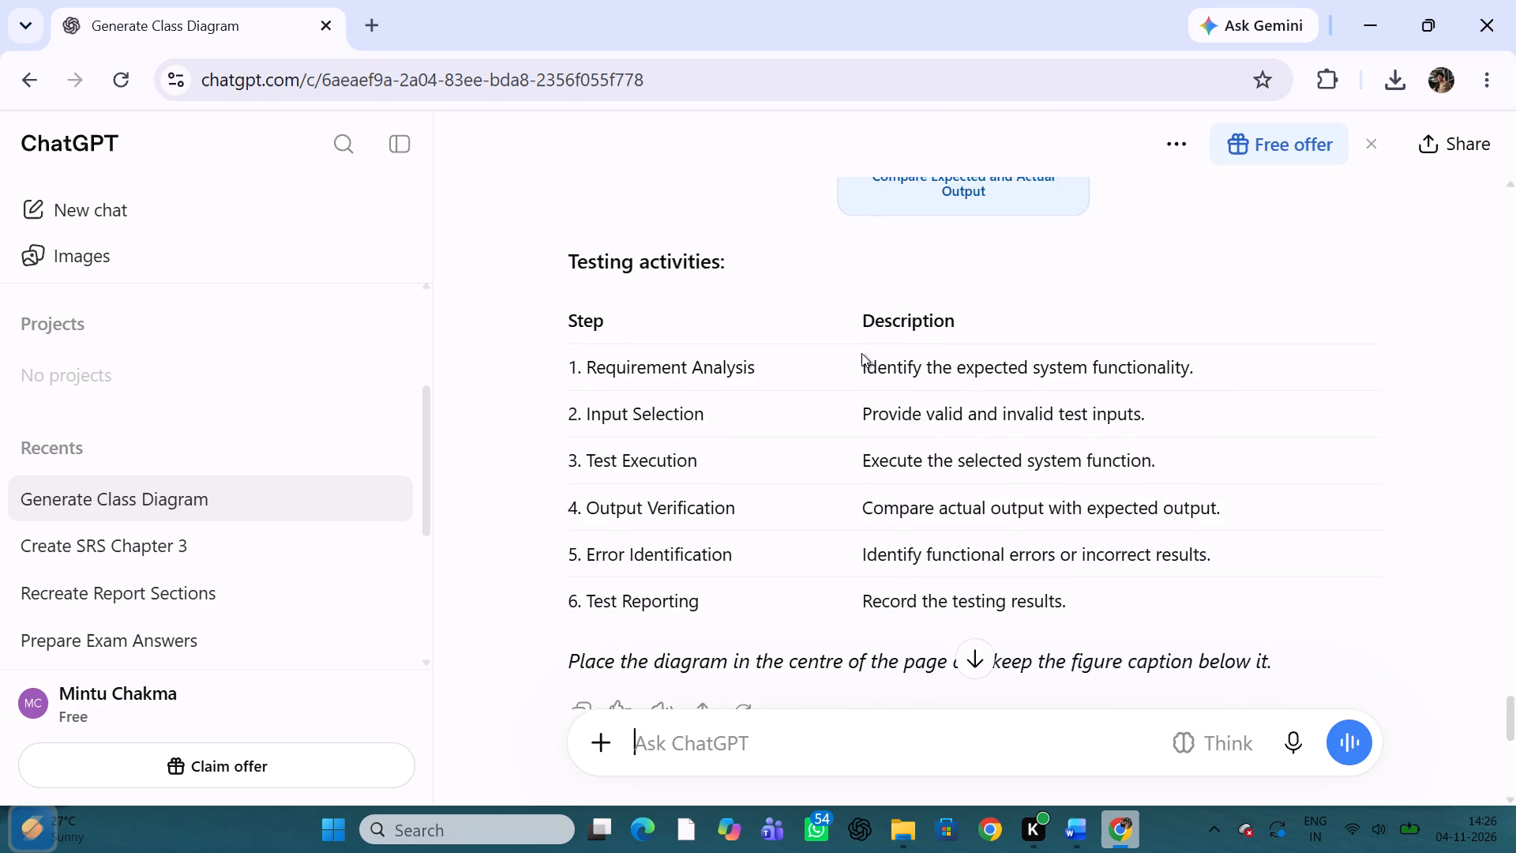
pyautogui.scroll(6, 861, 353)
pyautogui.scroll(-1, 861, 353)
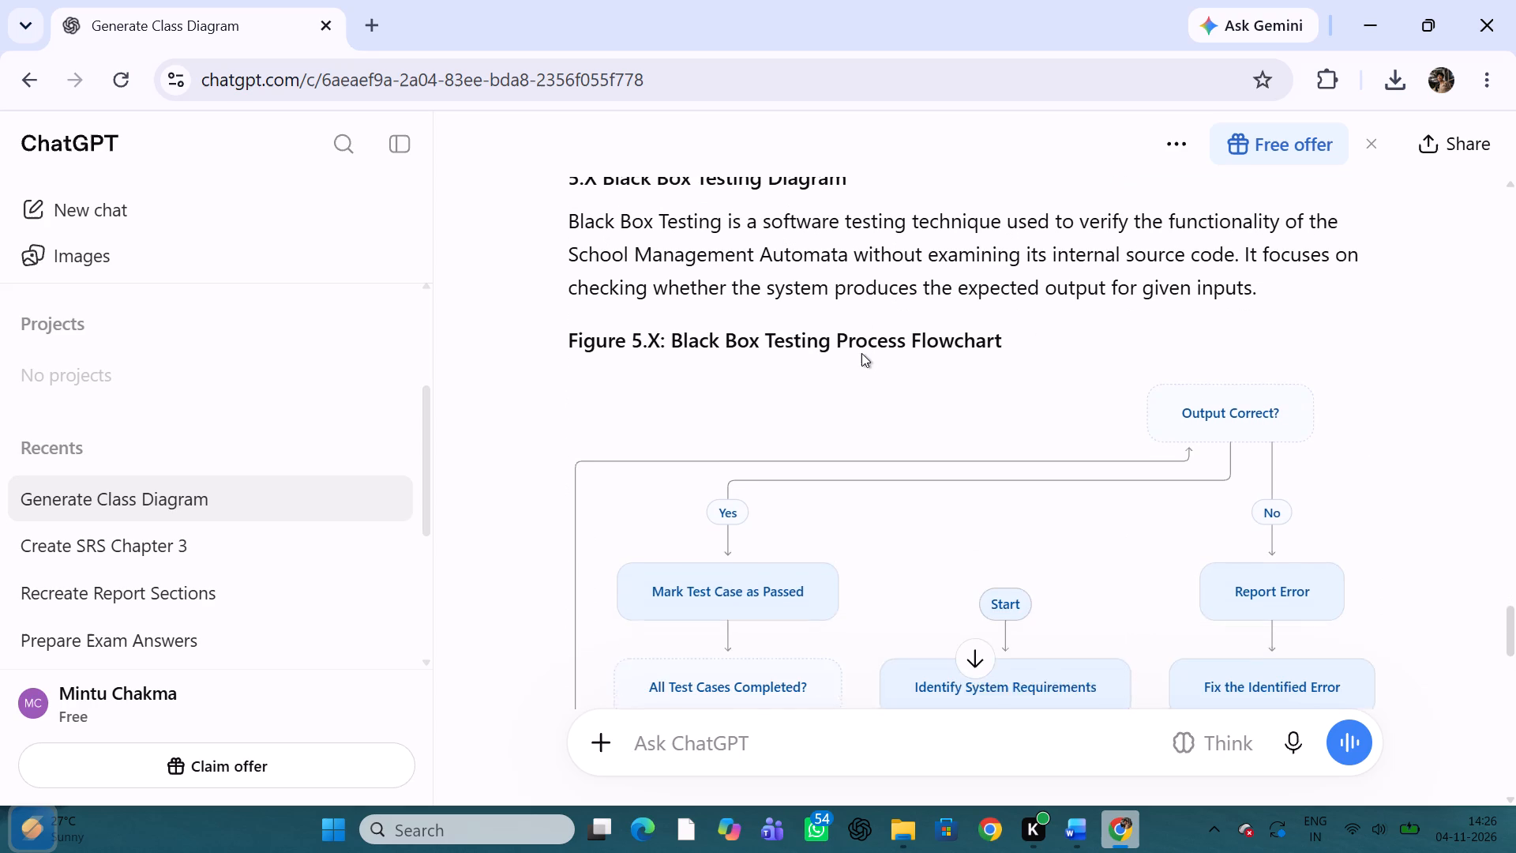
pyautogui.scroll(-1, 861, 353)
pyautogui.click(1307, 364)
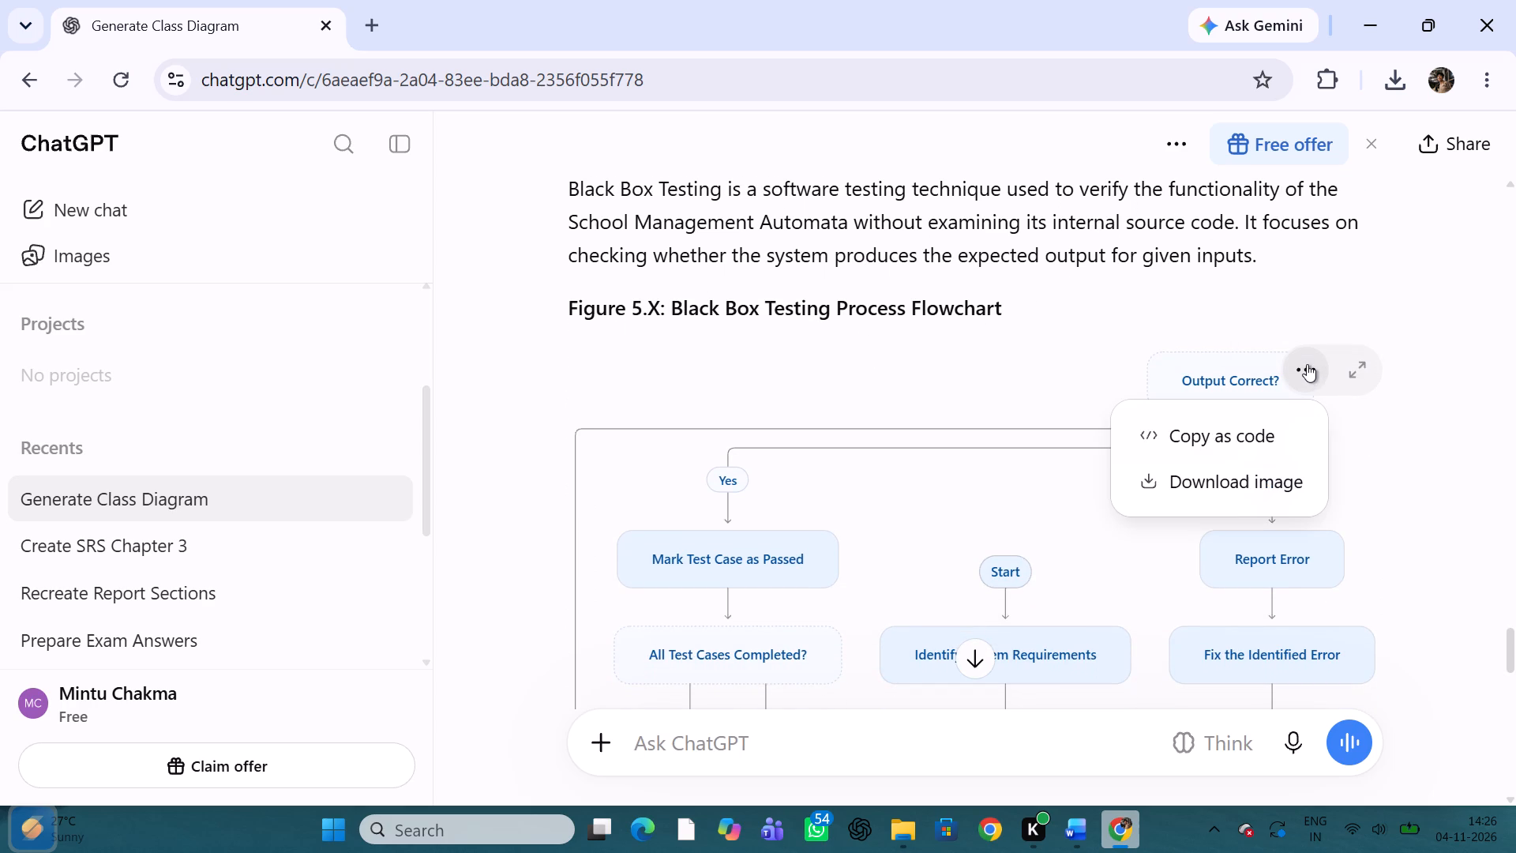
pyautogui.click(1238, 483)
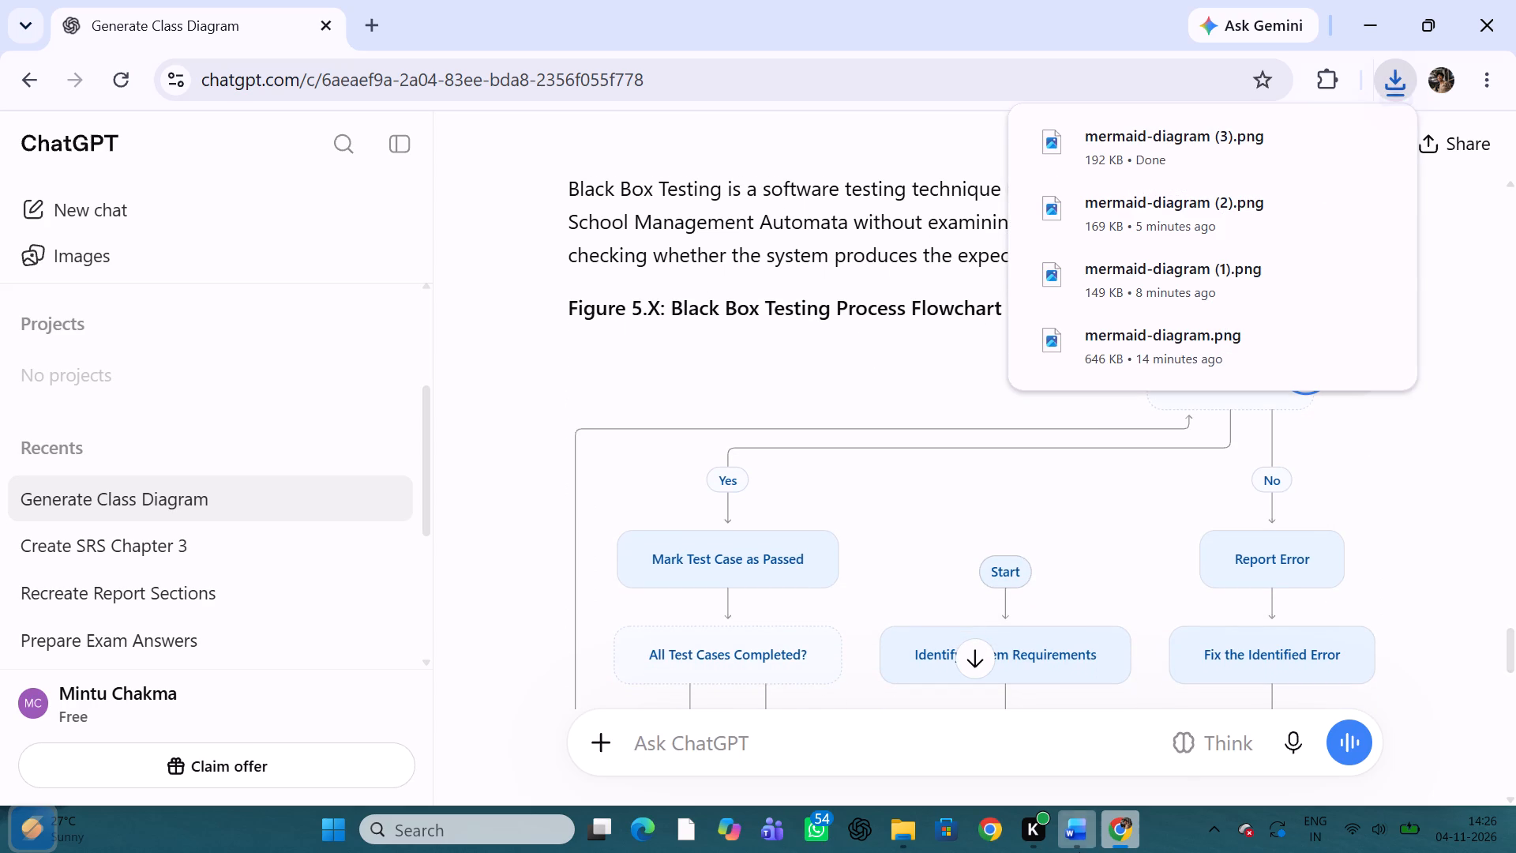
# In the Word report, add an empty line after the introductory paragraphs of section 6.2 Black Box Testing Techniques.
pyautogui.click(1083, 832)
pyautogui.scroll(1, 682, 501)
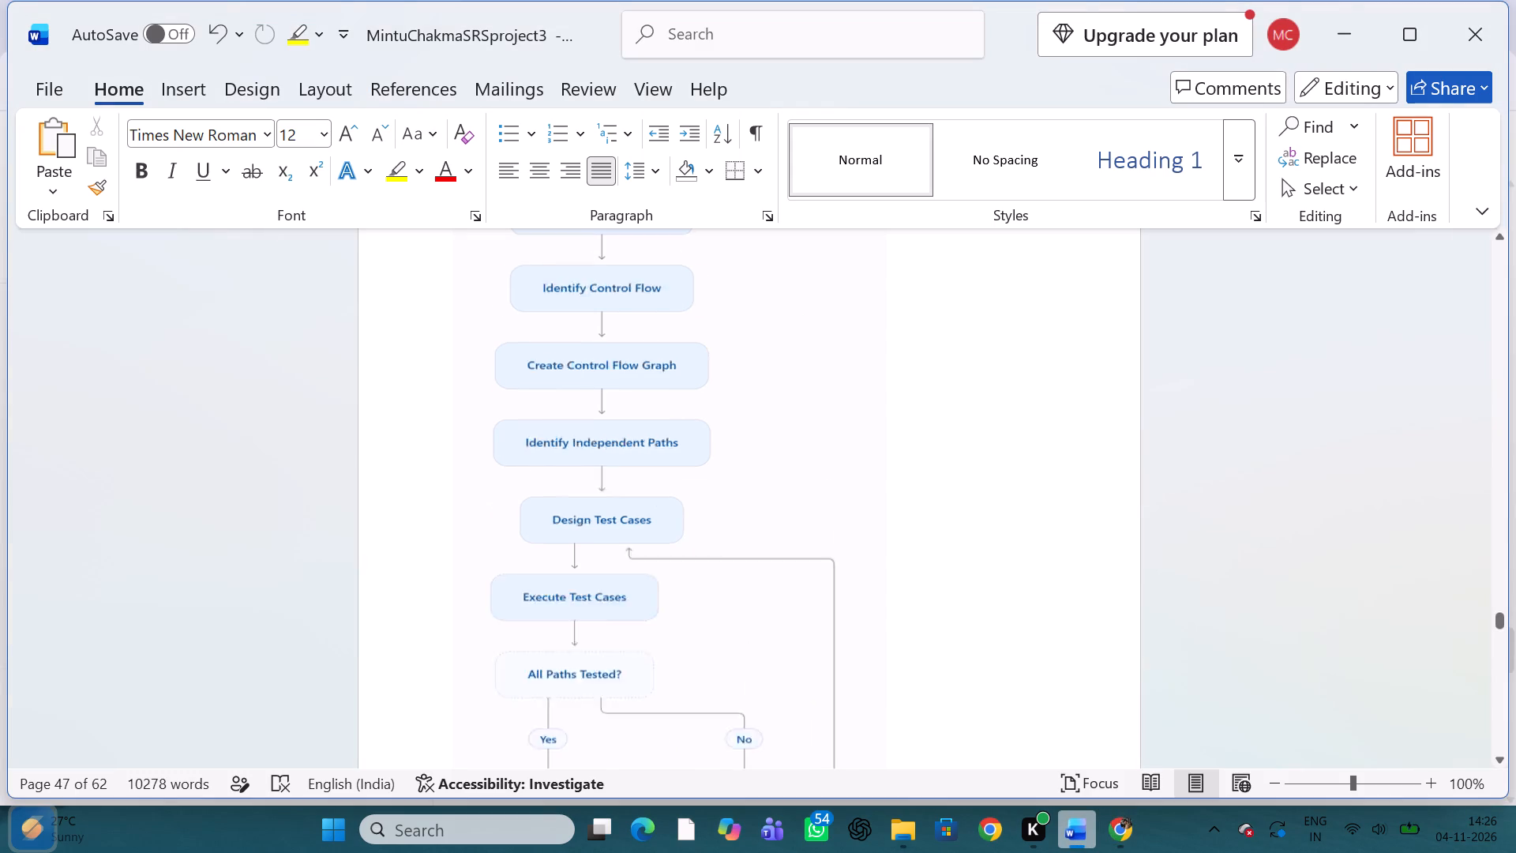
pyautogui.scroll(6, 682, 501)
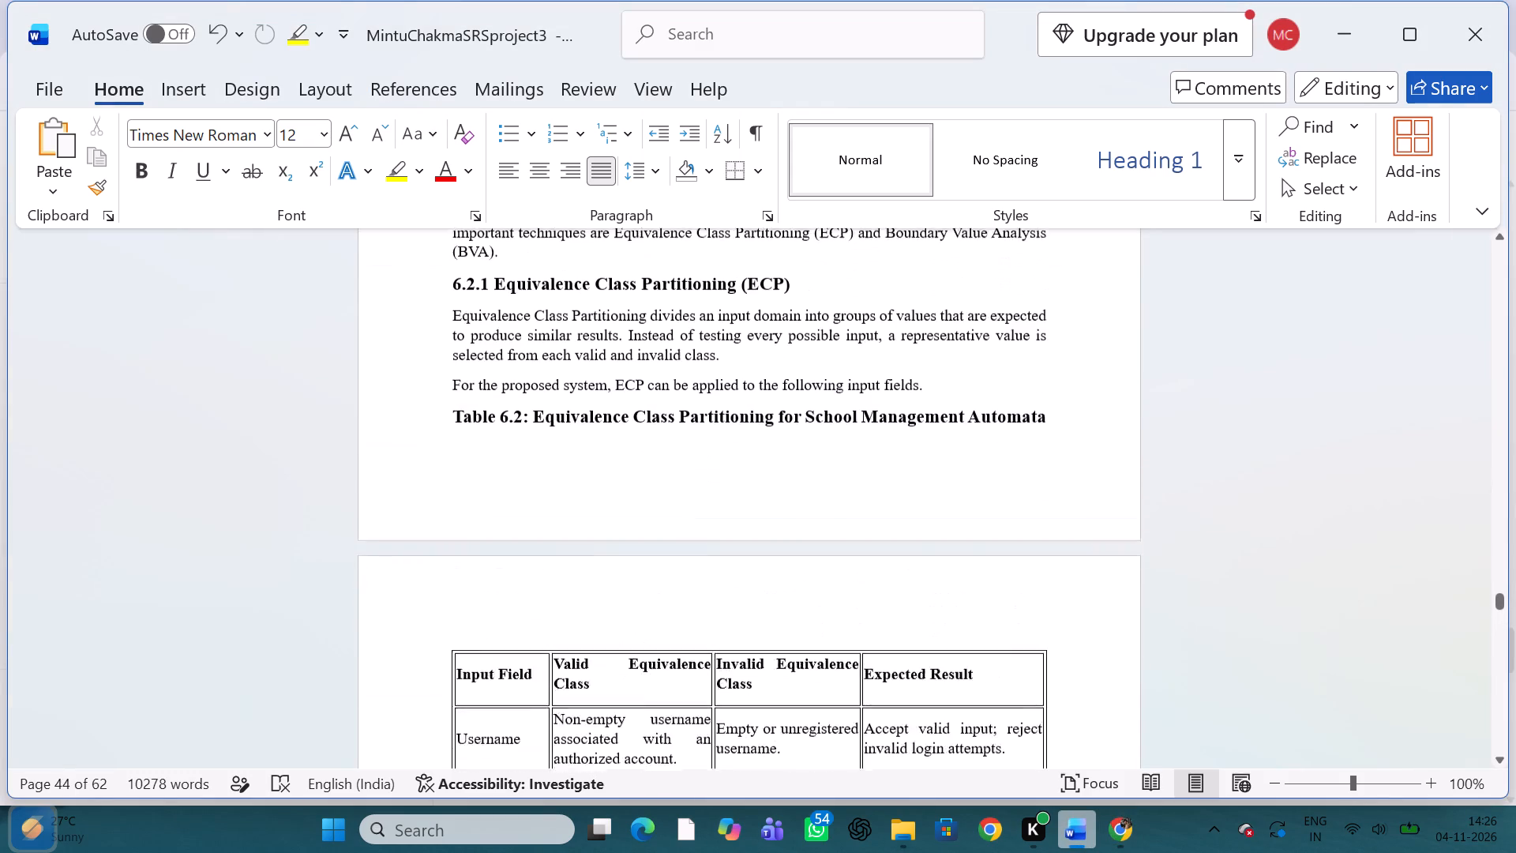
pyautogui.scroll(4, 682, 501)
pyautogui.scroll(-2, 682, 501)
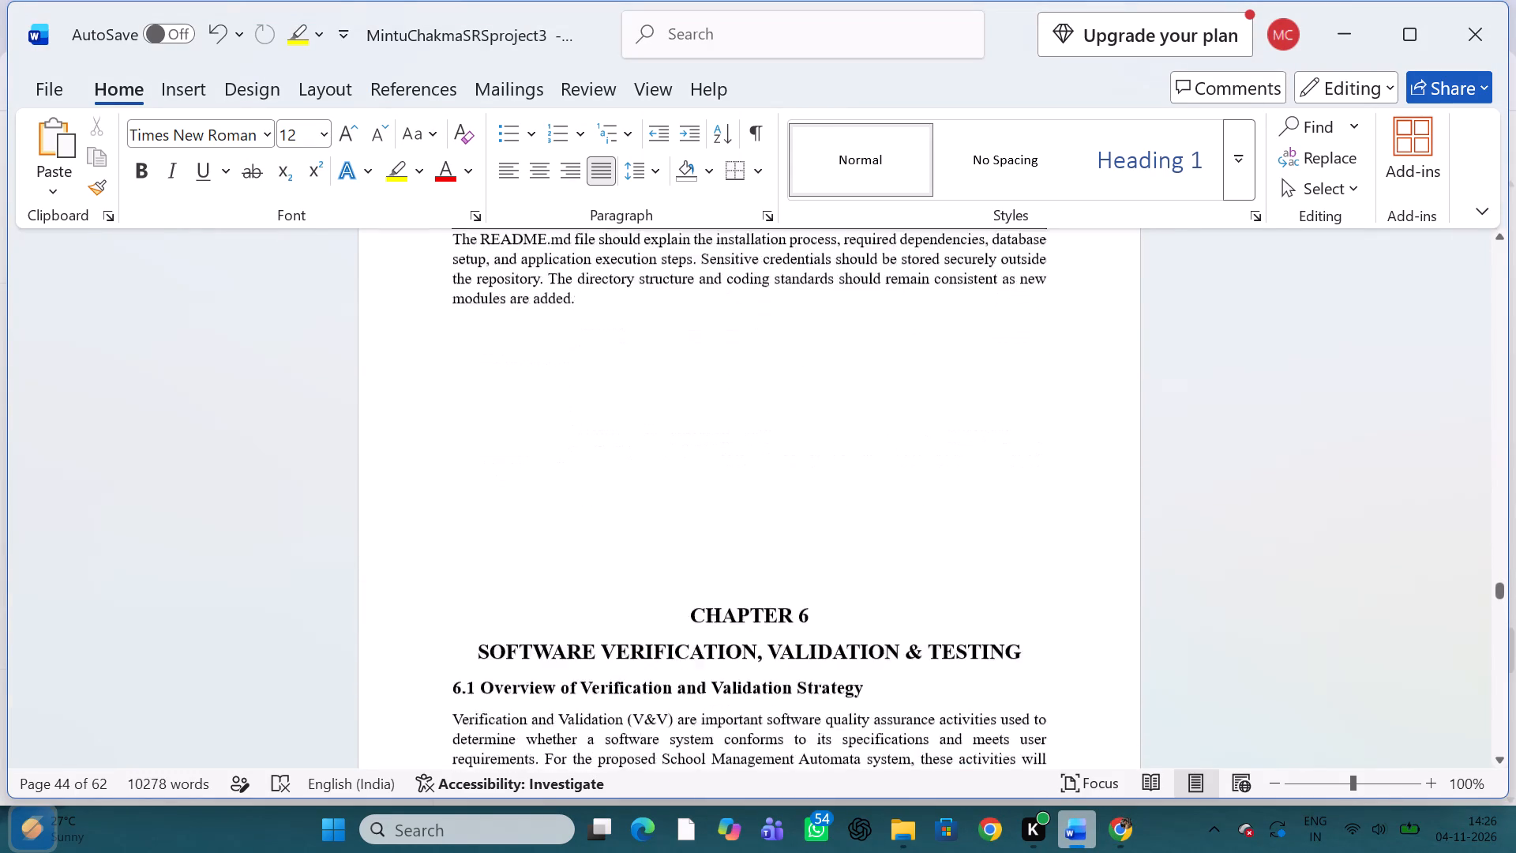
pyautogui.scroll(-4, 682, 501)
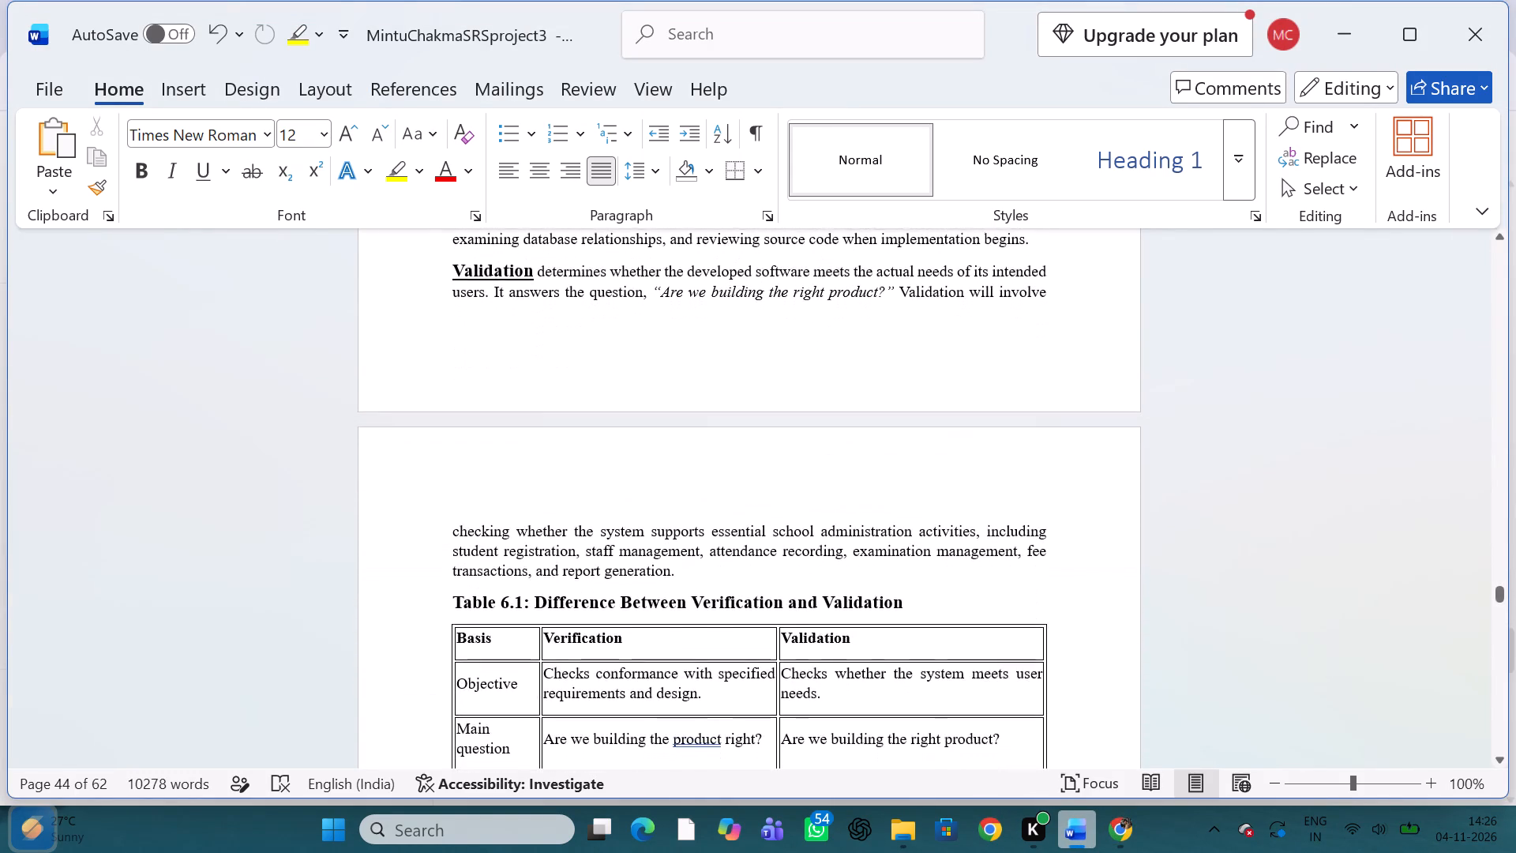
pyautogui.scroll(-4, 682, 501)
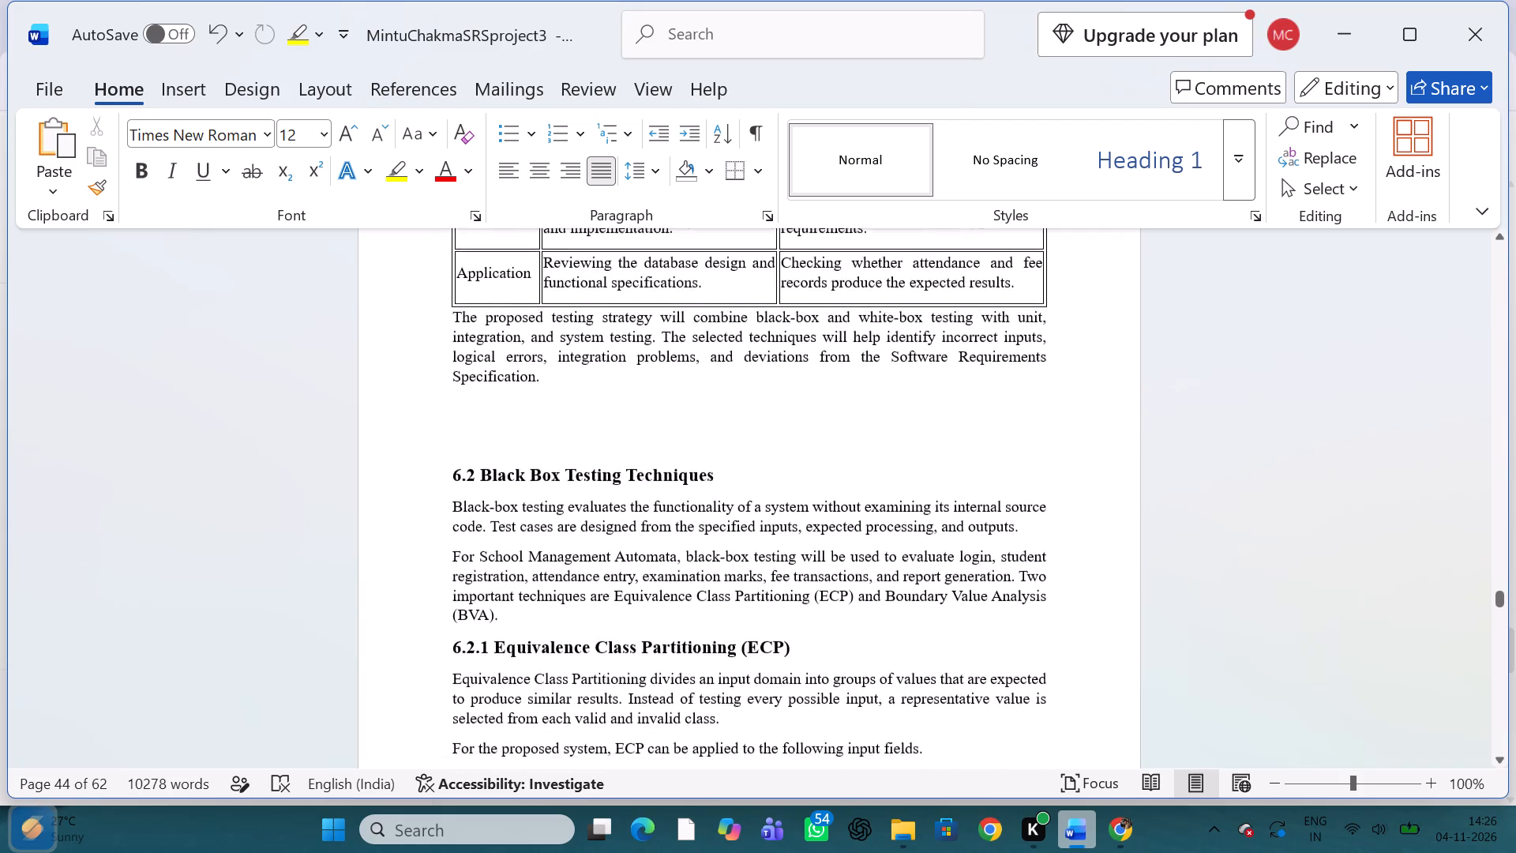
pyautogui.scroll(-1, 682, 501)
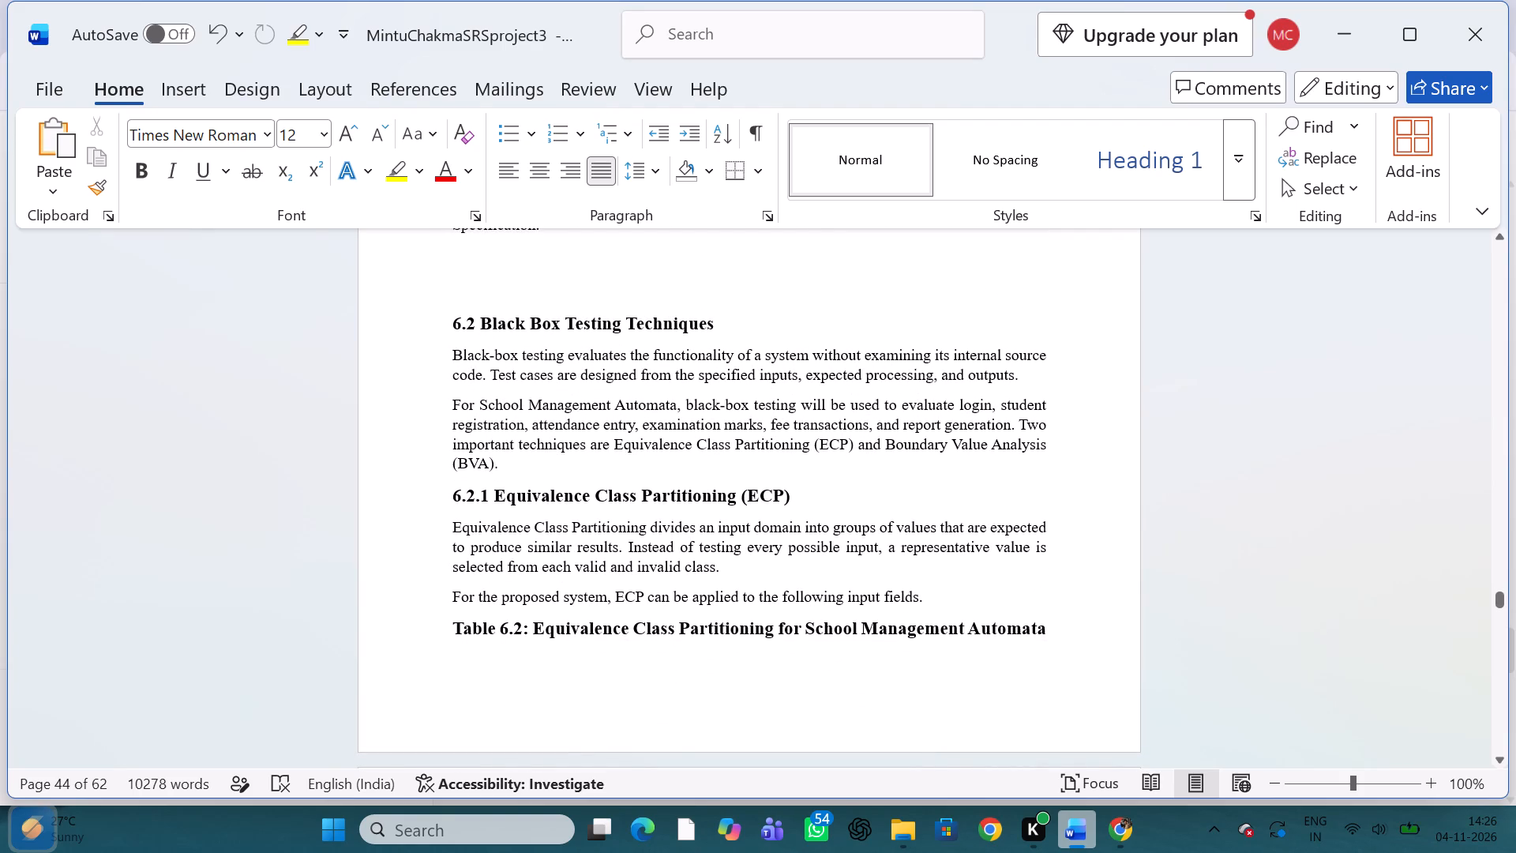
pyautogui.click(516, 466)
pyautogui.press('Return')
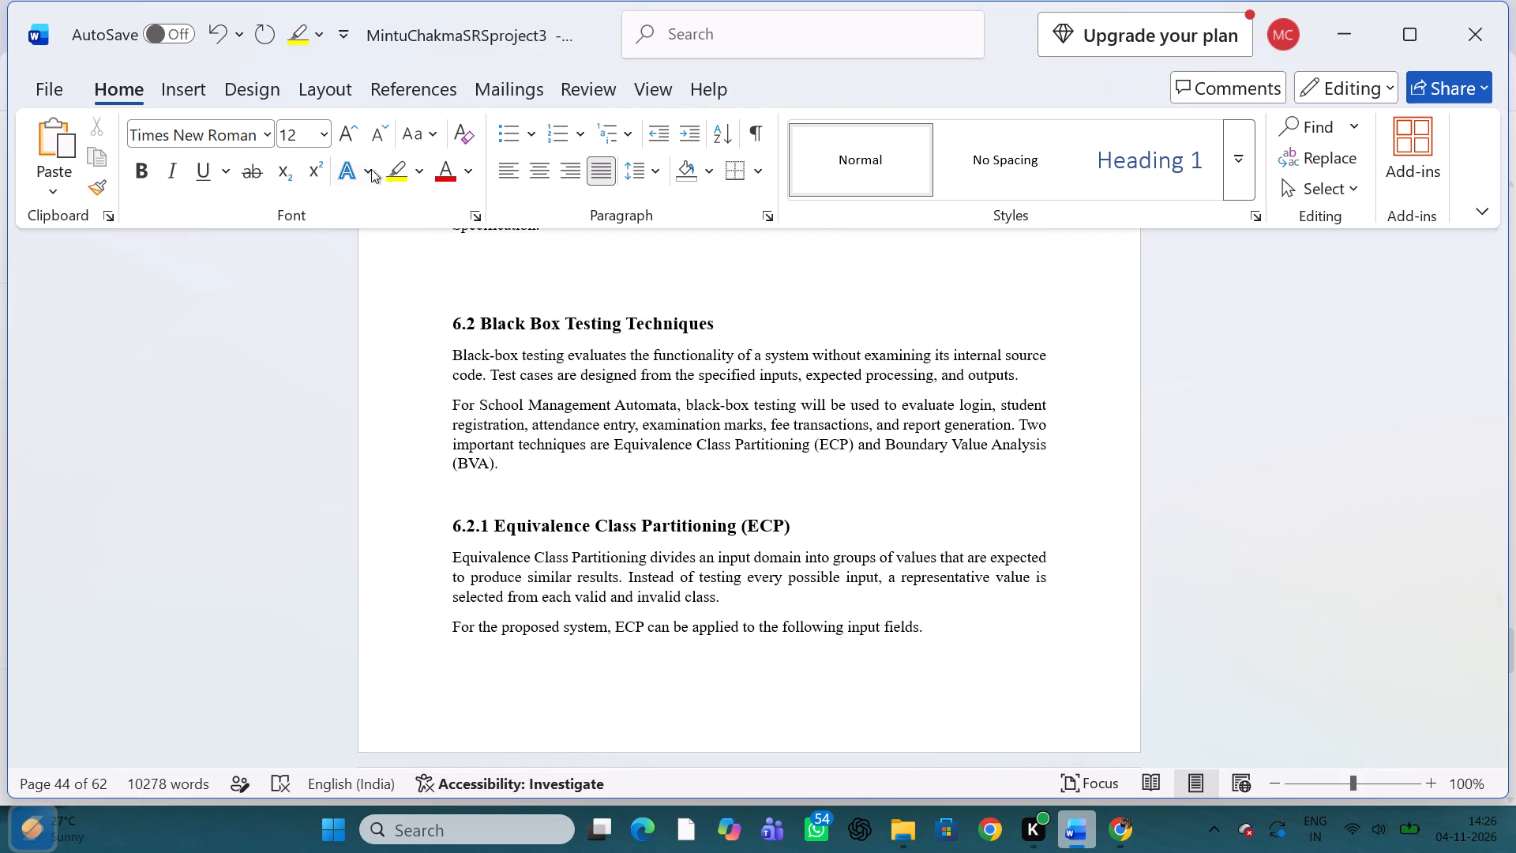
# Insert the downloaded picture mermaid-diagram (3) on the empty line above heading 6.2.1 Equivalence Class Partitioning (ECP).
pyautogui.click(178, 79)
pyautogui.click(282, 179)
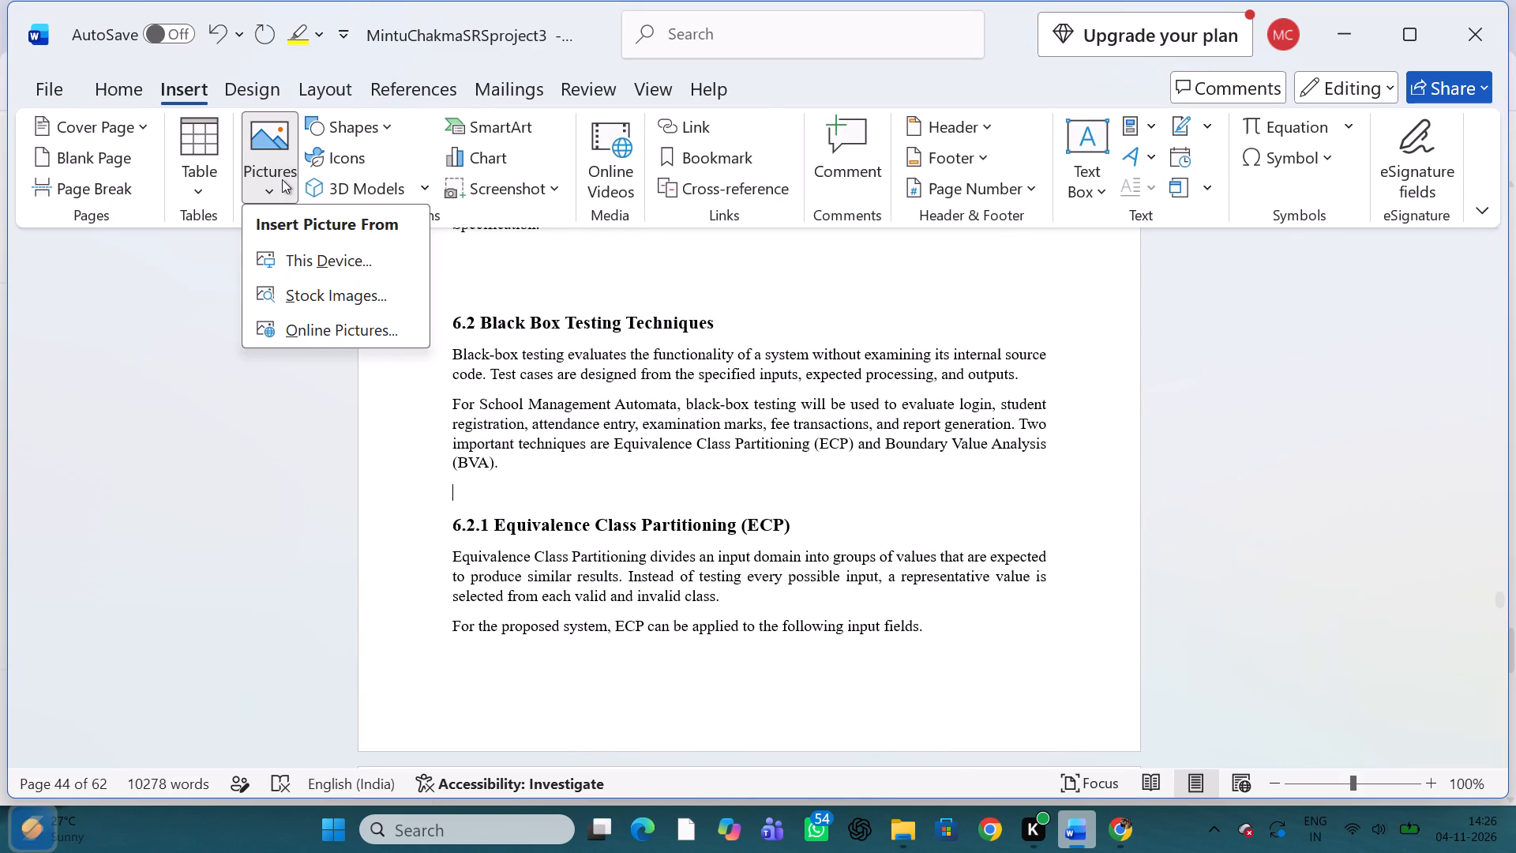
pyautogui.click(330, 262)
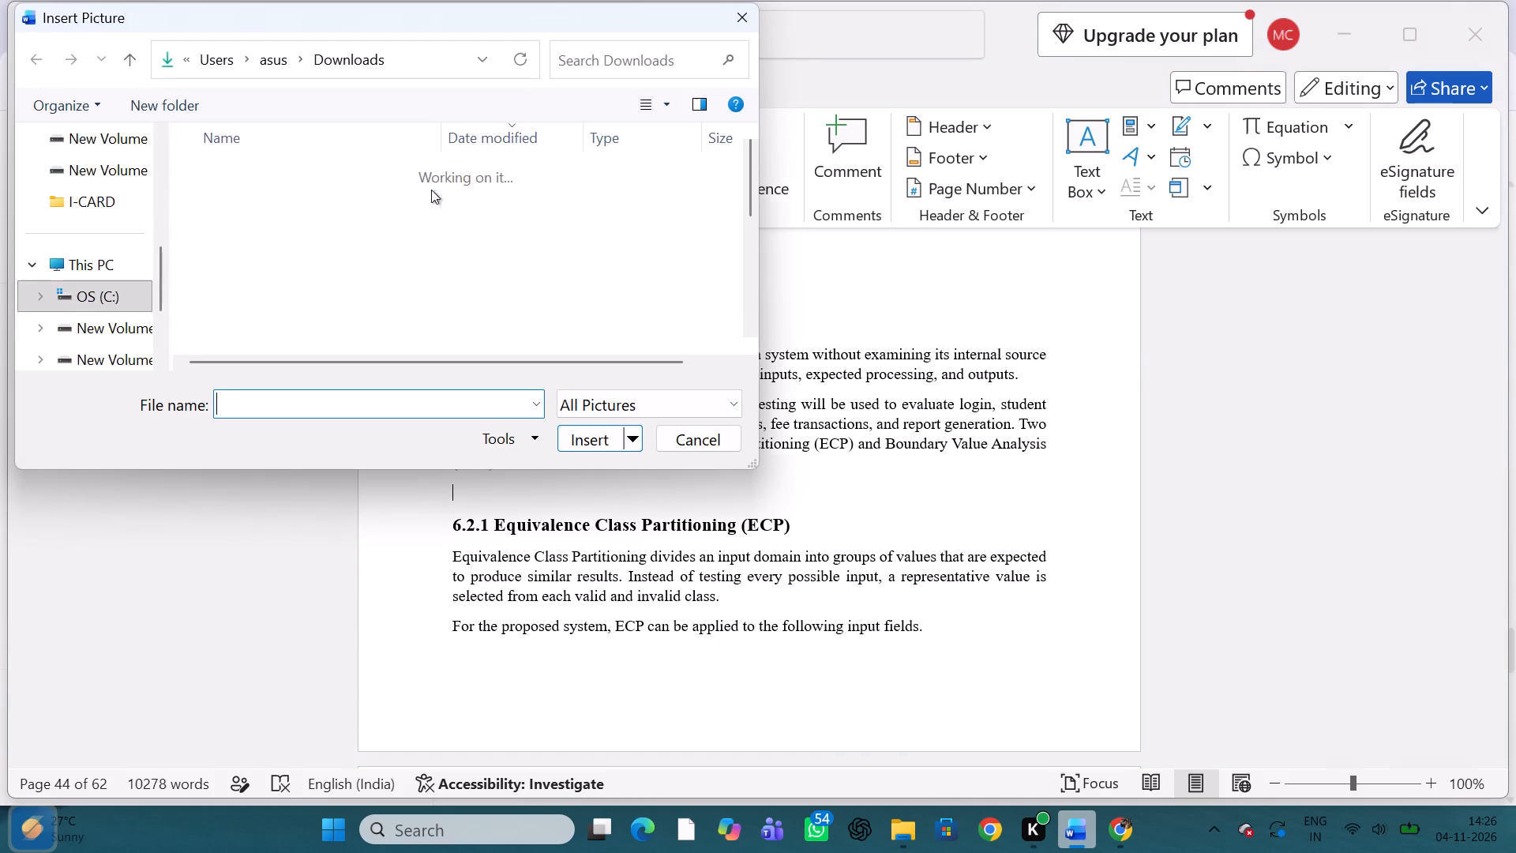
pyautogui.click(338, 197)
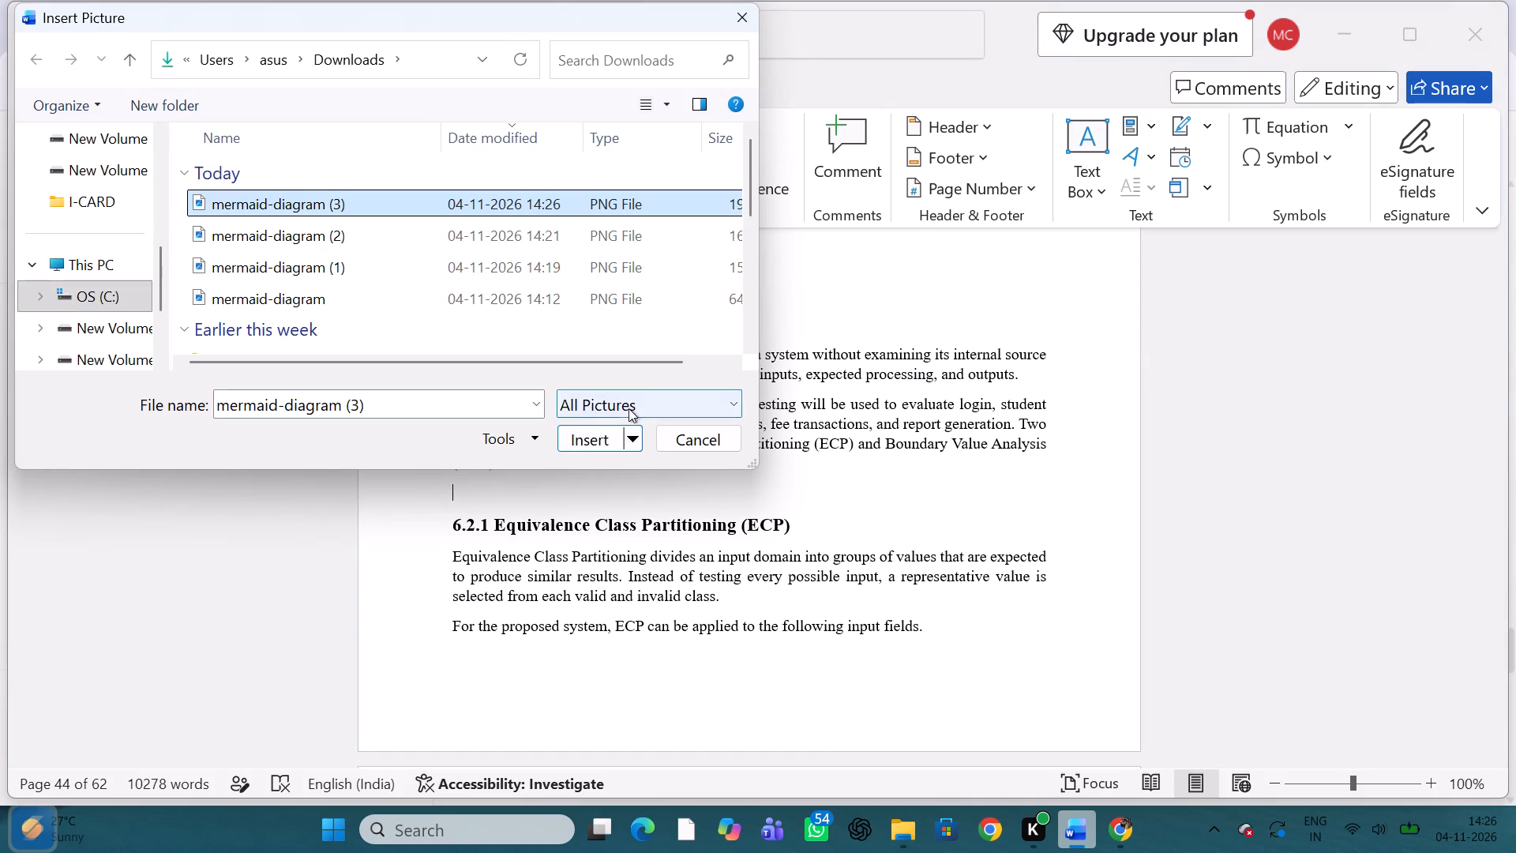
pyautogui.click(588, 440)
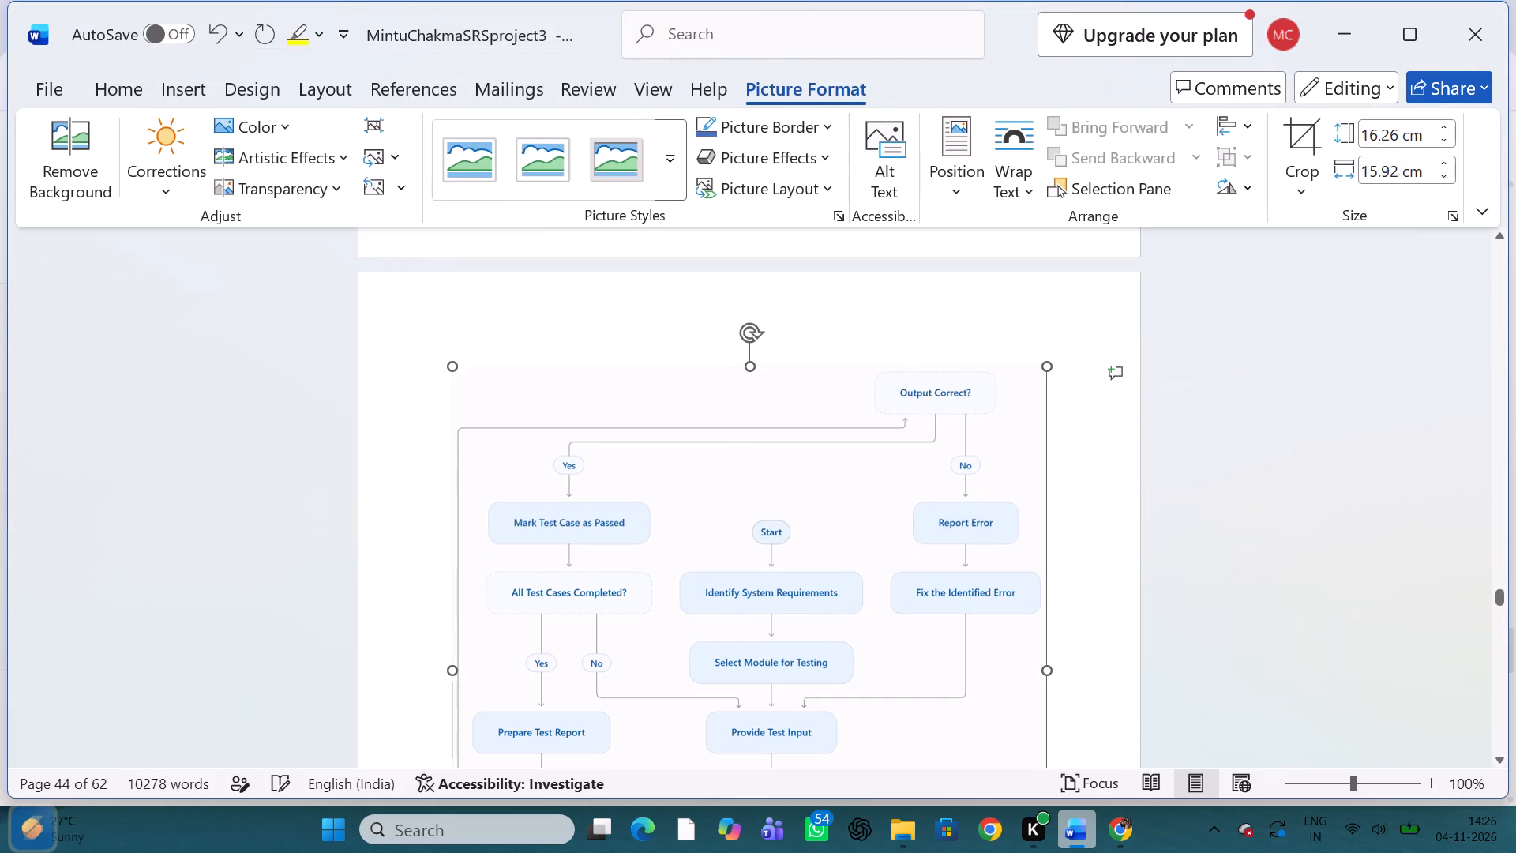
pyautogui.click(1102, 509)
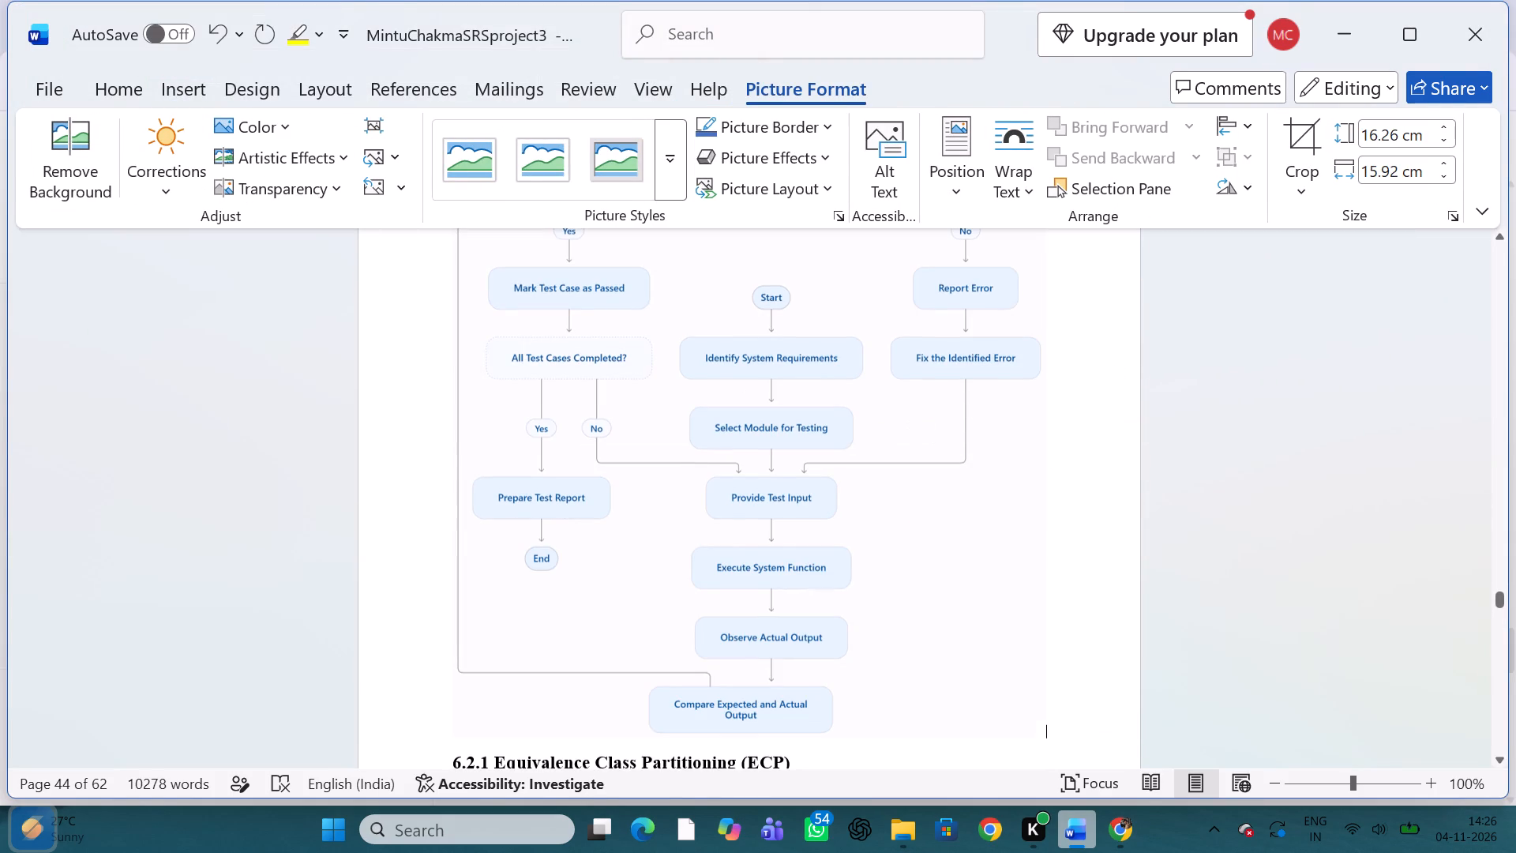
# Look through the rest of the report, from the white box testing section to the end and back up to Appendix C.
pyautogui.scroll(-5, 628, 545)
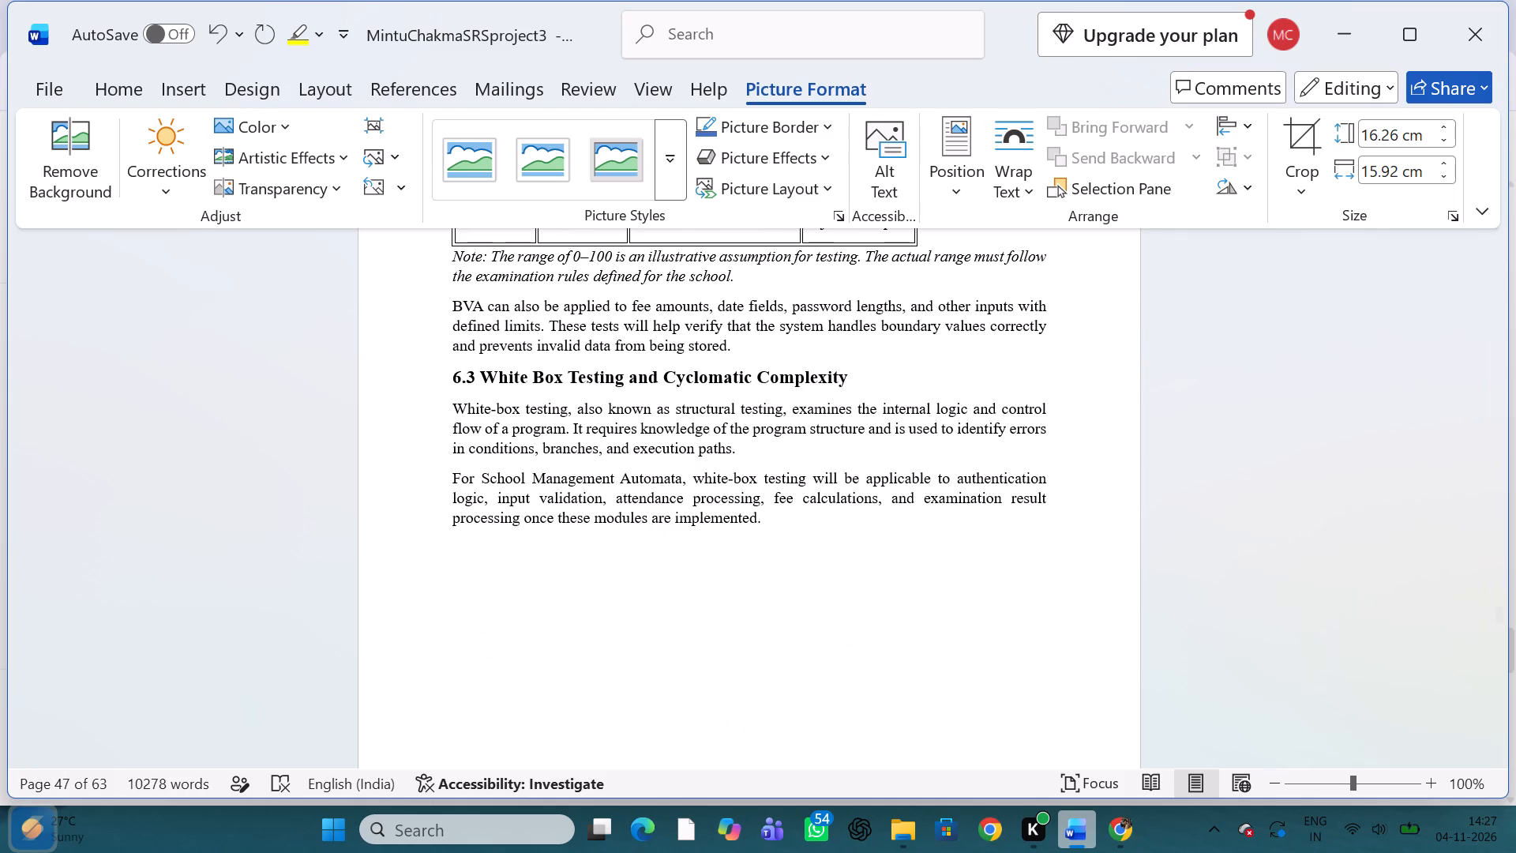
pyautogui.scroll(-3, 628, 545)
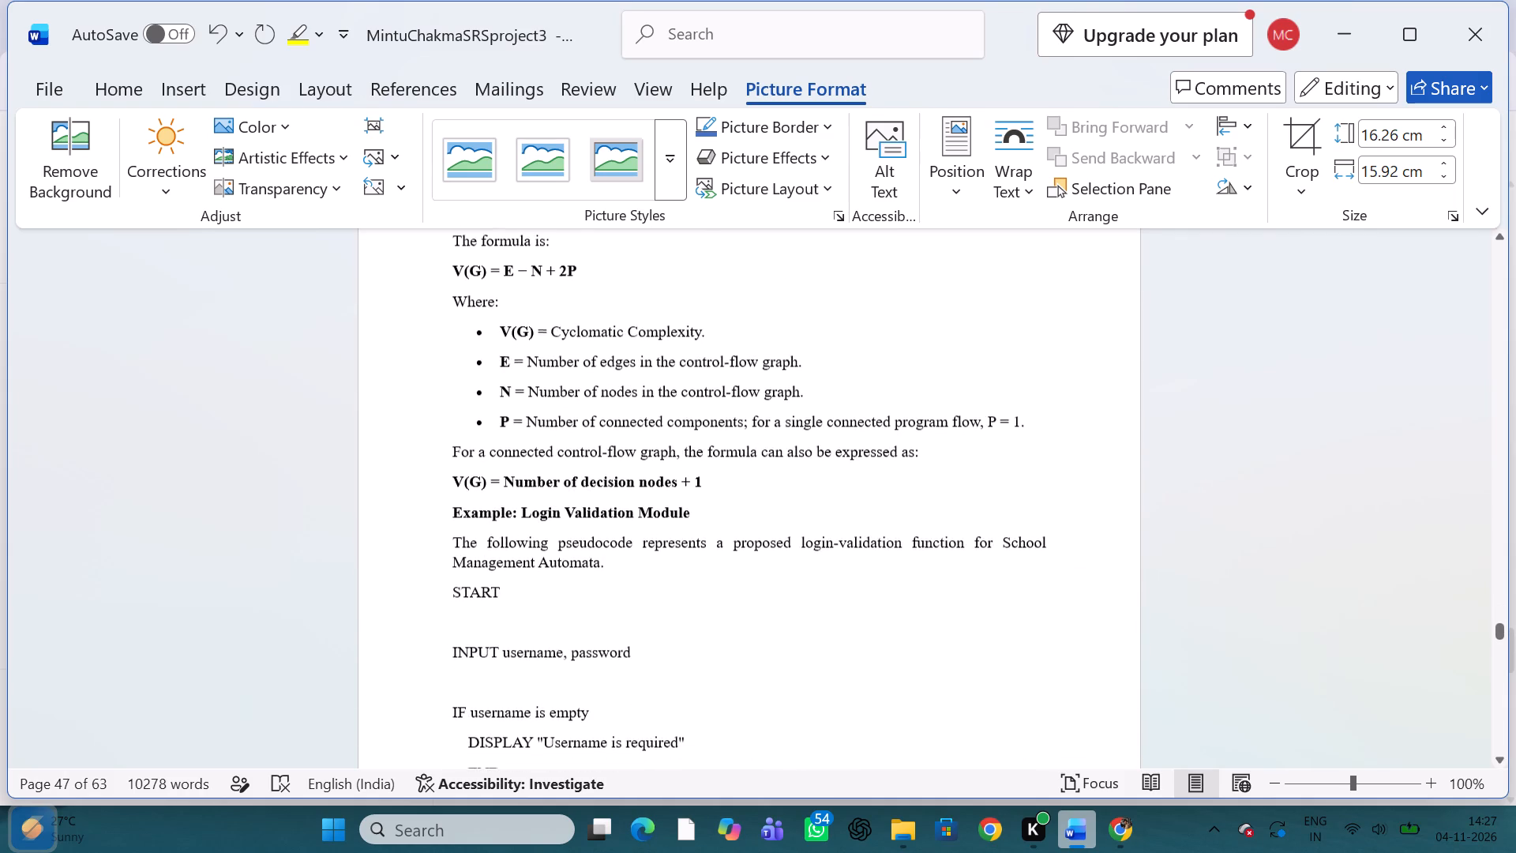
pyautogui.scroll(-6, 628, 545)
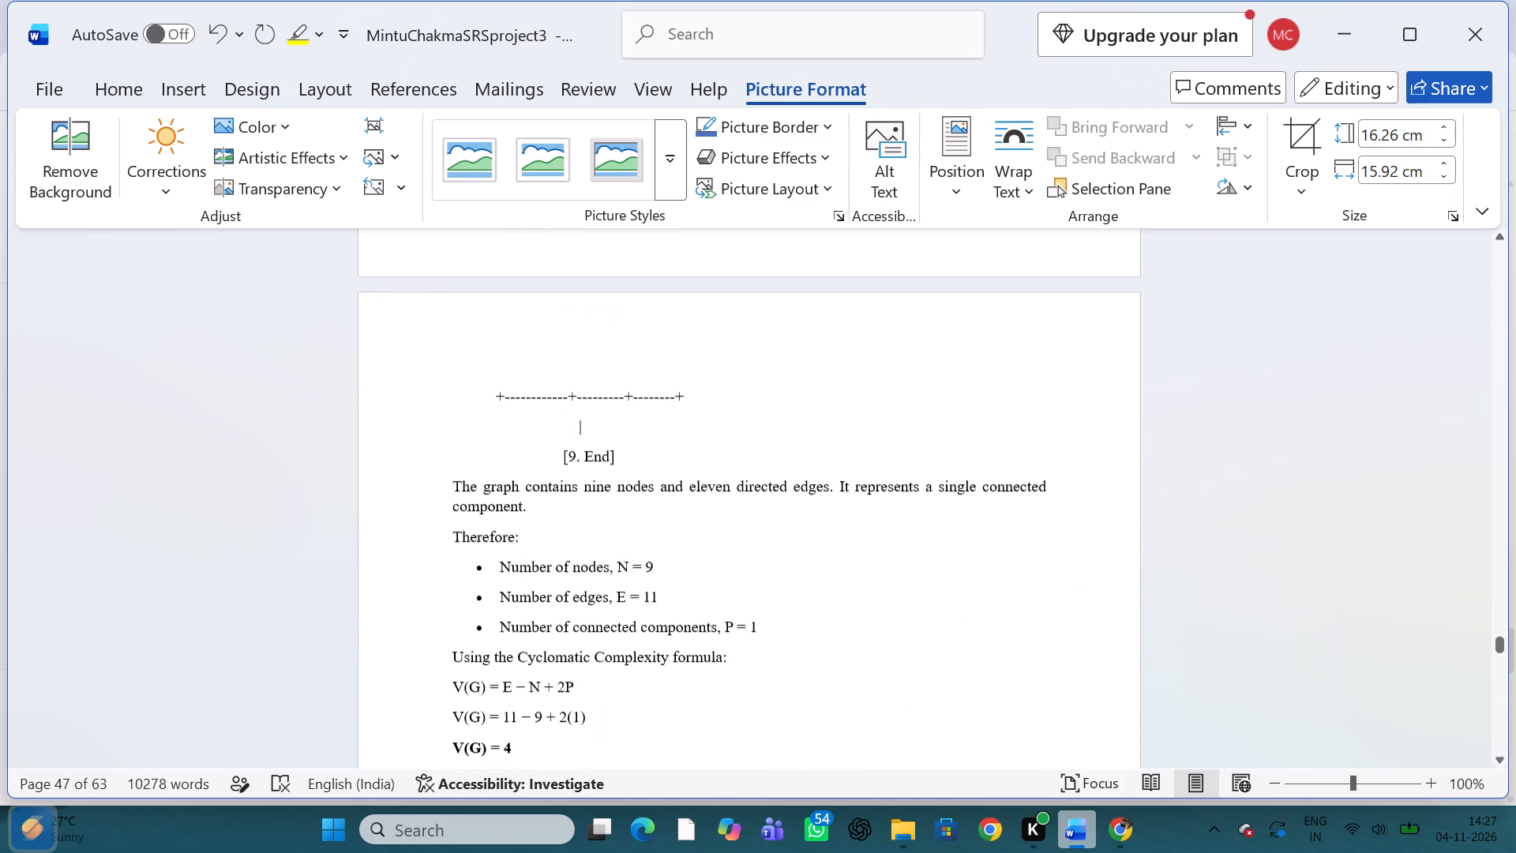
pyautogui.moveTo(1499, 648); pyautogui.dragTo(1515, 783)
pyautogui.scroll(2, 838, 568)
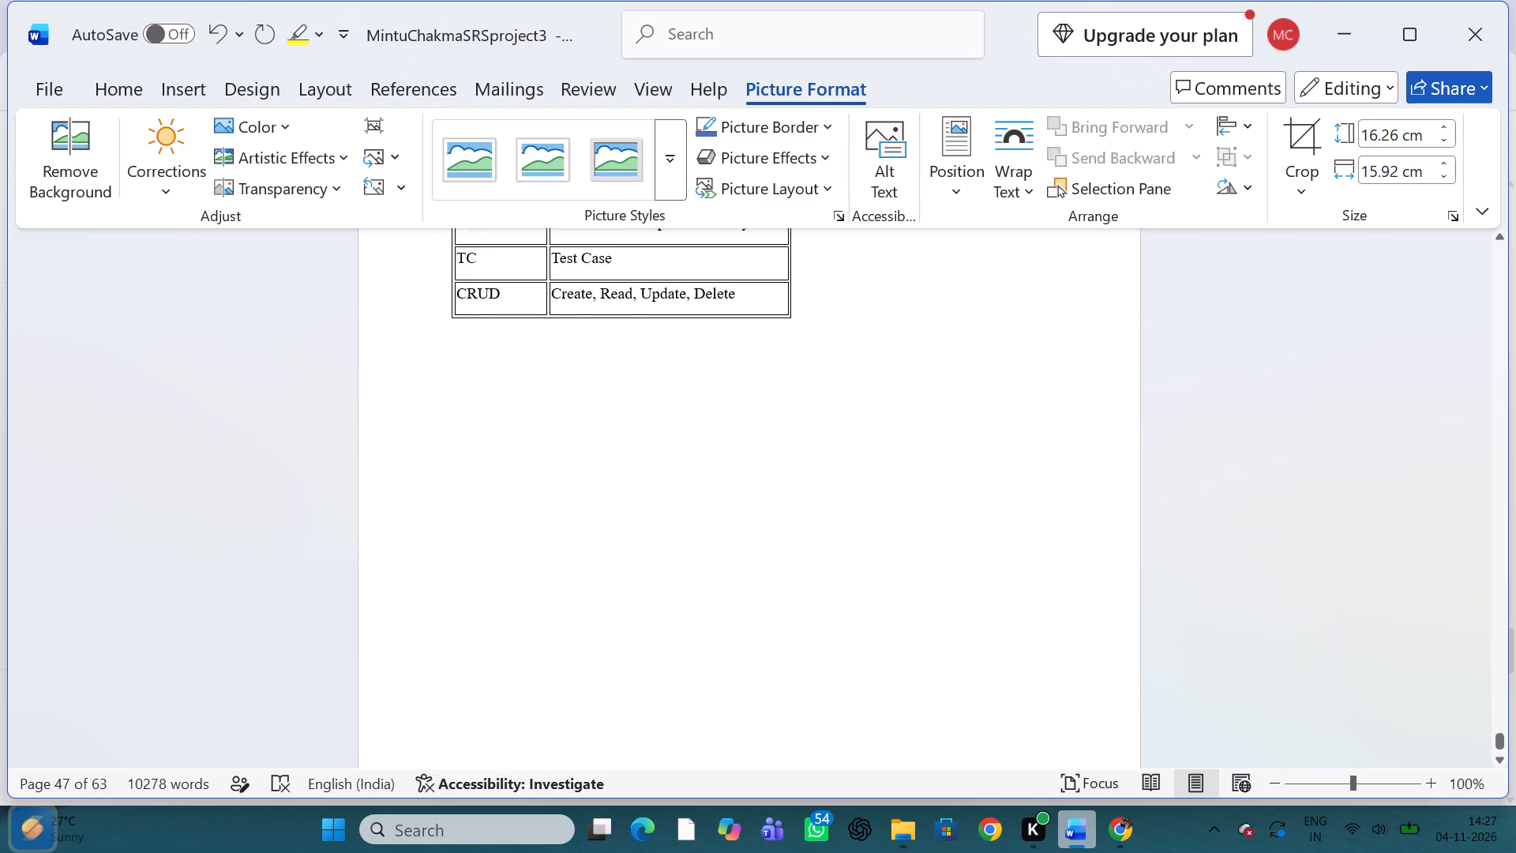
pyautogui.scroll(5, 838, 568)
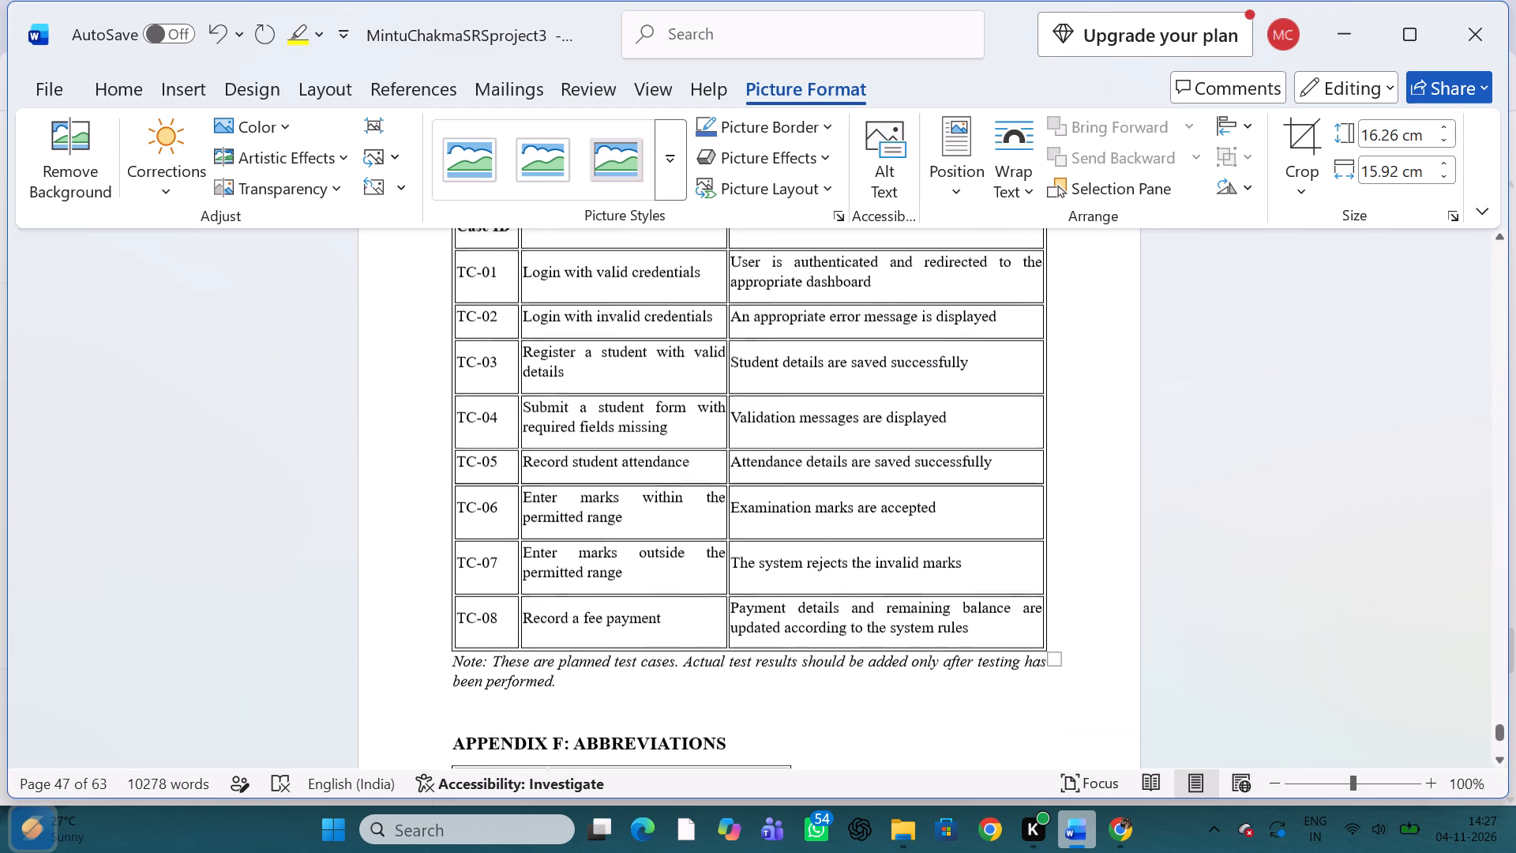
pyautogui.scroll(4, 838, 568)
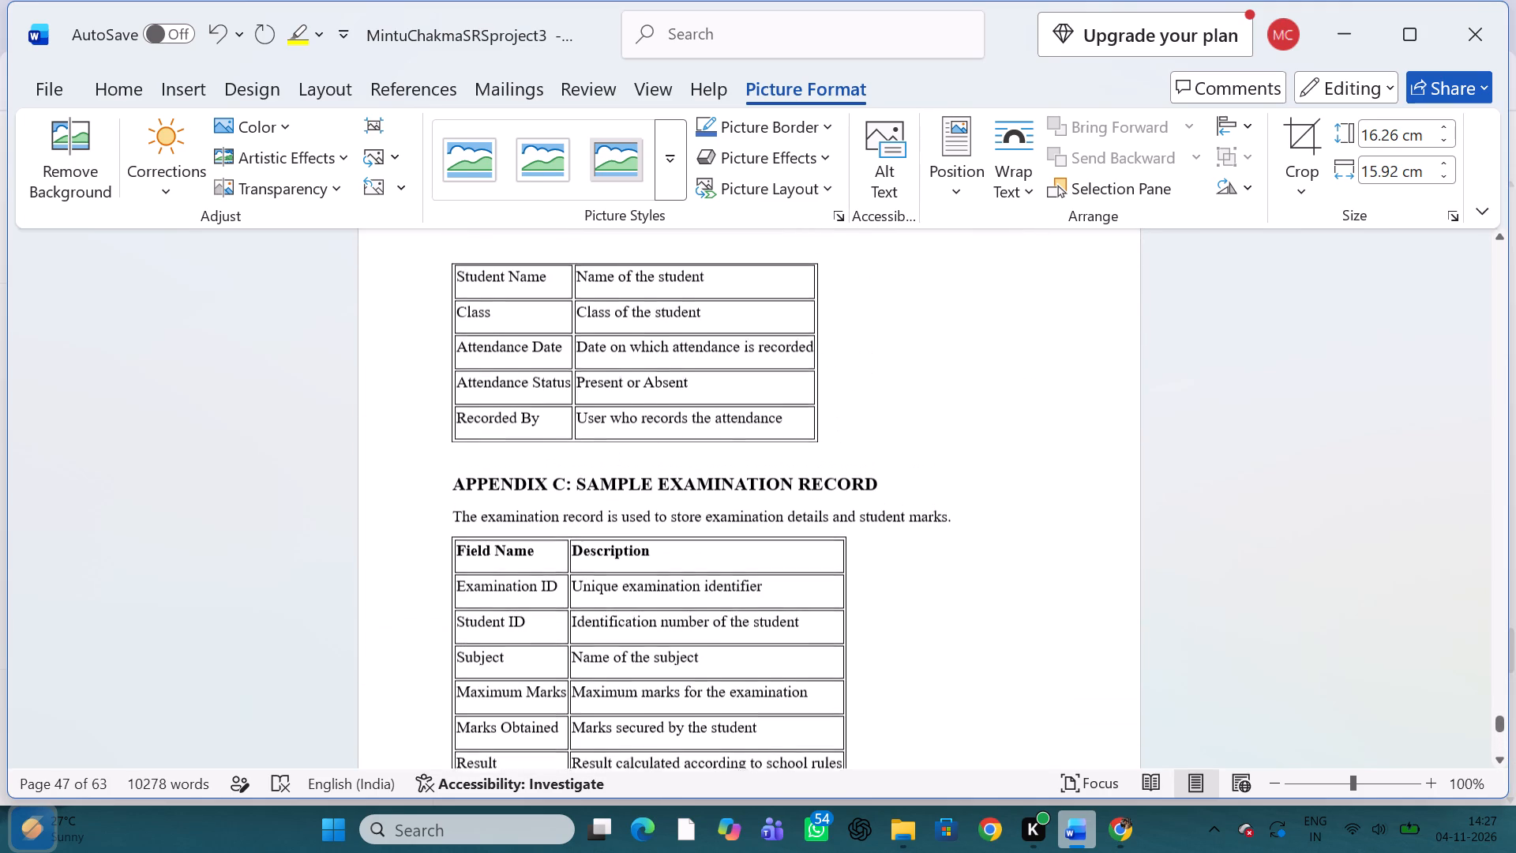
# Apply all borders to the Description header cell of the sample examination record table in Appendix C.
pyautogui.rightClick(821, 566)
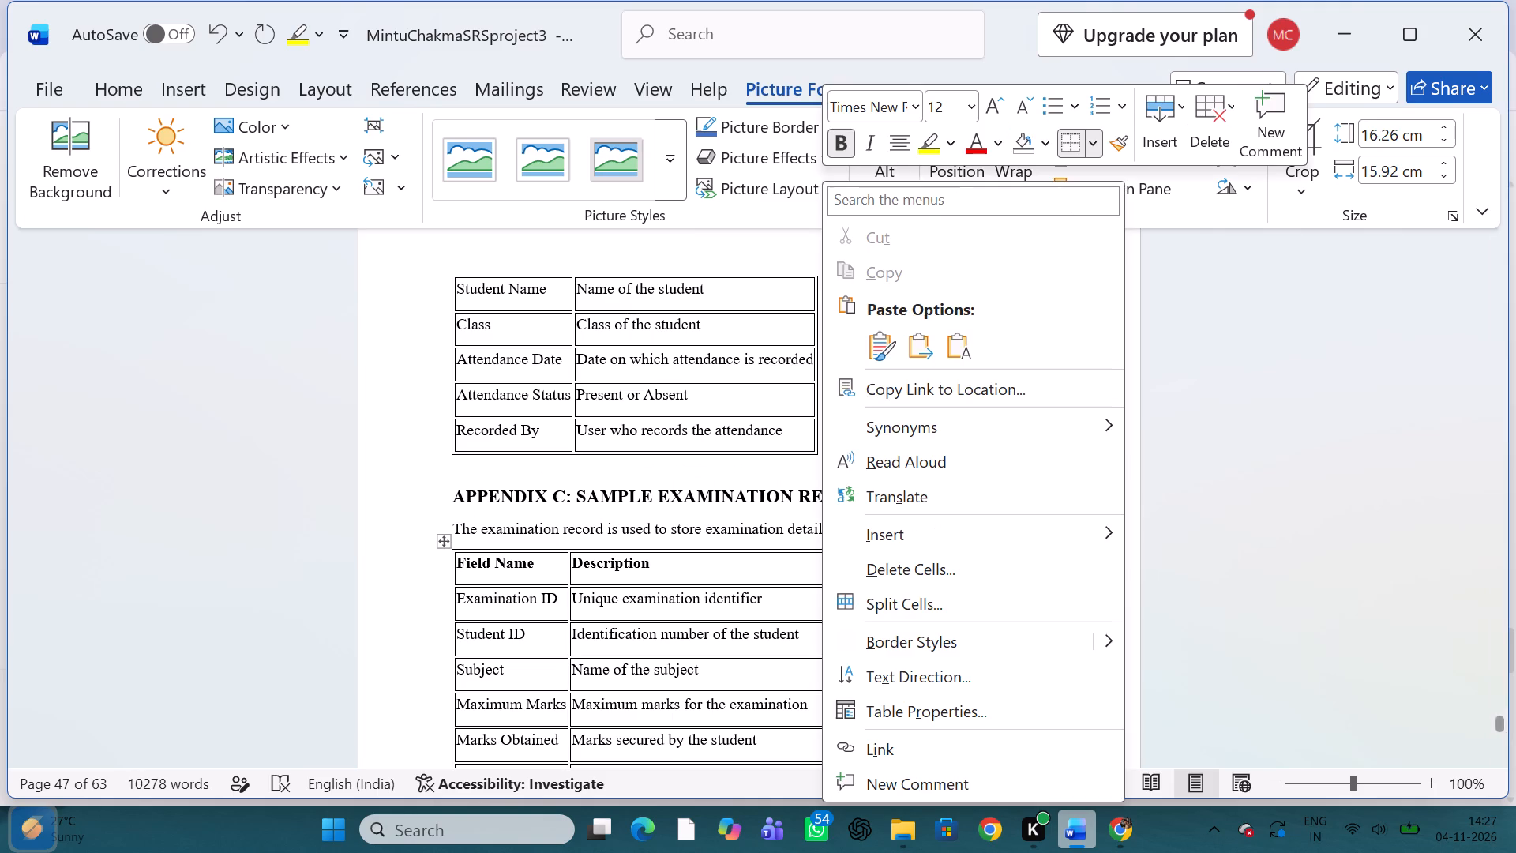
pyautogui.click(779, 567)
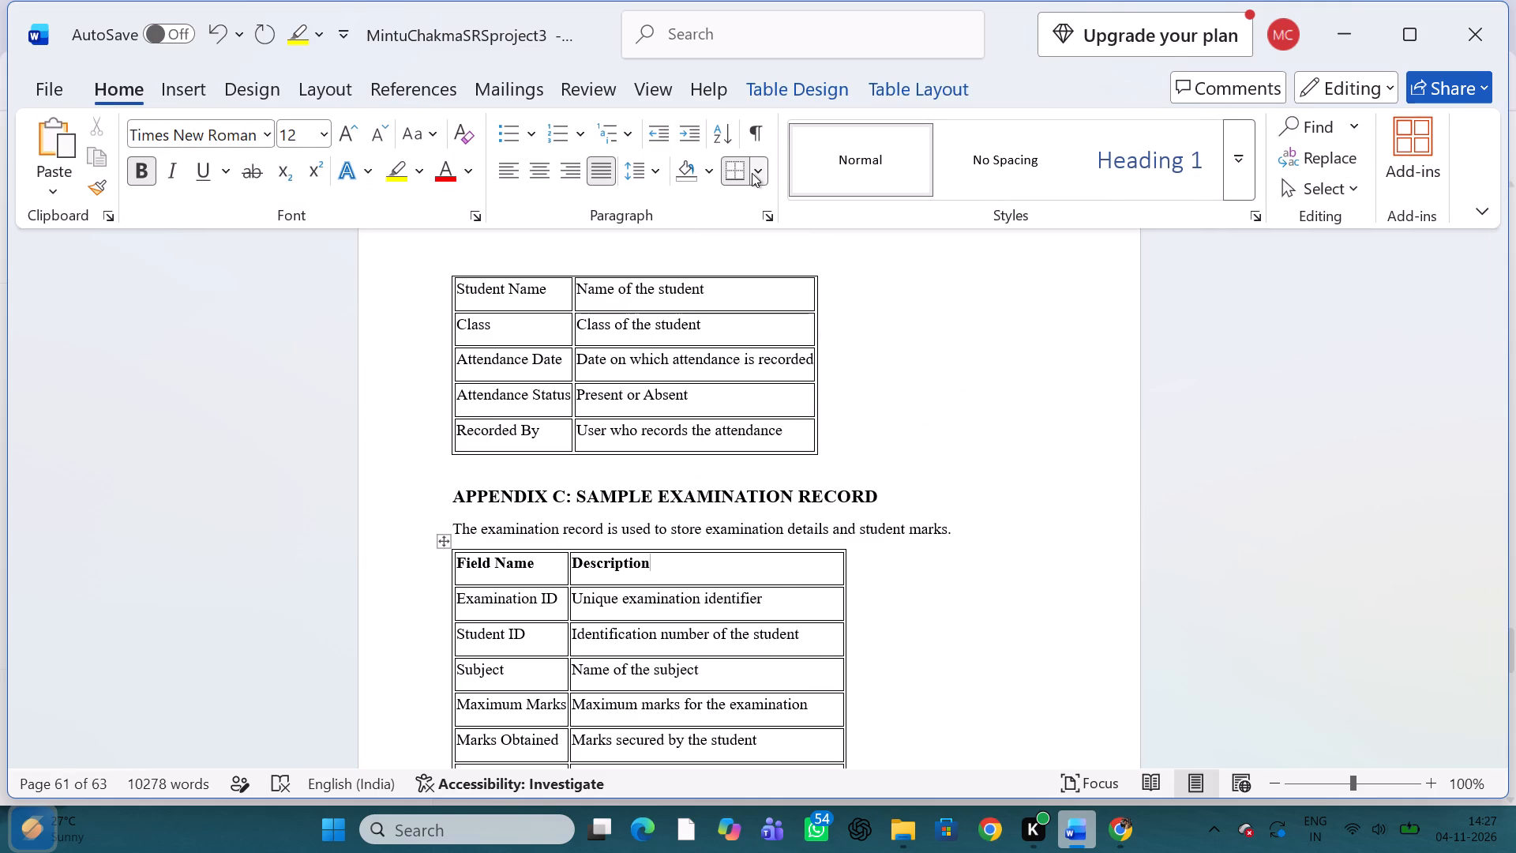
pyautogui.click(752, 173)
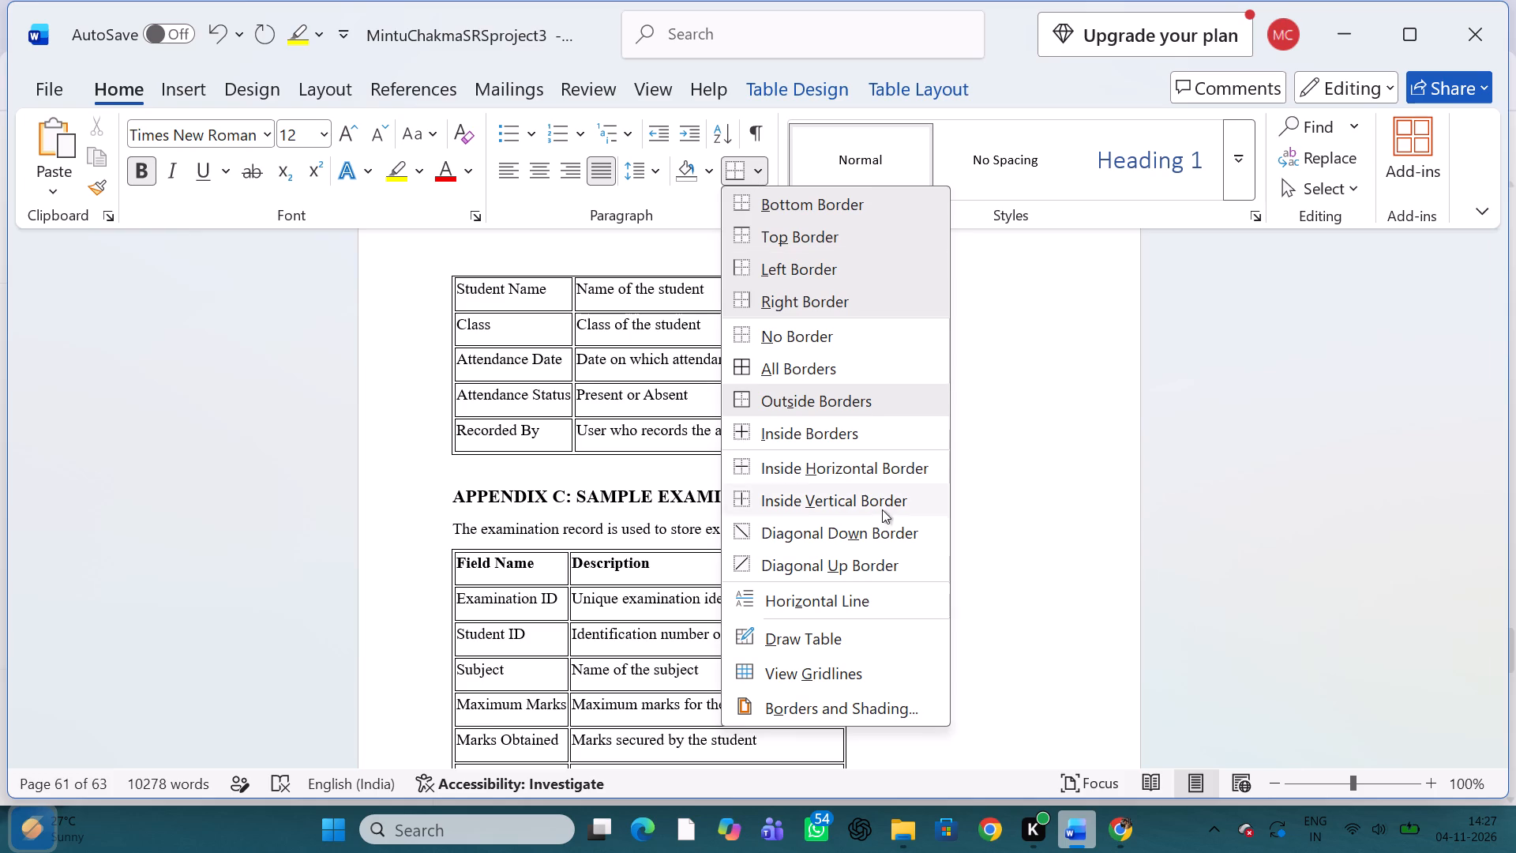
pyautogui.scroll(-1, 852, 508)
pyautogui.click(794, 366)
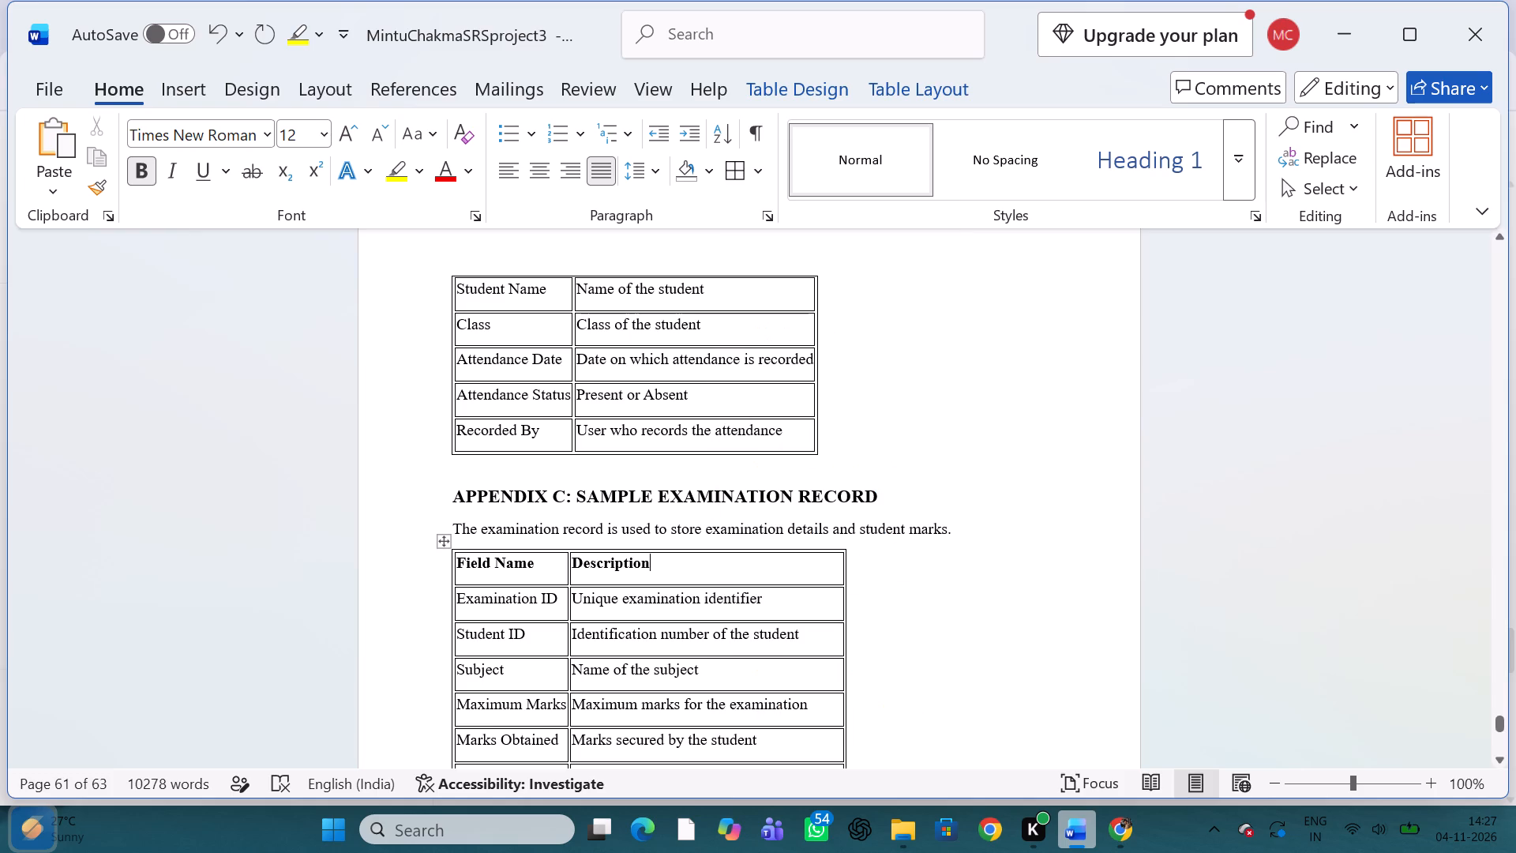
pyautogui.click(1203, 479)
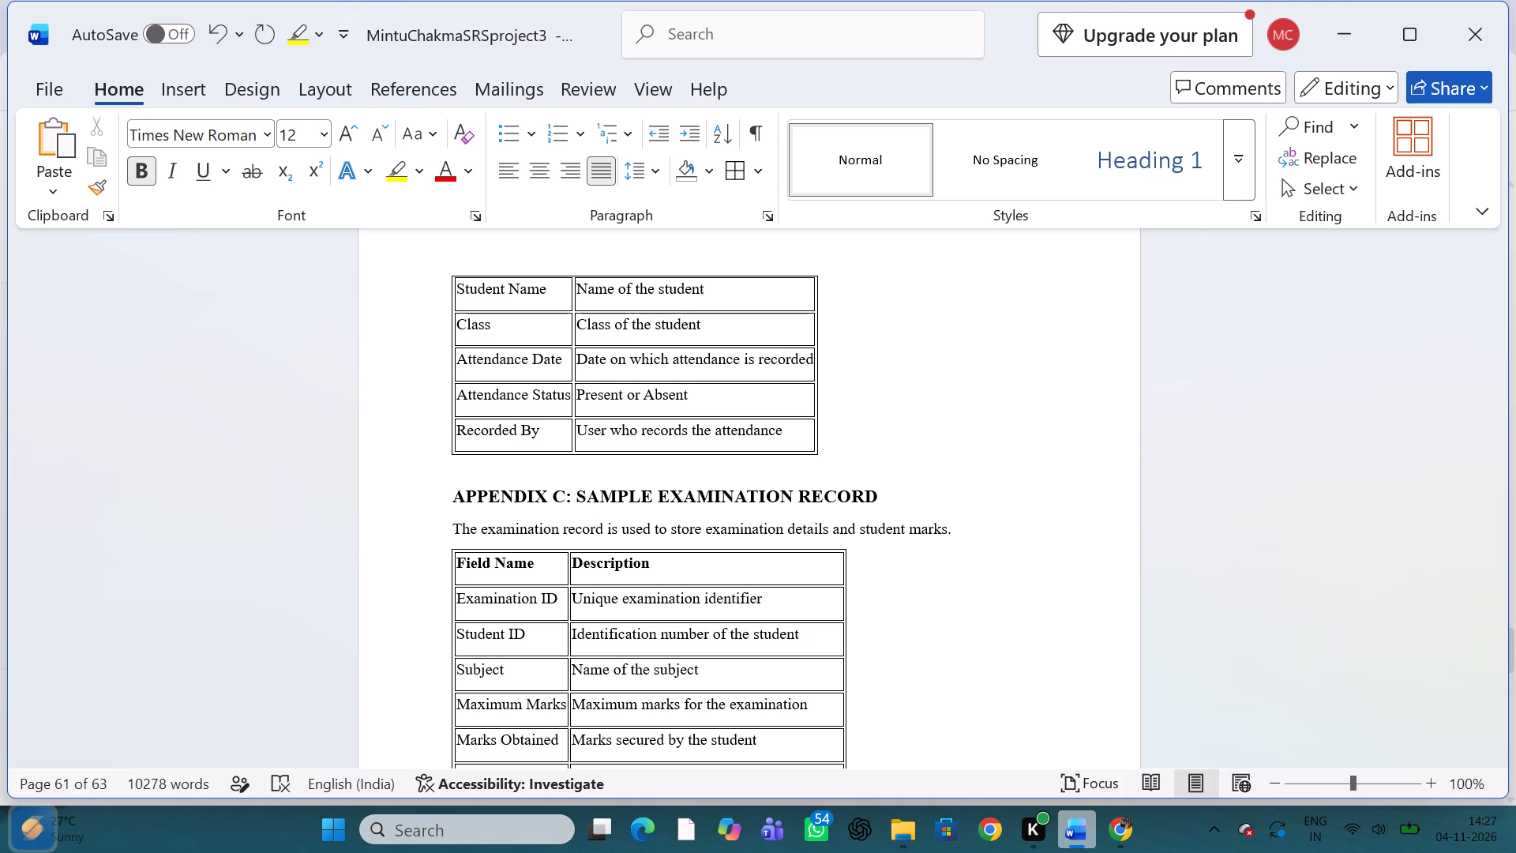
# Look back through the report to section 4.2.2 UML CLASS DIAGRAM and examine the blank space between its heading and the diagram.
pyautogui.scroll(10, 1203, 479)
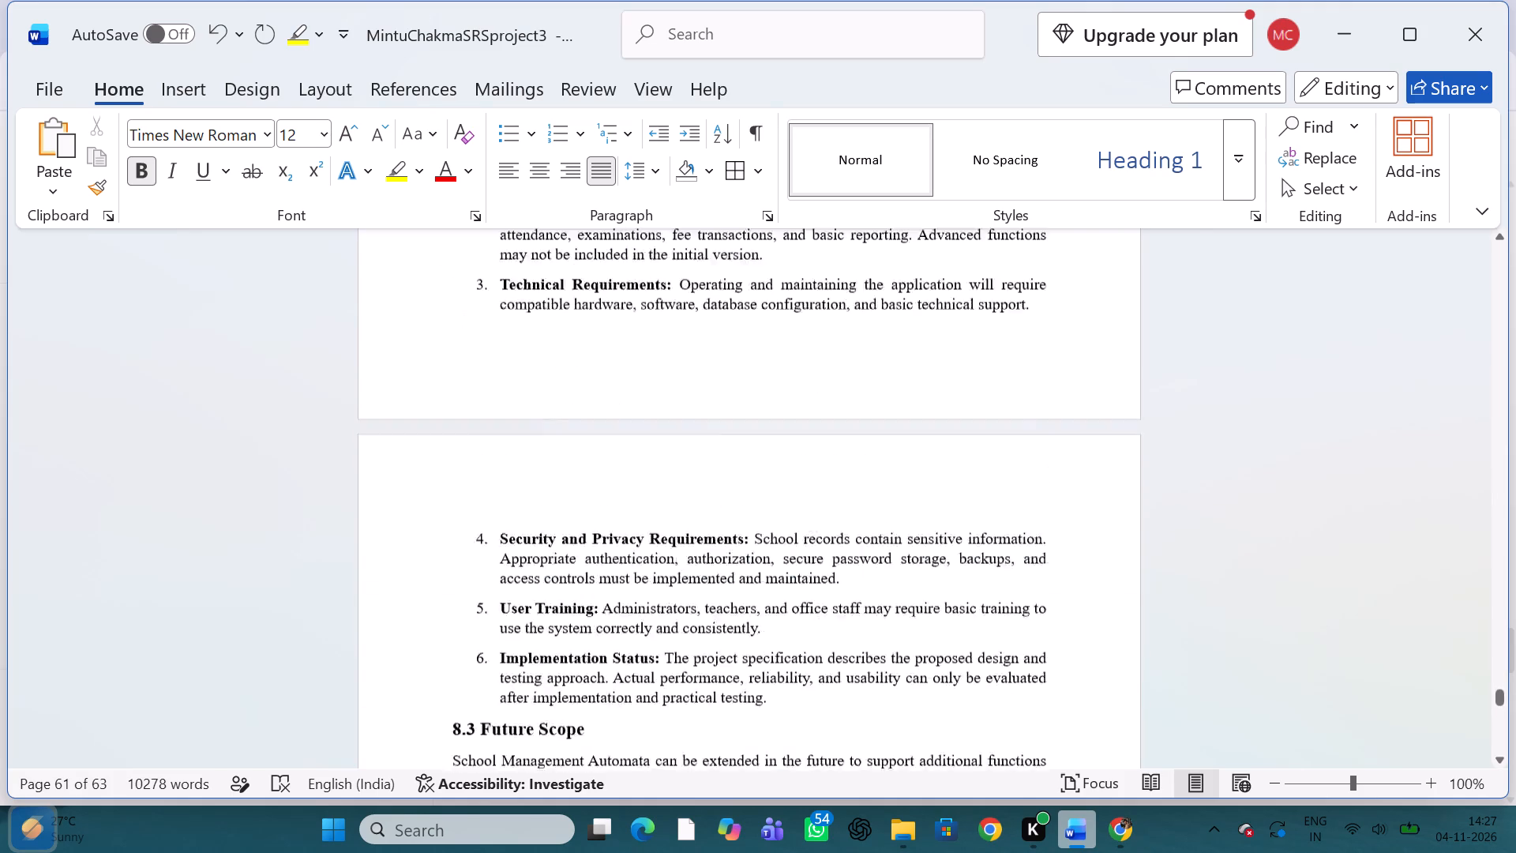
pyautogui.scroll(16, 1203, 479)
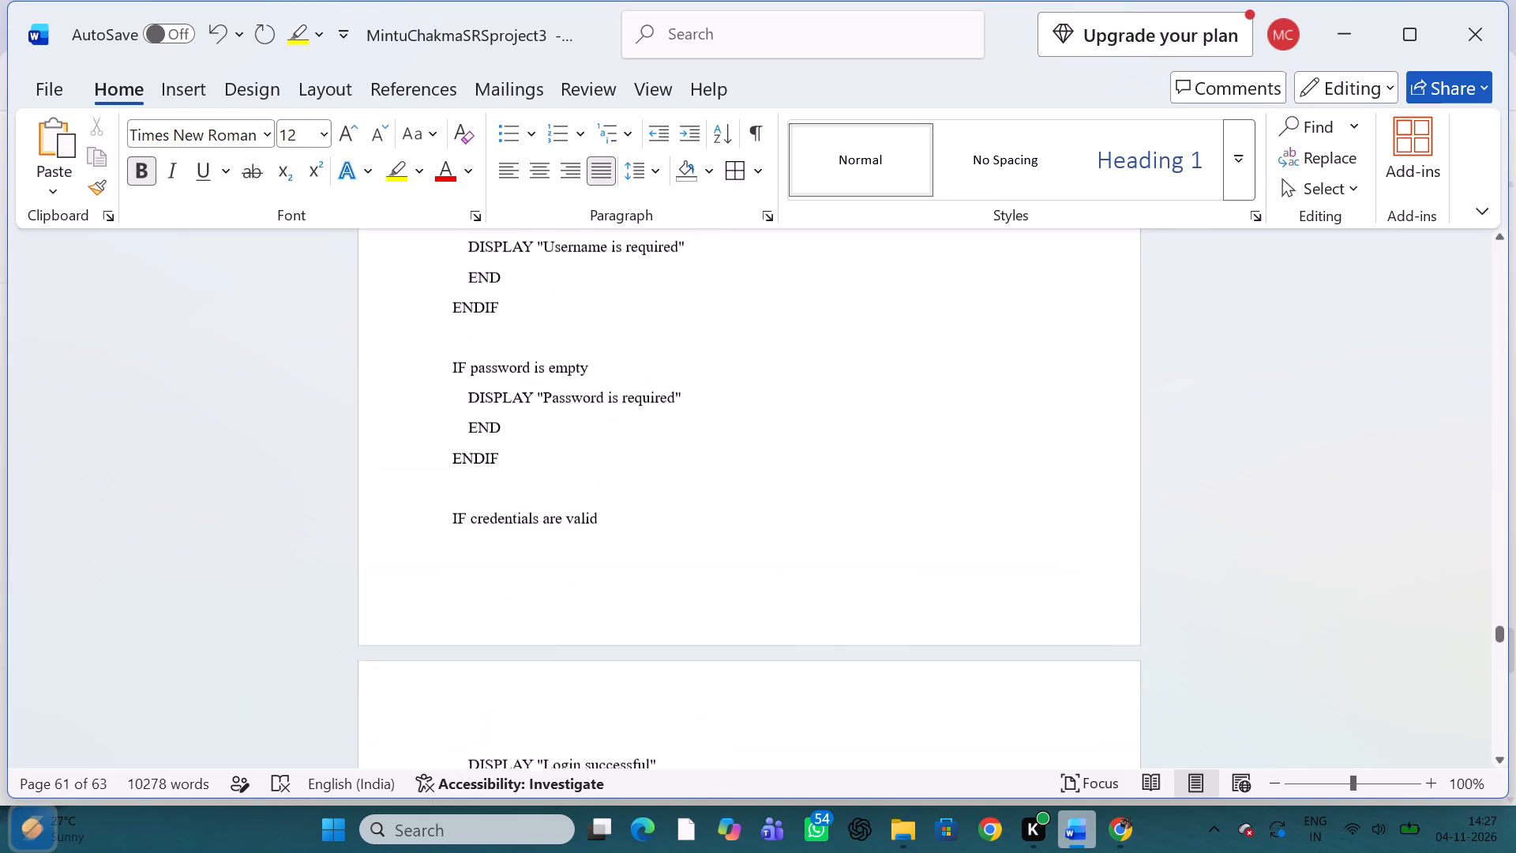
pyautogui.scroll(19, 1203, 479)
pyautogui.scroll(2, 1203, 479)
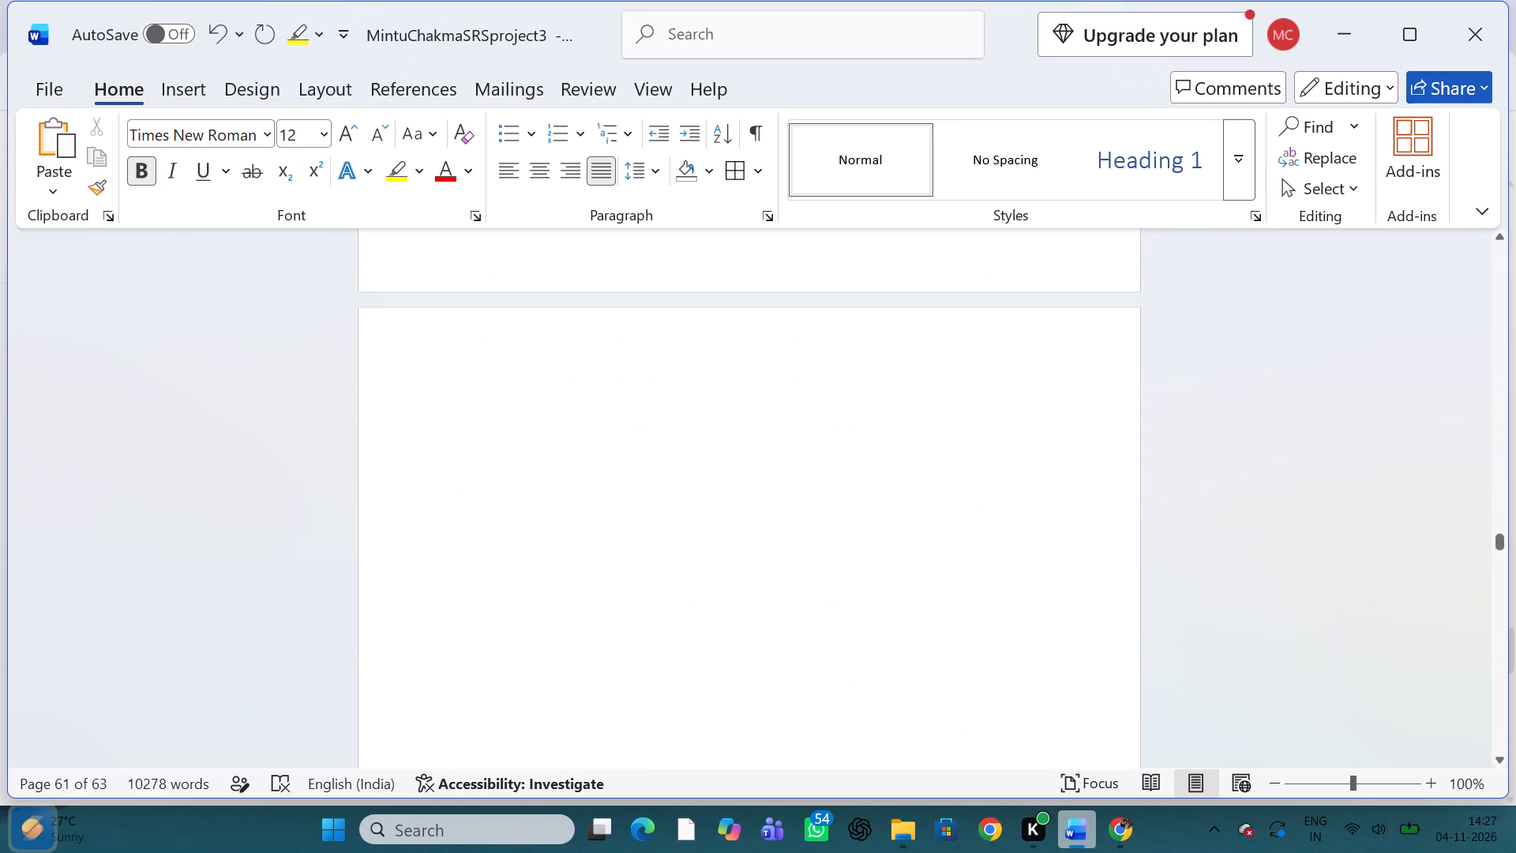
pyautogui.scroll(5, 1203, 479)
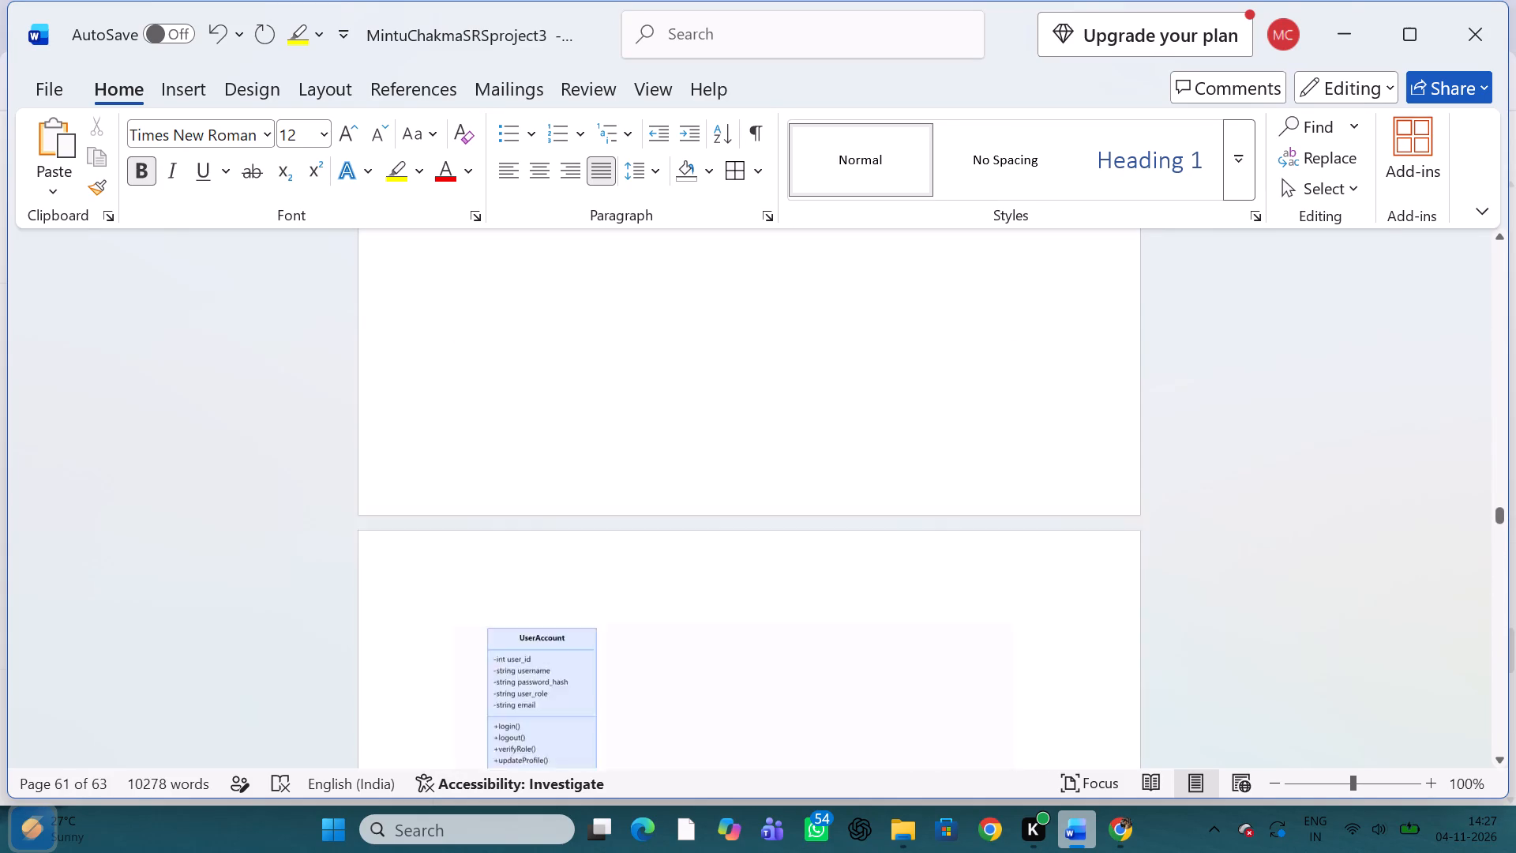
pyautogui.scroll(-2, 1203, 479)
pyautogui.scroll(1, 1203, 479)
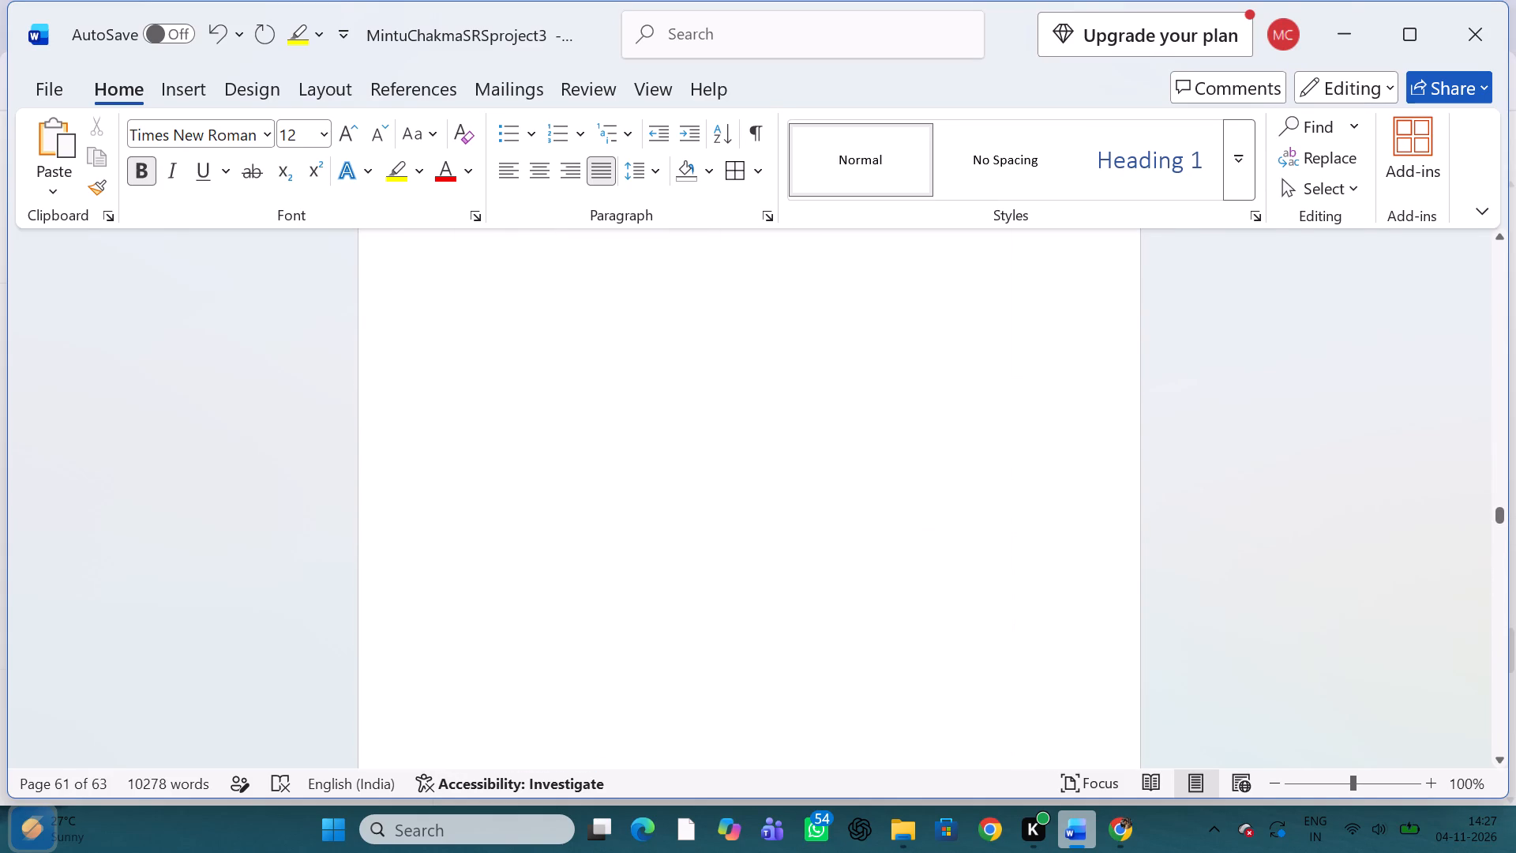
pyautogui.scroll(3, 1203, 479)
pyautogui.scroll(-2, 1203, 479)
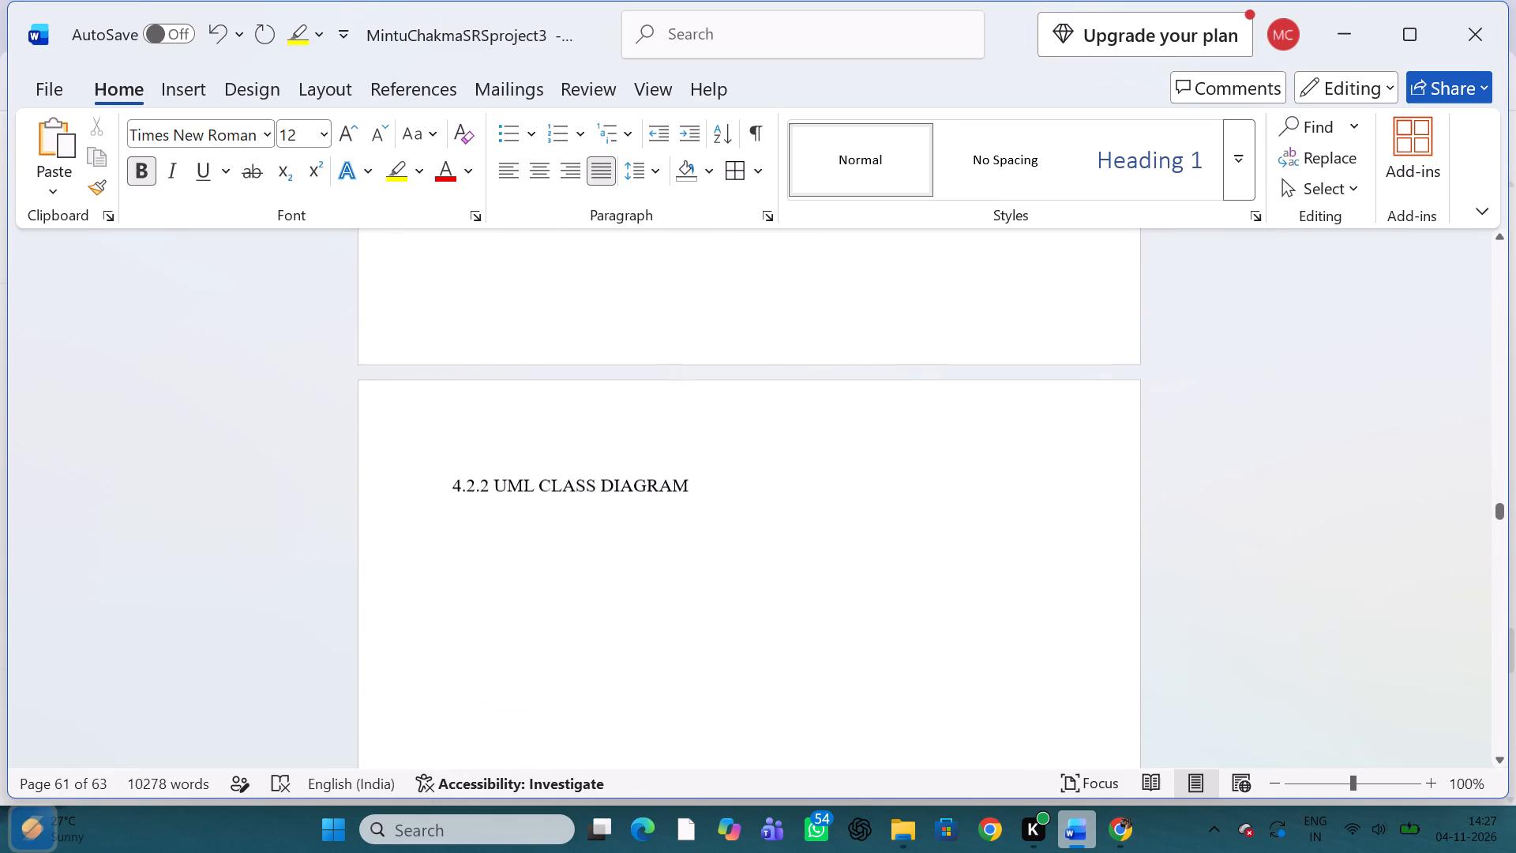
pyautogui.scroll(-2, 1203, 479)
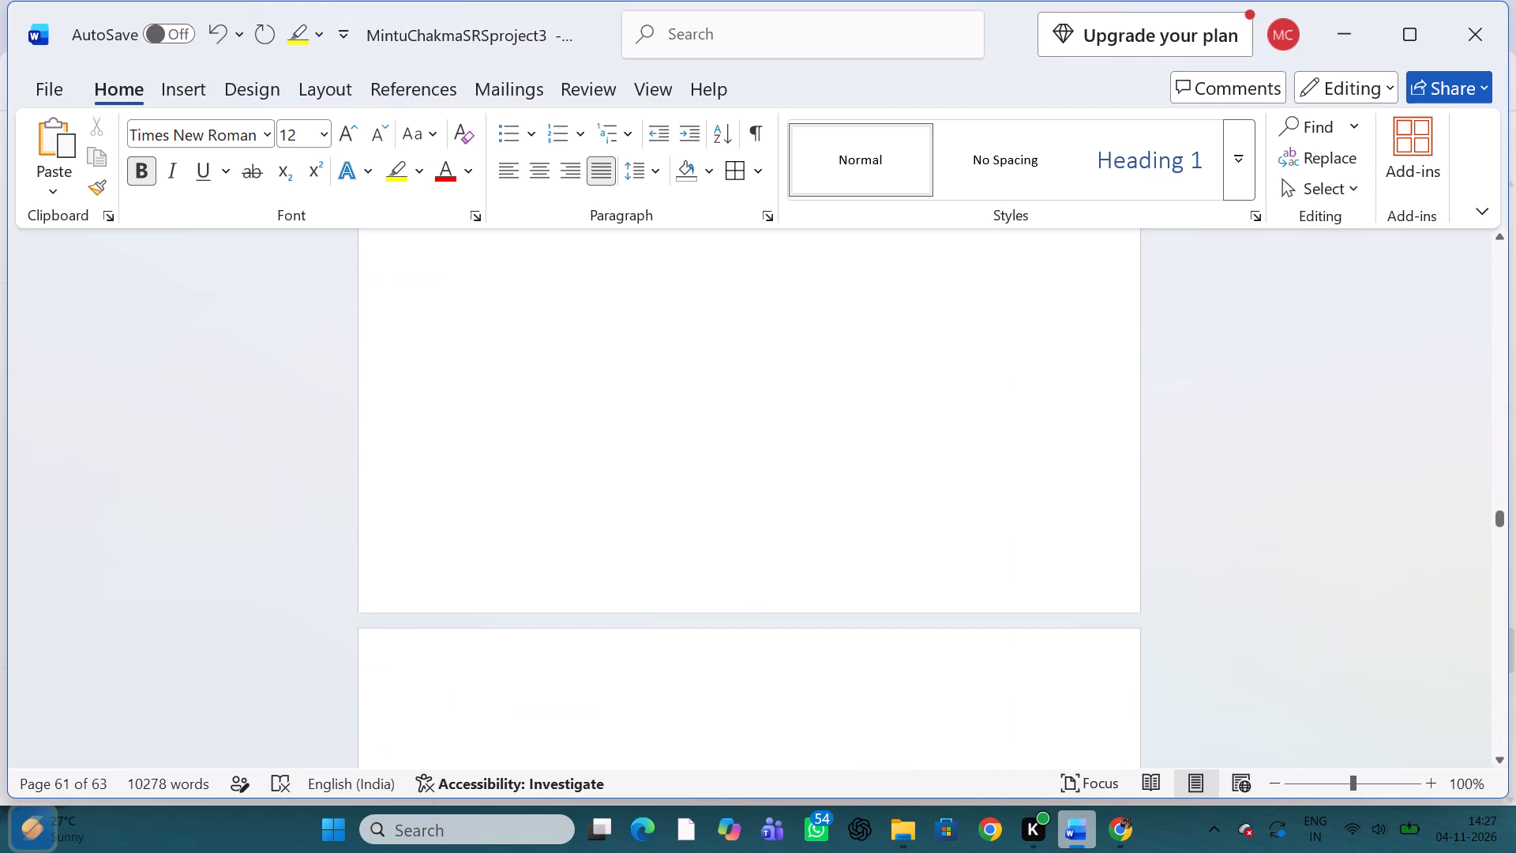
pyautogui.scroll(-1, 1203, 479)
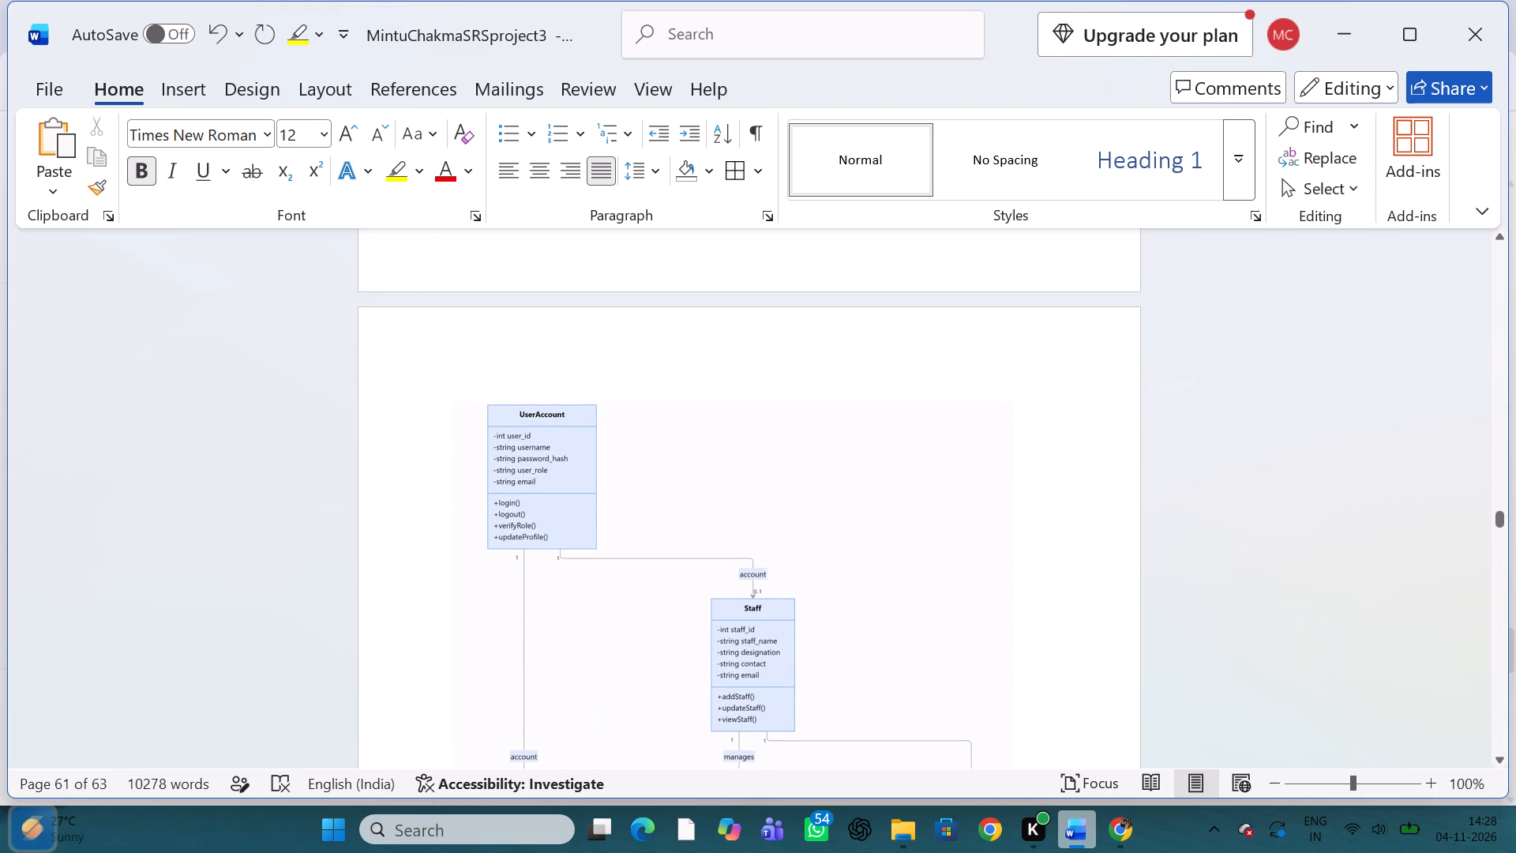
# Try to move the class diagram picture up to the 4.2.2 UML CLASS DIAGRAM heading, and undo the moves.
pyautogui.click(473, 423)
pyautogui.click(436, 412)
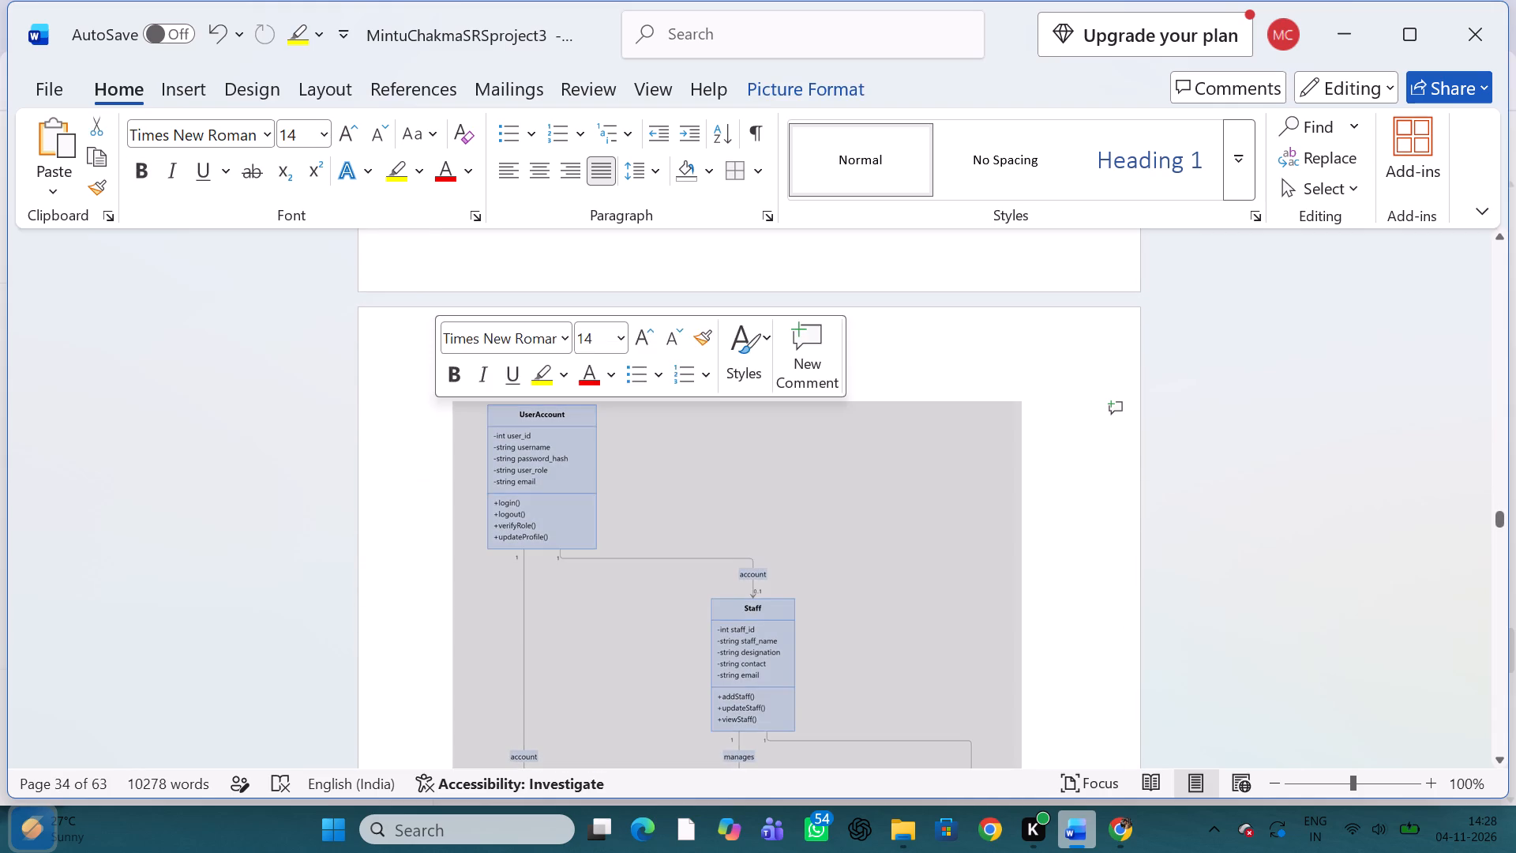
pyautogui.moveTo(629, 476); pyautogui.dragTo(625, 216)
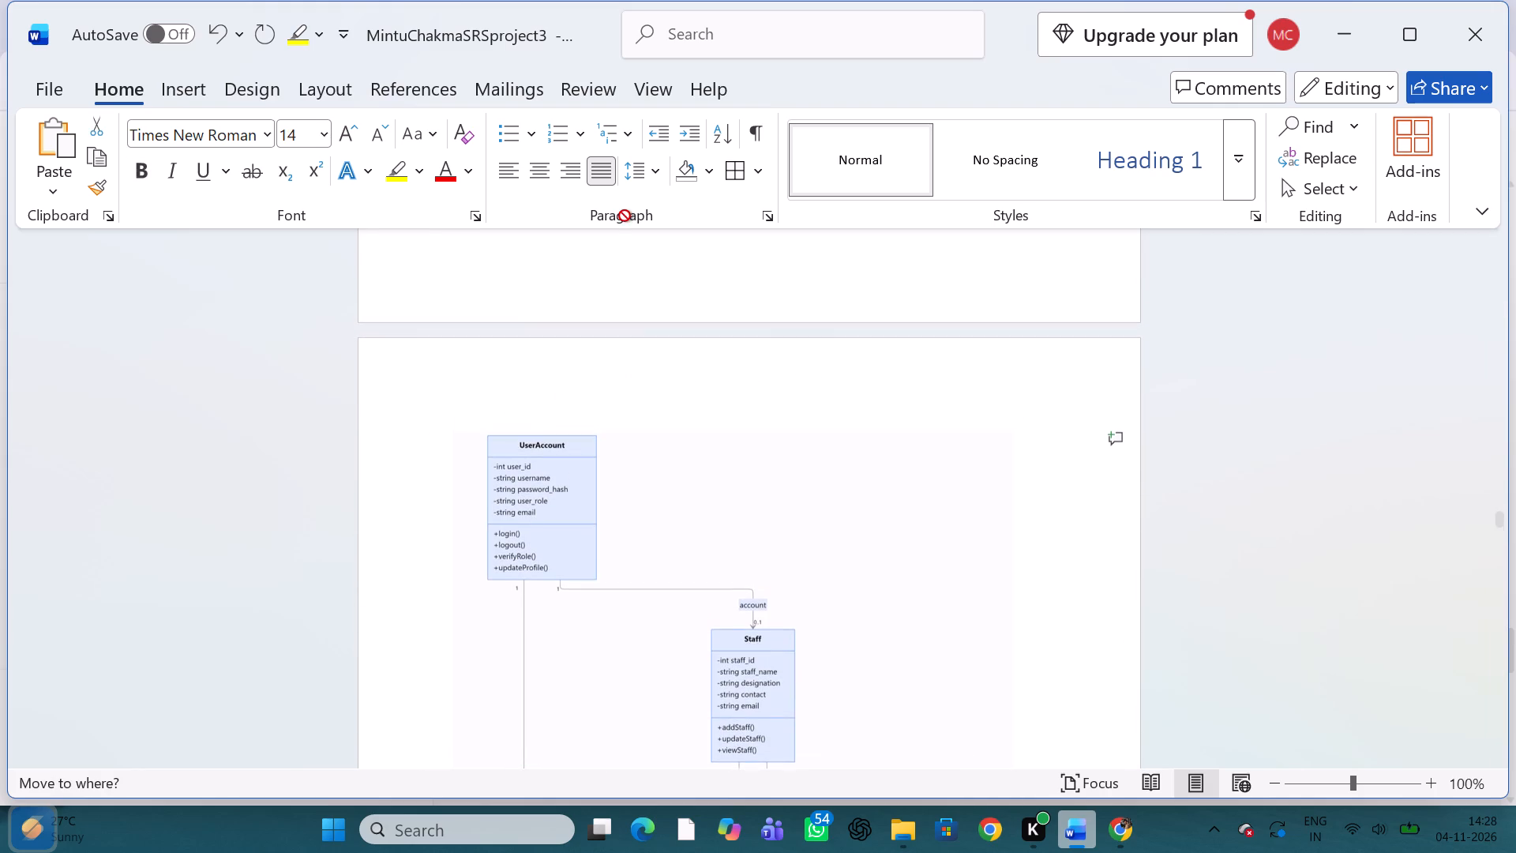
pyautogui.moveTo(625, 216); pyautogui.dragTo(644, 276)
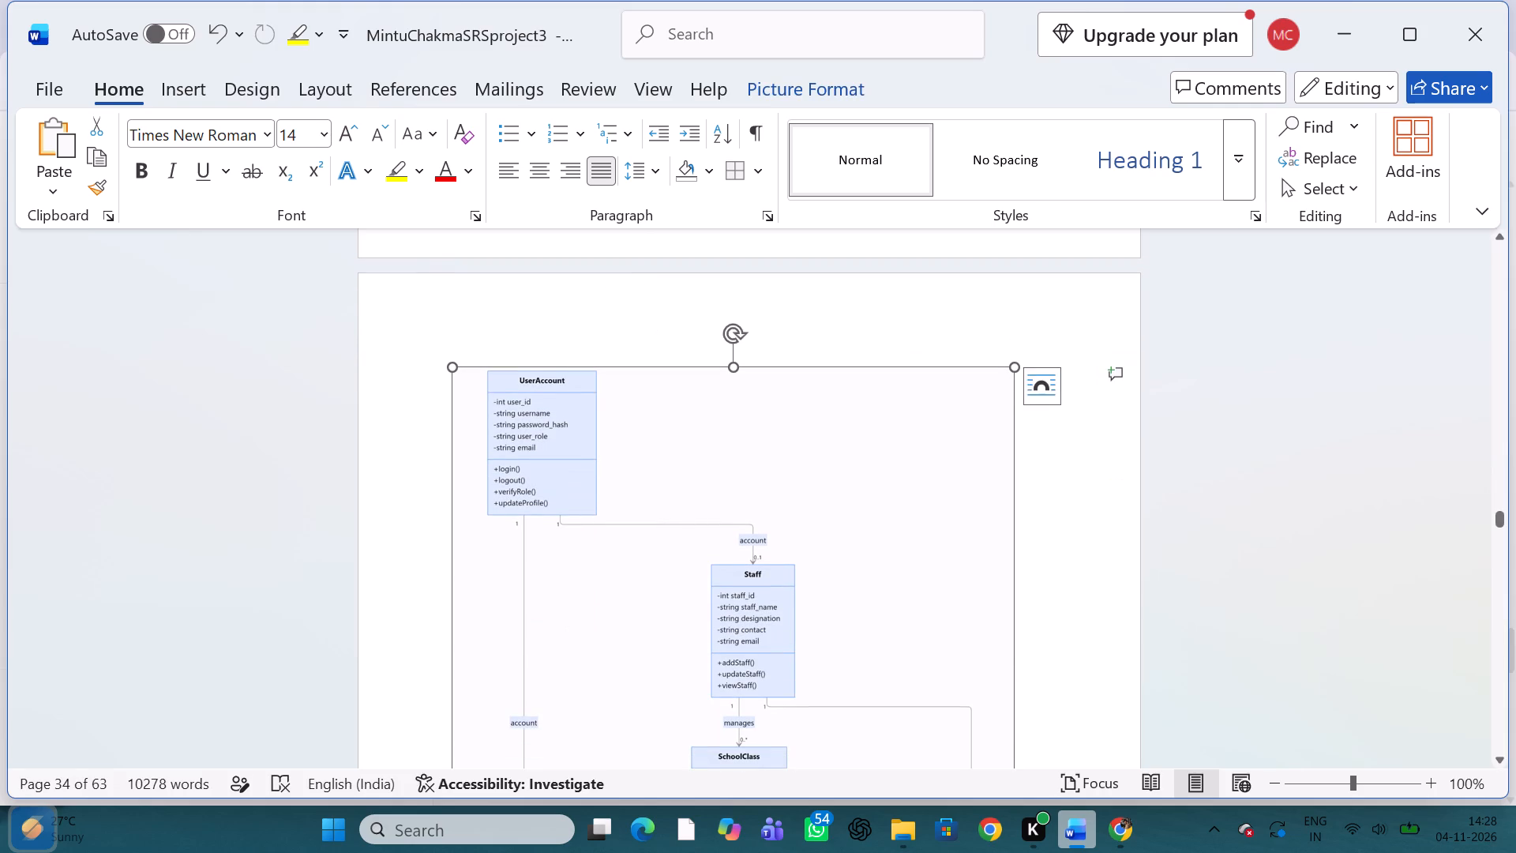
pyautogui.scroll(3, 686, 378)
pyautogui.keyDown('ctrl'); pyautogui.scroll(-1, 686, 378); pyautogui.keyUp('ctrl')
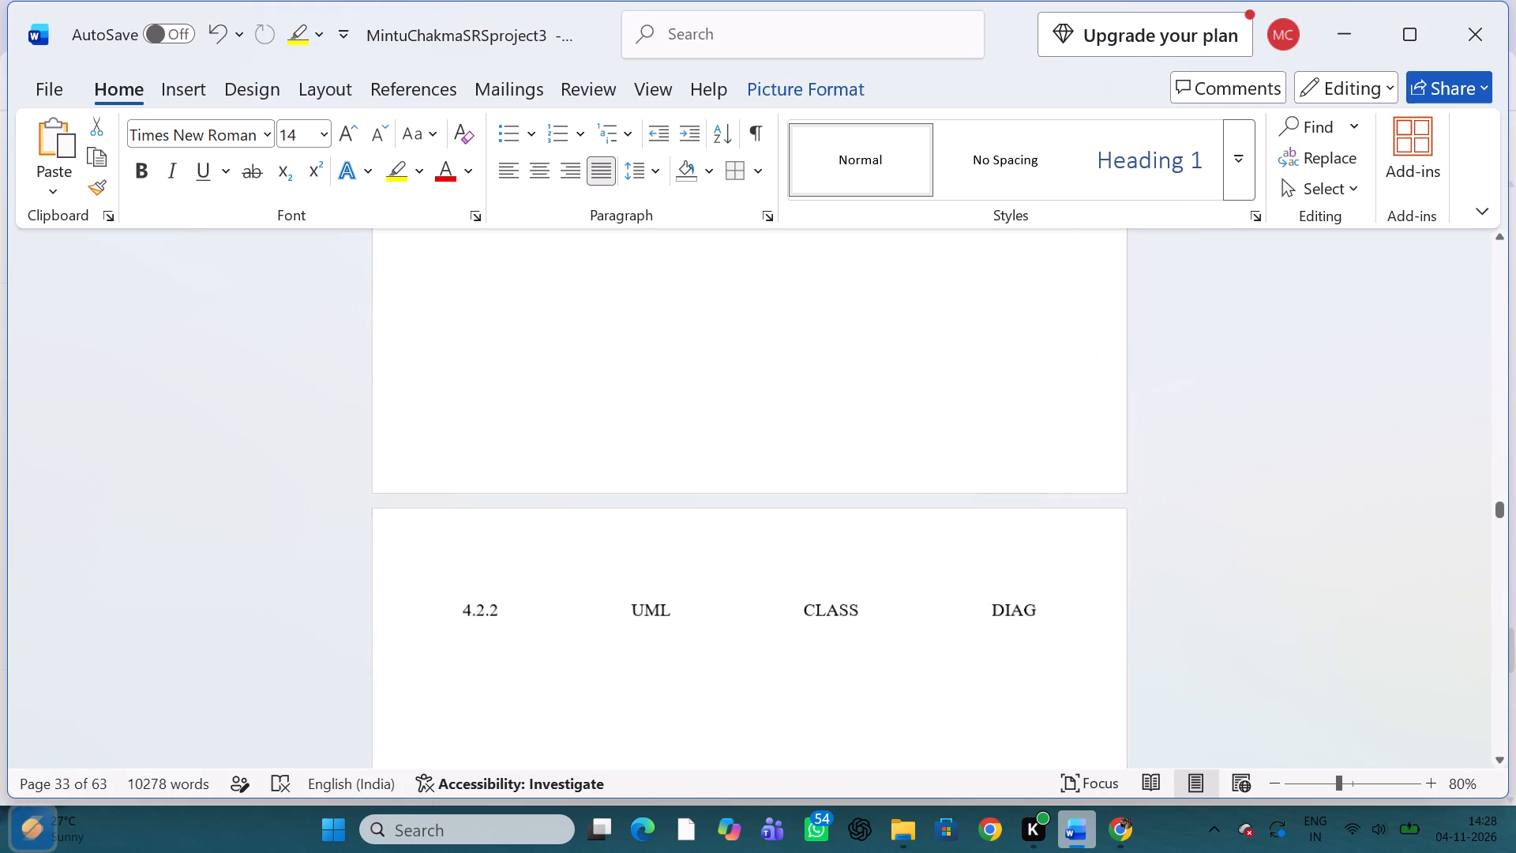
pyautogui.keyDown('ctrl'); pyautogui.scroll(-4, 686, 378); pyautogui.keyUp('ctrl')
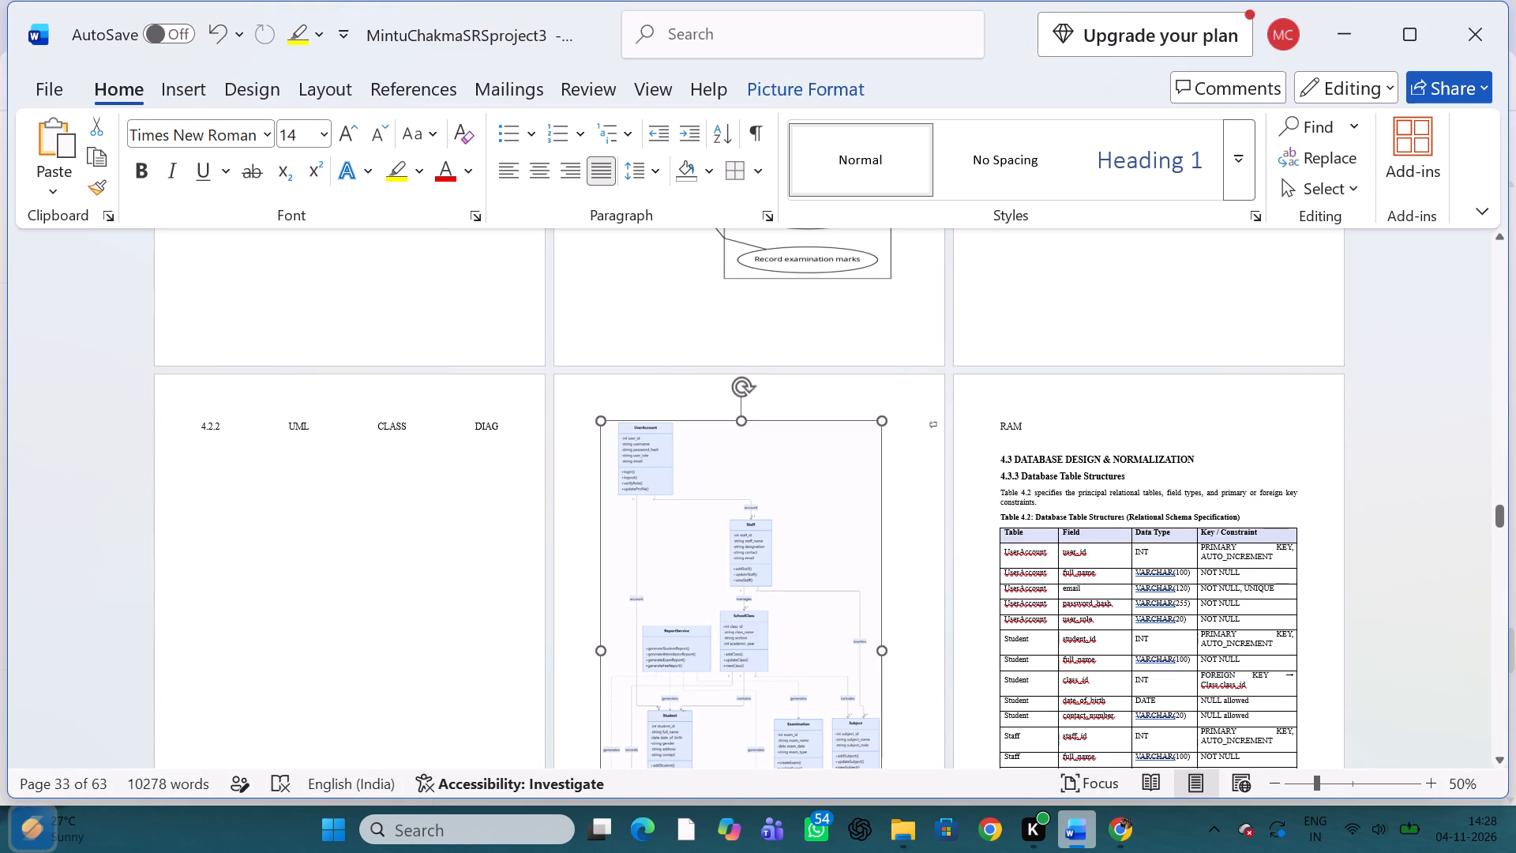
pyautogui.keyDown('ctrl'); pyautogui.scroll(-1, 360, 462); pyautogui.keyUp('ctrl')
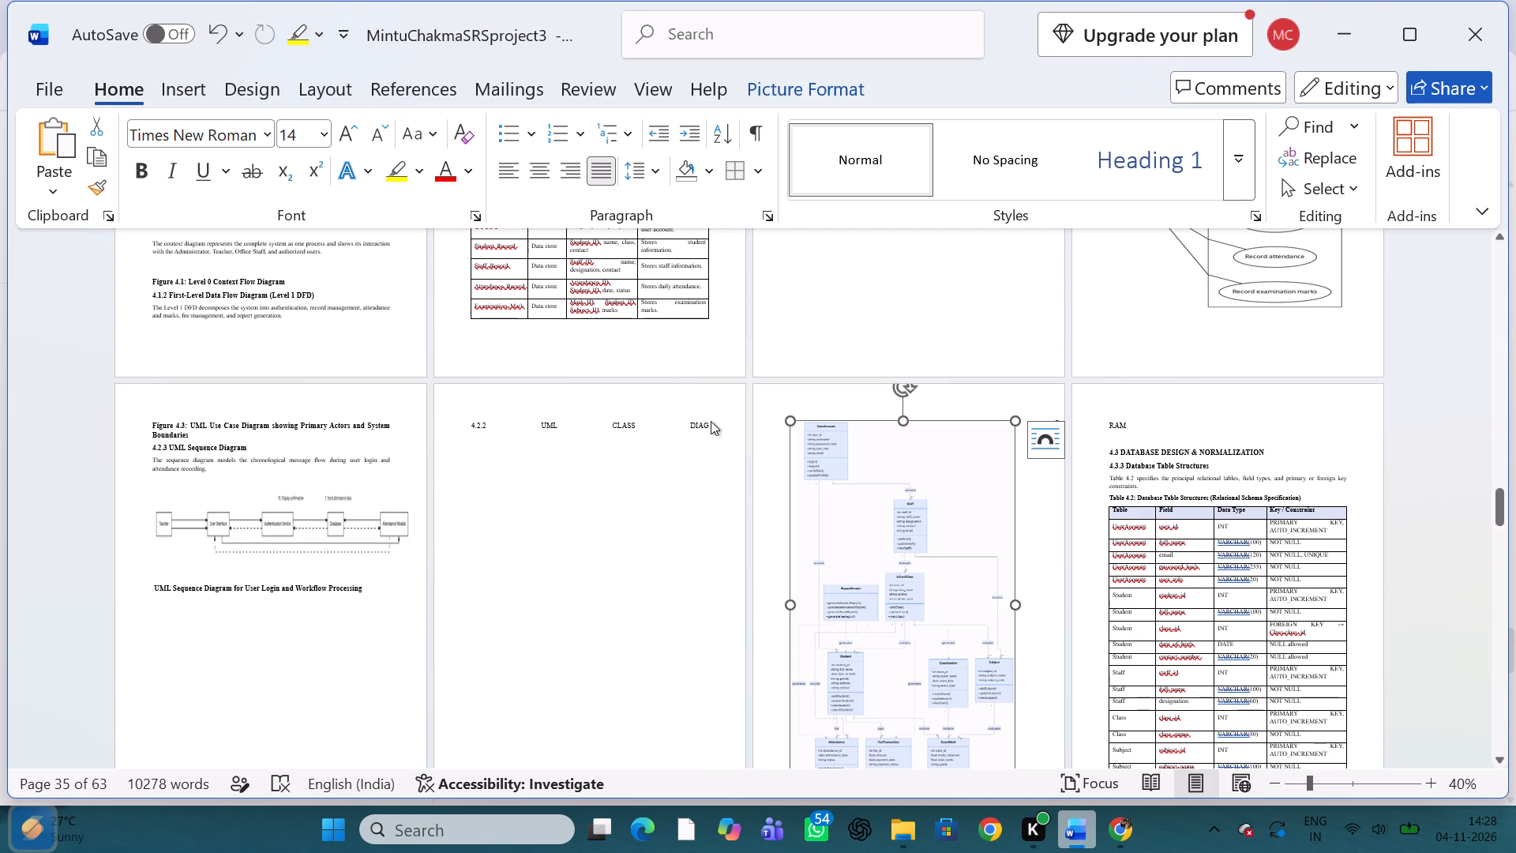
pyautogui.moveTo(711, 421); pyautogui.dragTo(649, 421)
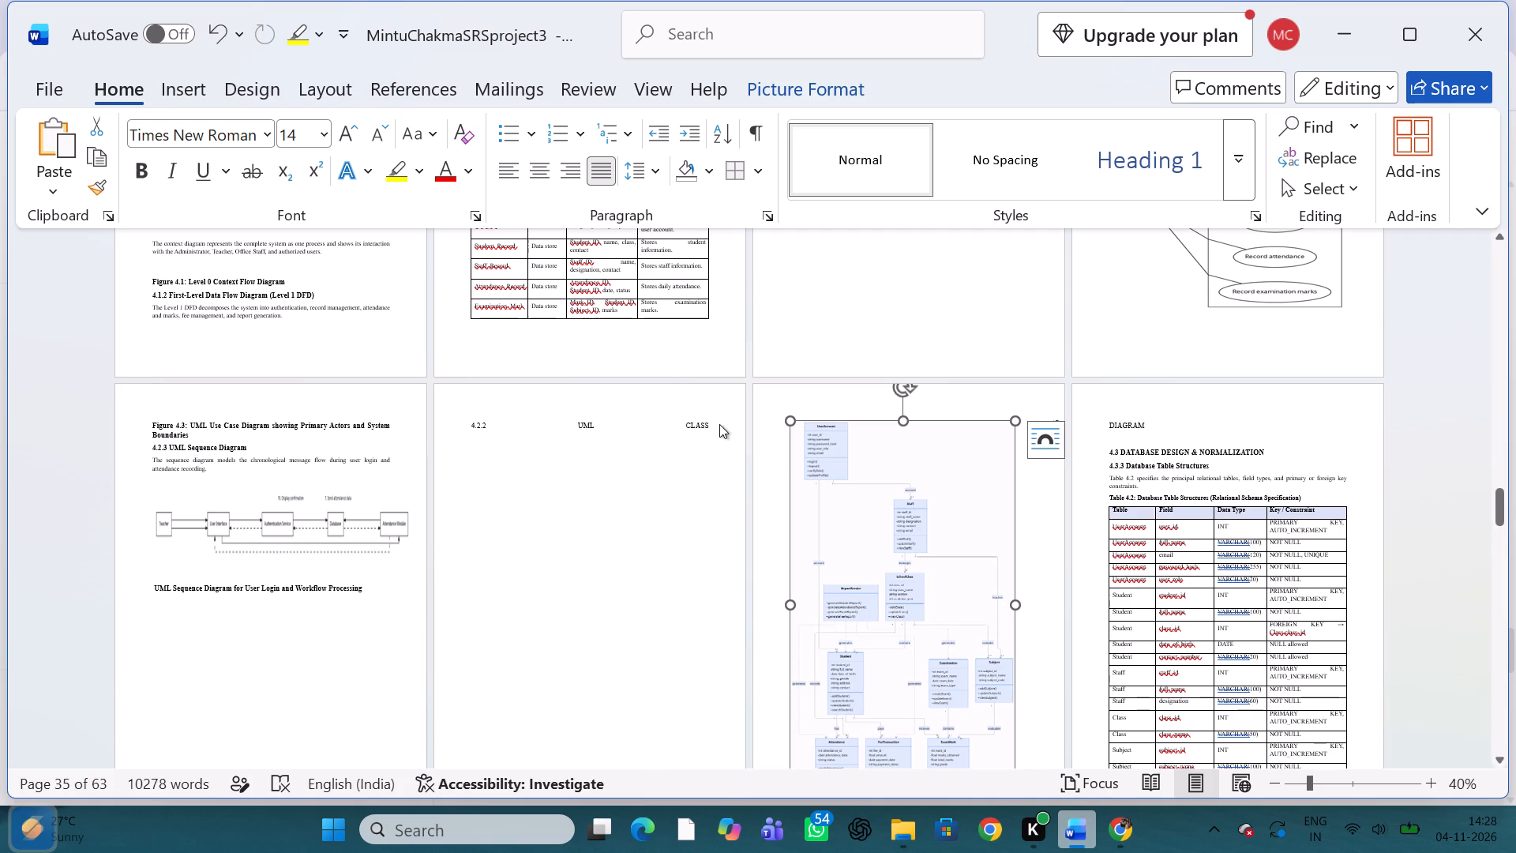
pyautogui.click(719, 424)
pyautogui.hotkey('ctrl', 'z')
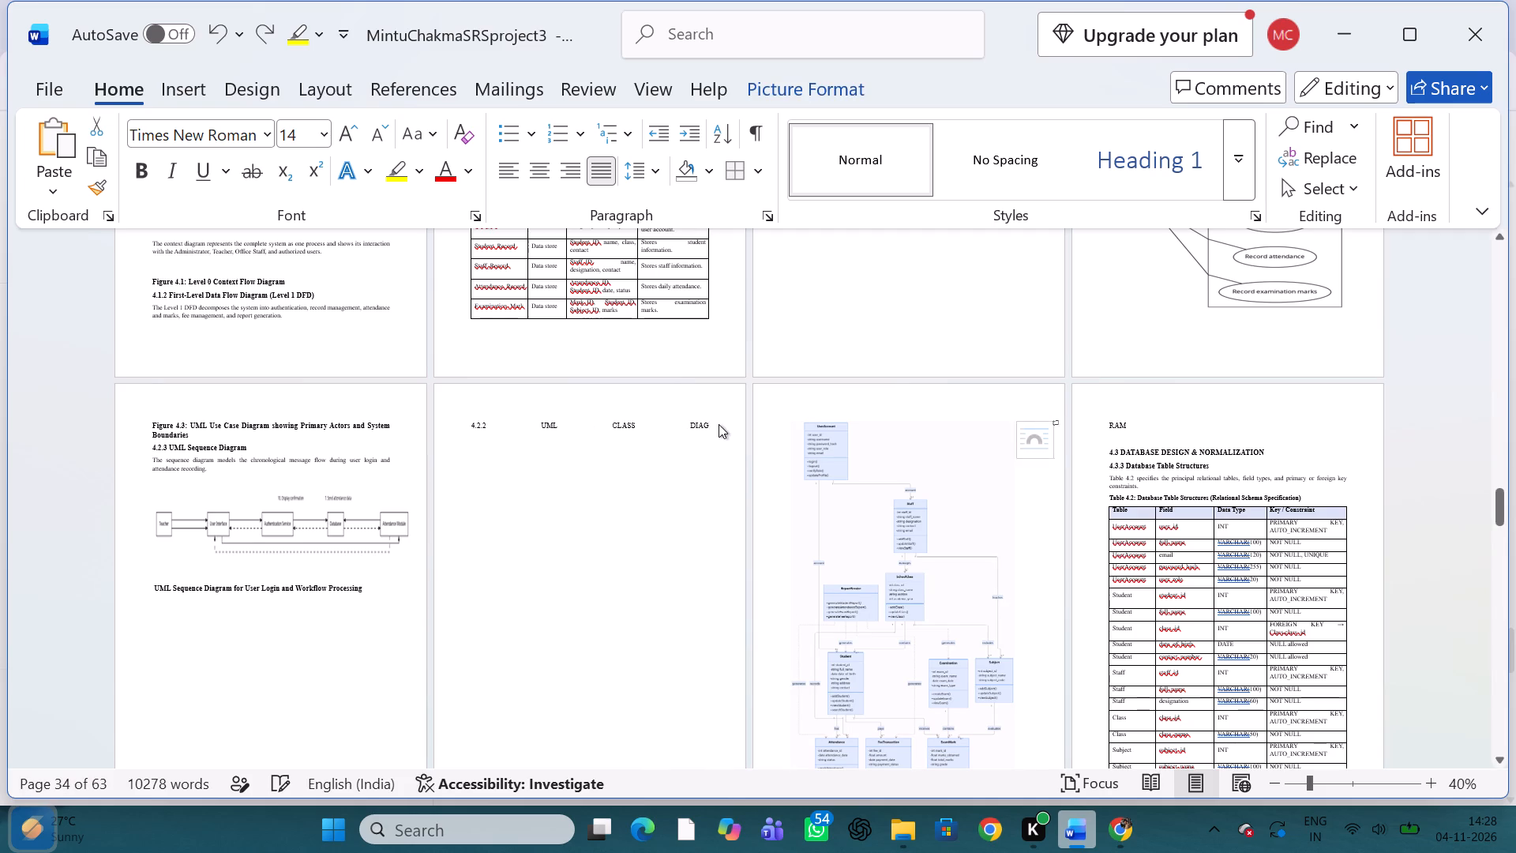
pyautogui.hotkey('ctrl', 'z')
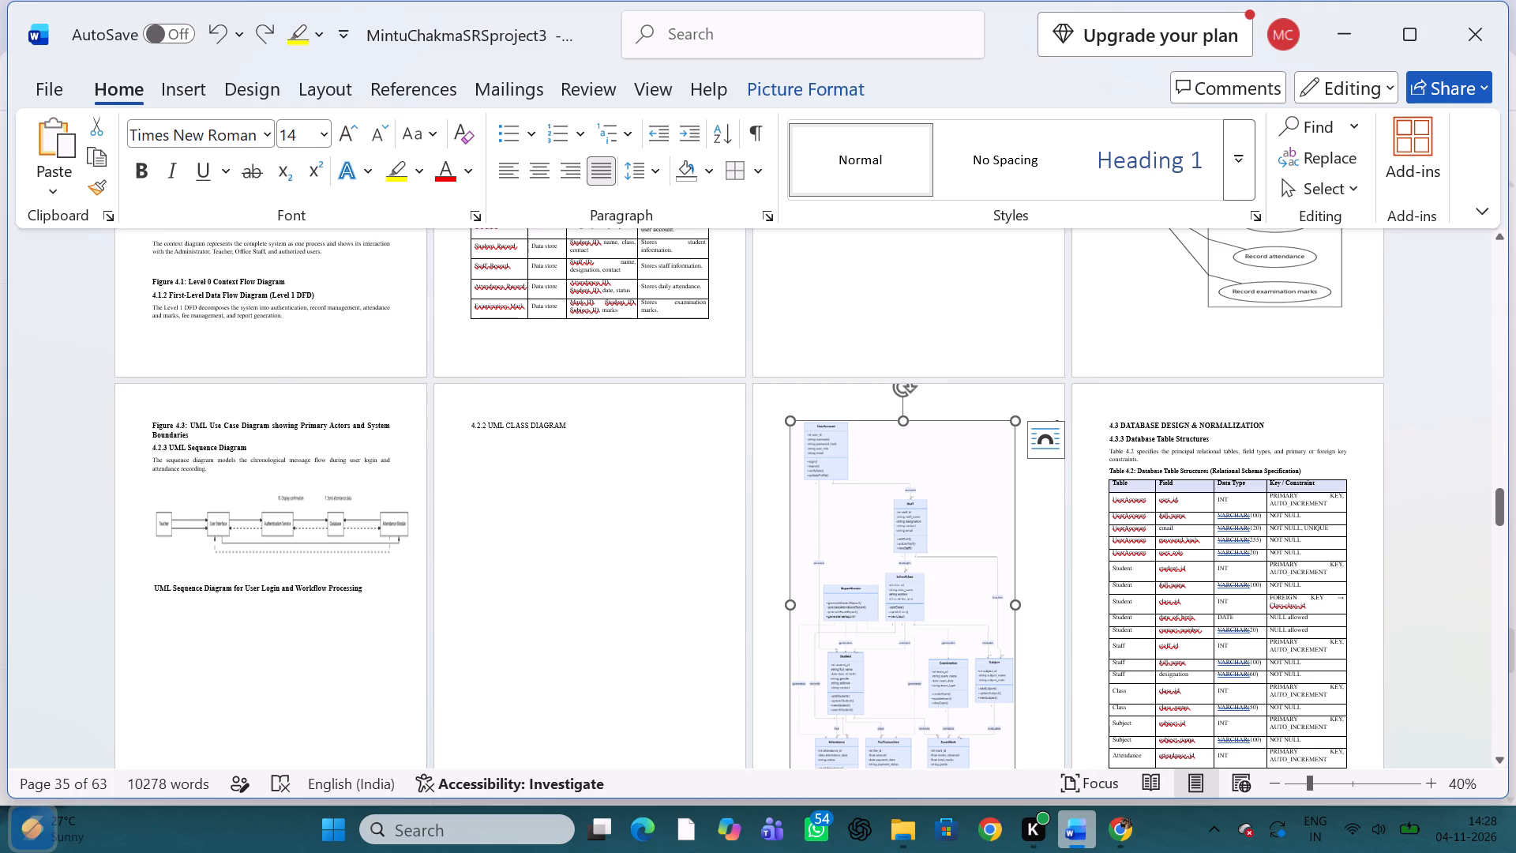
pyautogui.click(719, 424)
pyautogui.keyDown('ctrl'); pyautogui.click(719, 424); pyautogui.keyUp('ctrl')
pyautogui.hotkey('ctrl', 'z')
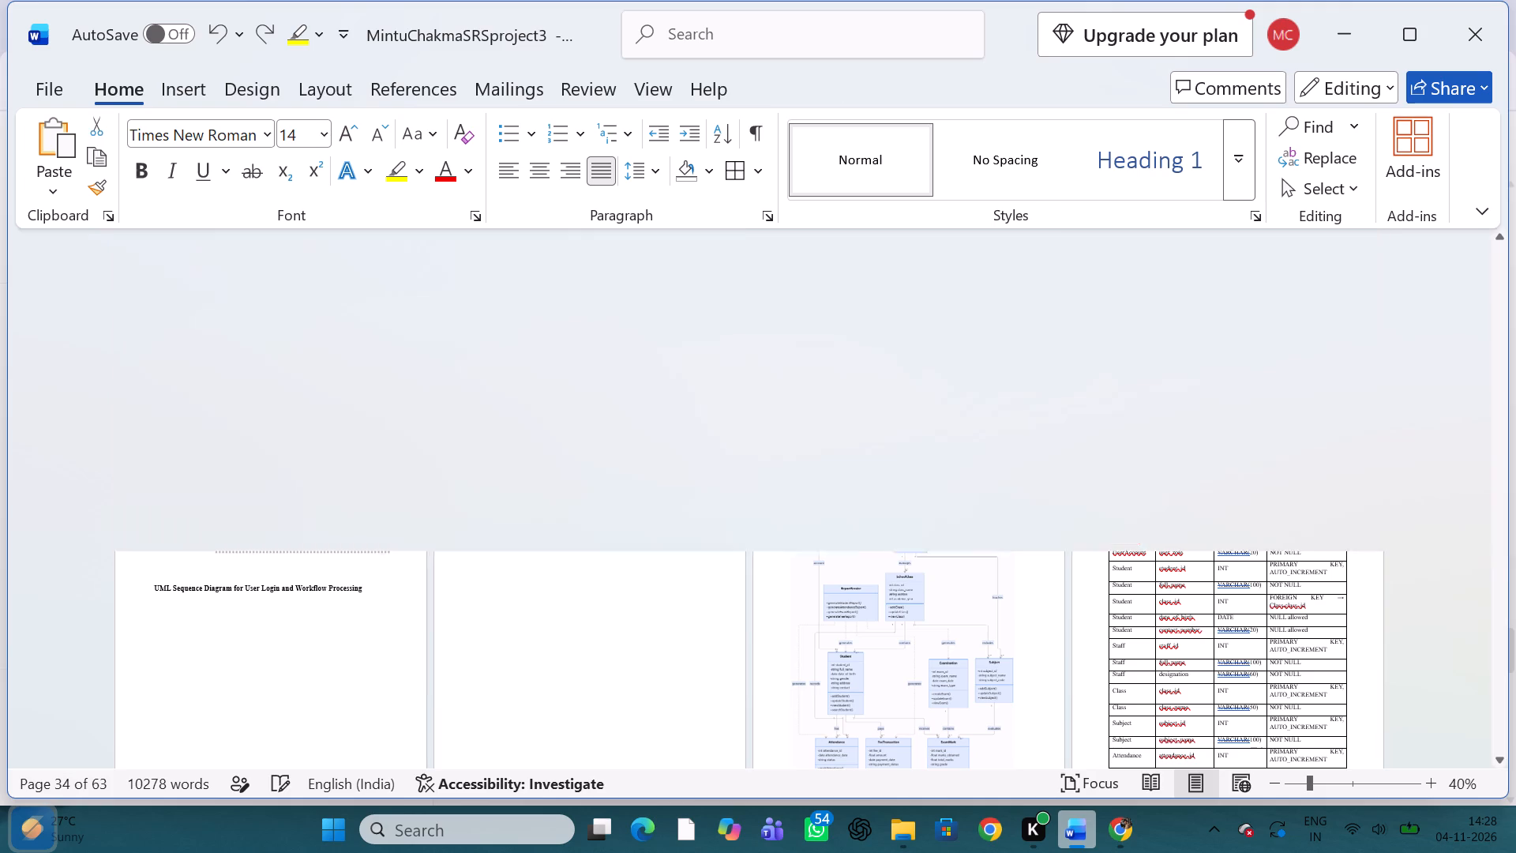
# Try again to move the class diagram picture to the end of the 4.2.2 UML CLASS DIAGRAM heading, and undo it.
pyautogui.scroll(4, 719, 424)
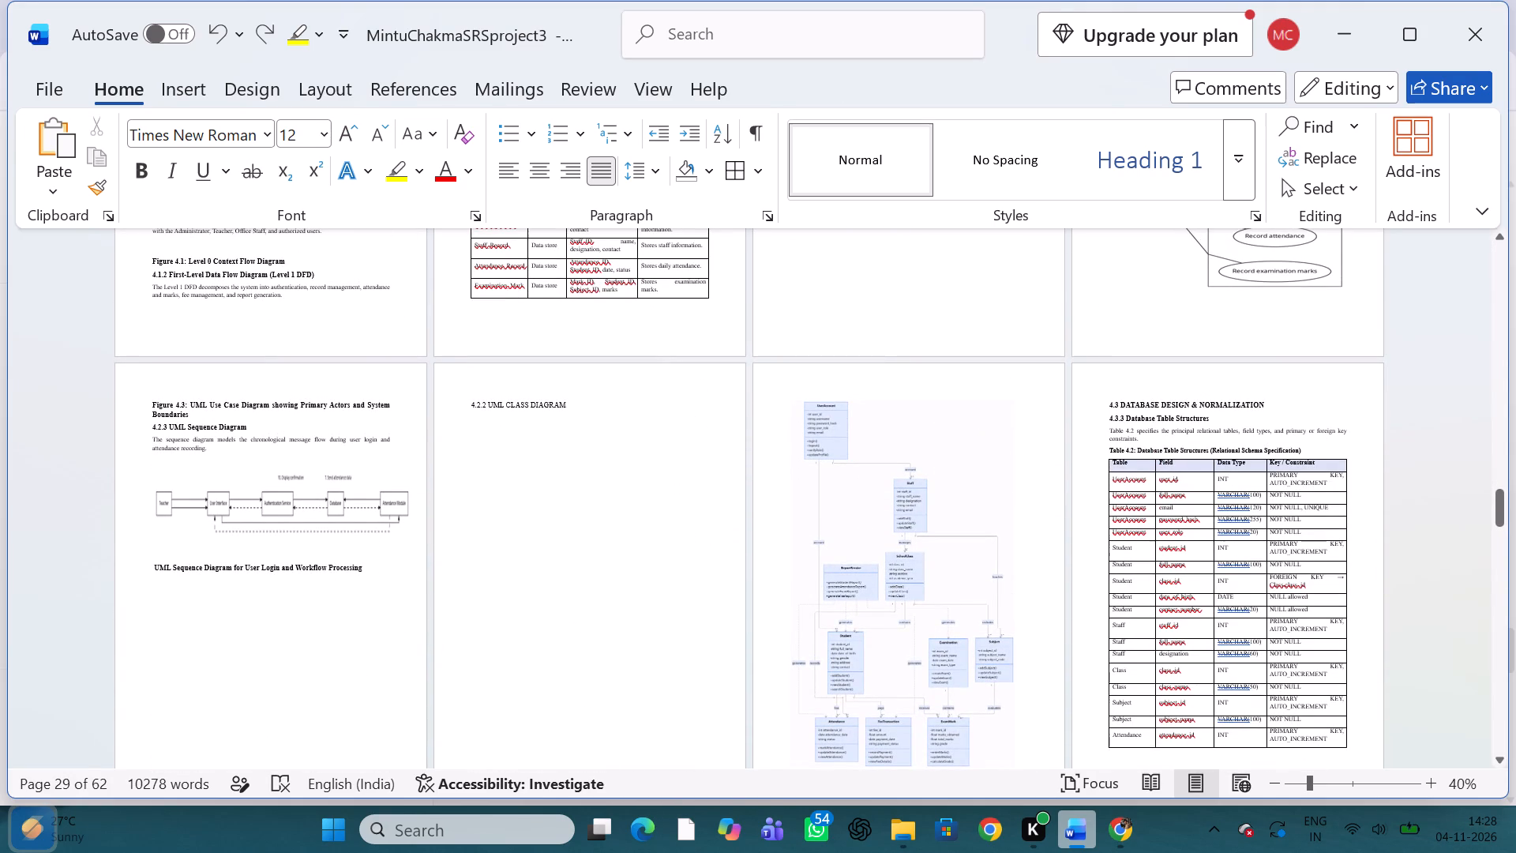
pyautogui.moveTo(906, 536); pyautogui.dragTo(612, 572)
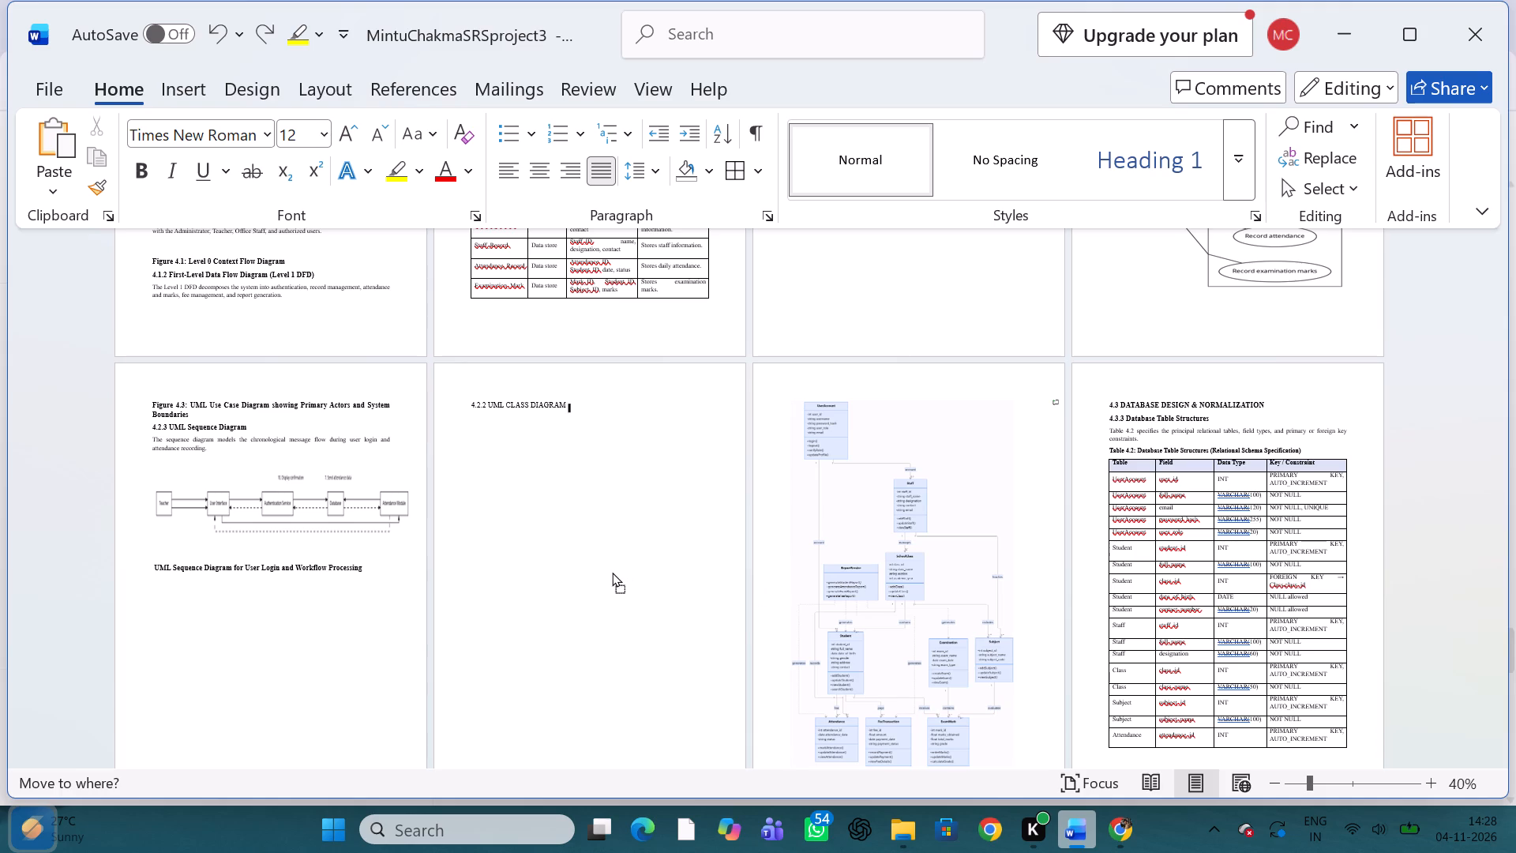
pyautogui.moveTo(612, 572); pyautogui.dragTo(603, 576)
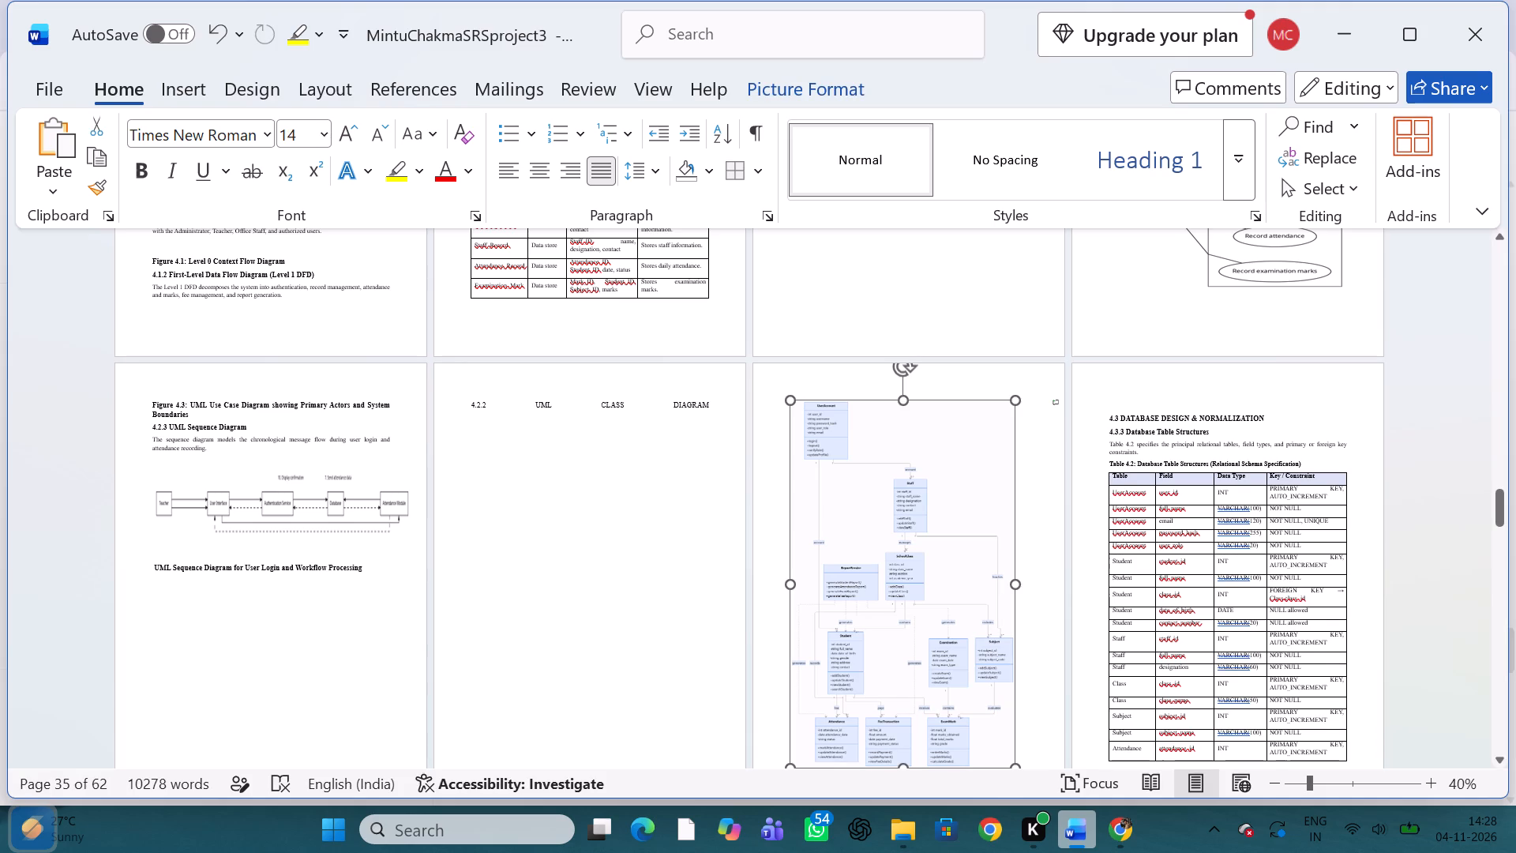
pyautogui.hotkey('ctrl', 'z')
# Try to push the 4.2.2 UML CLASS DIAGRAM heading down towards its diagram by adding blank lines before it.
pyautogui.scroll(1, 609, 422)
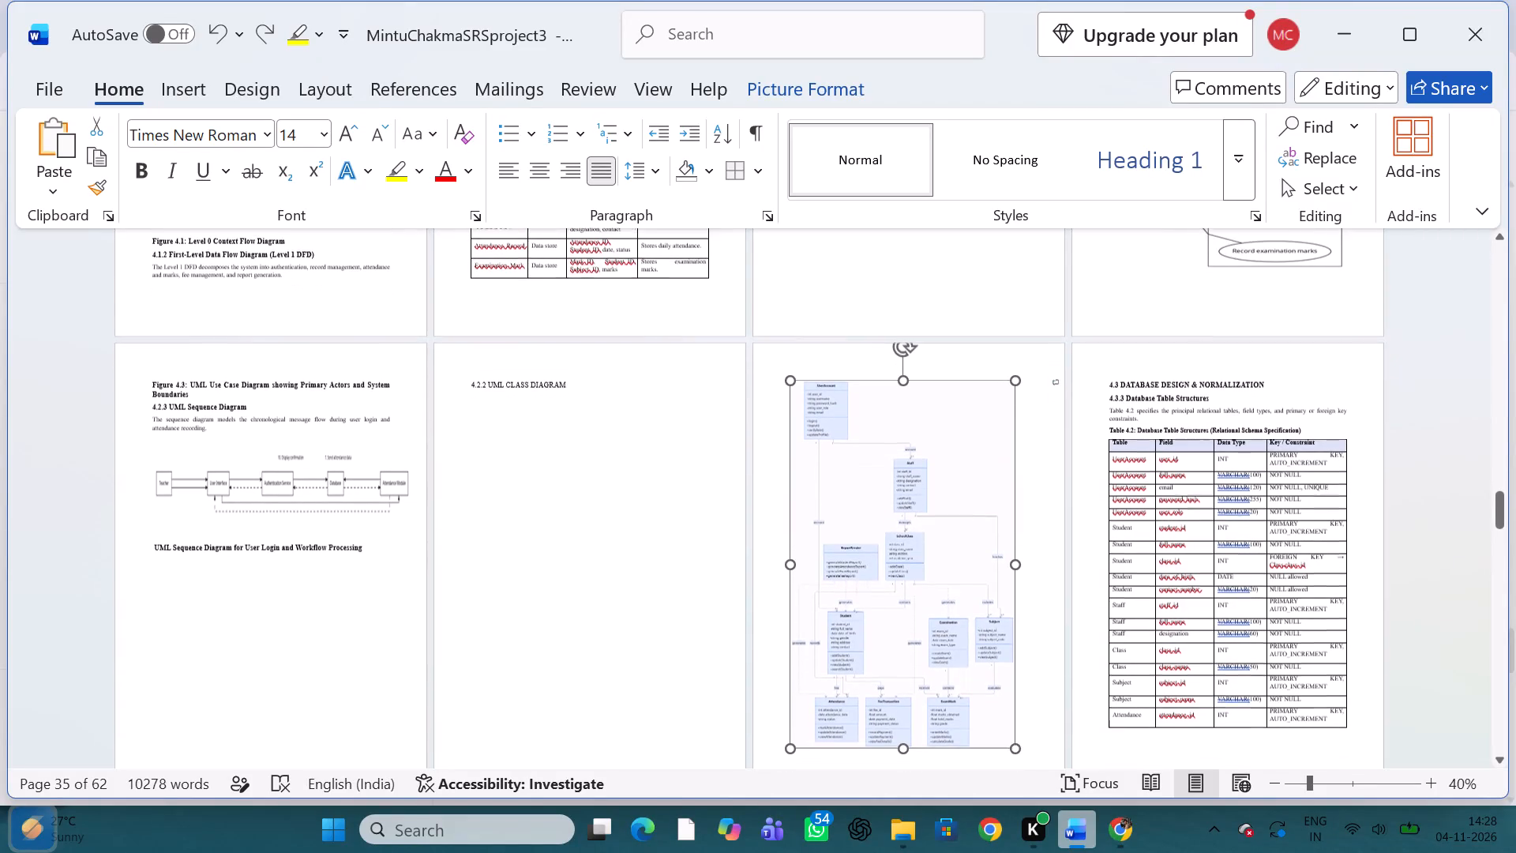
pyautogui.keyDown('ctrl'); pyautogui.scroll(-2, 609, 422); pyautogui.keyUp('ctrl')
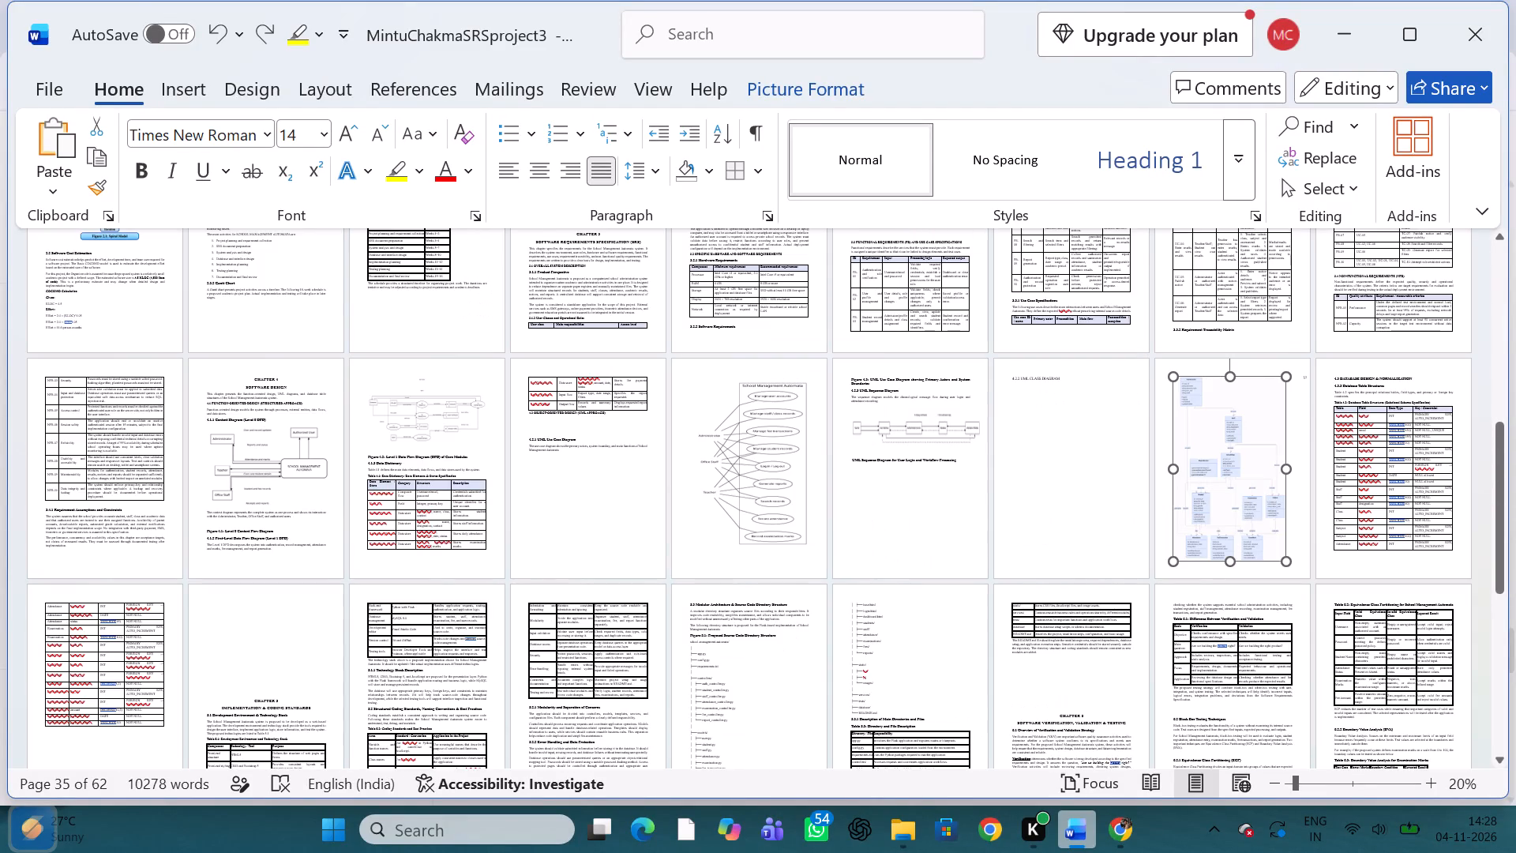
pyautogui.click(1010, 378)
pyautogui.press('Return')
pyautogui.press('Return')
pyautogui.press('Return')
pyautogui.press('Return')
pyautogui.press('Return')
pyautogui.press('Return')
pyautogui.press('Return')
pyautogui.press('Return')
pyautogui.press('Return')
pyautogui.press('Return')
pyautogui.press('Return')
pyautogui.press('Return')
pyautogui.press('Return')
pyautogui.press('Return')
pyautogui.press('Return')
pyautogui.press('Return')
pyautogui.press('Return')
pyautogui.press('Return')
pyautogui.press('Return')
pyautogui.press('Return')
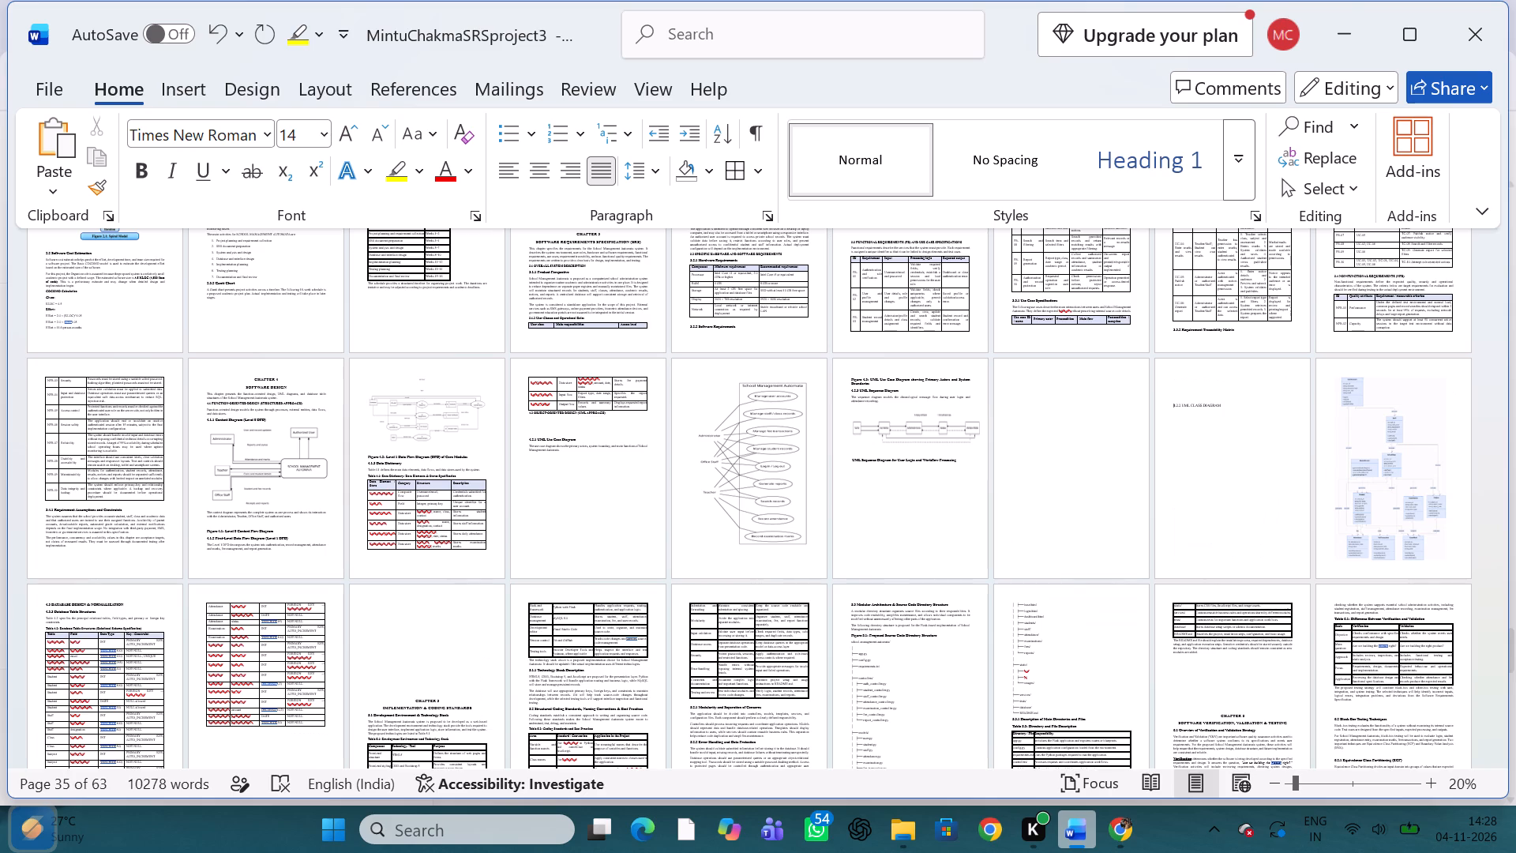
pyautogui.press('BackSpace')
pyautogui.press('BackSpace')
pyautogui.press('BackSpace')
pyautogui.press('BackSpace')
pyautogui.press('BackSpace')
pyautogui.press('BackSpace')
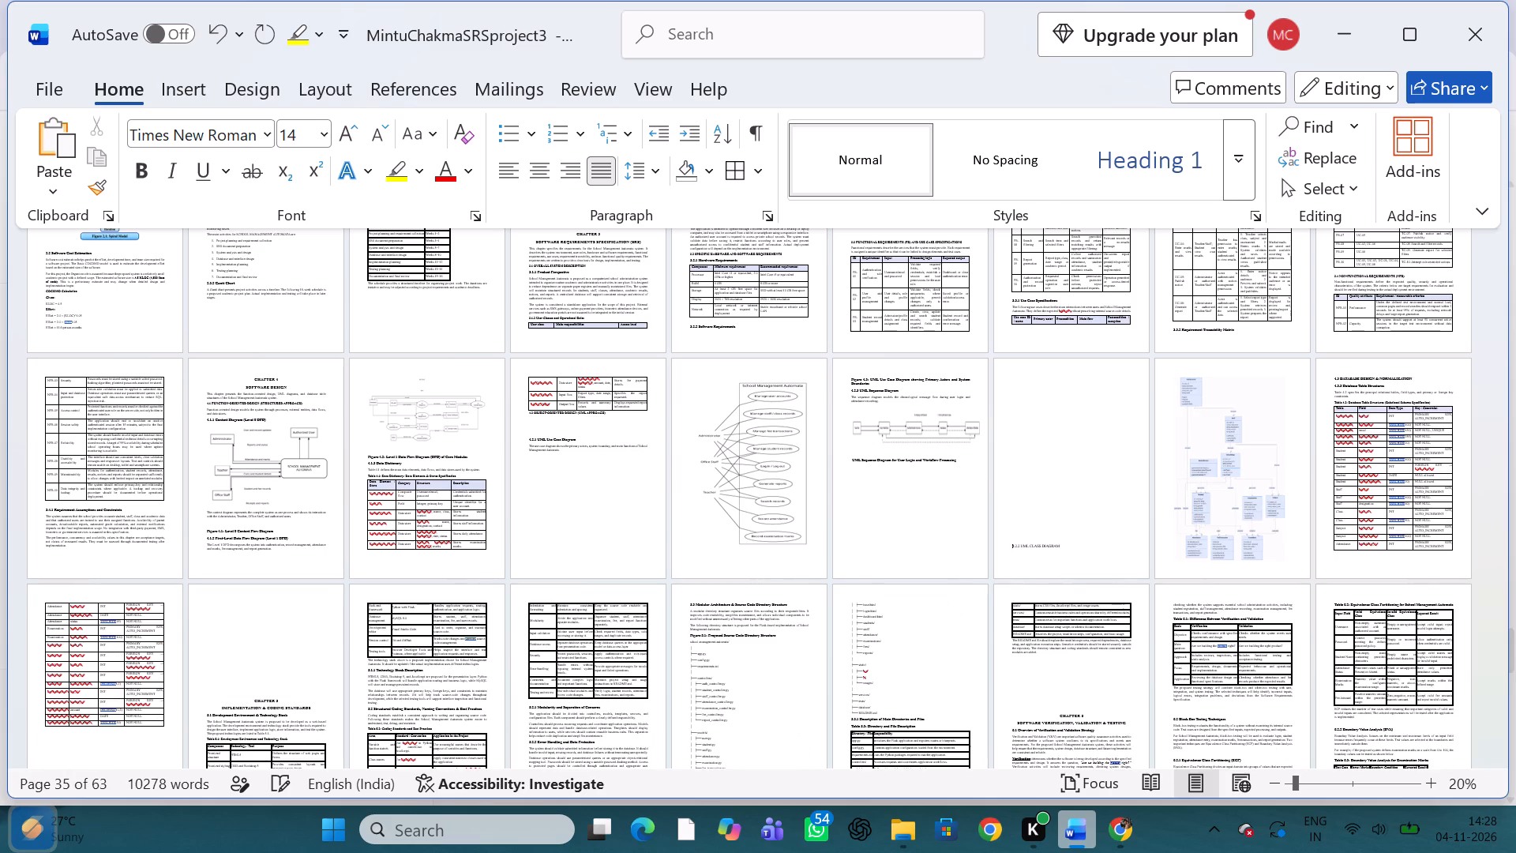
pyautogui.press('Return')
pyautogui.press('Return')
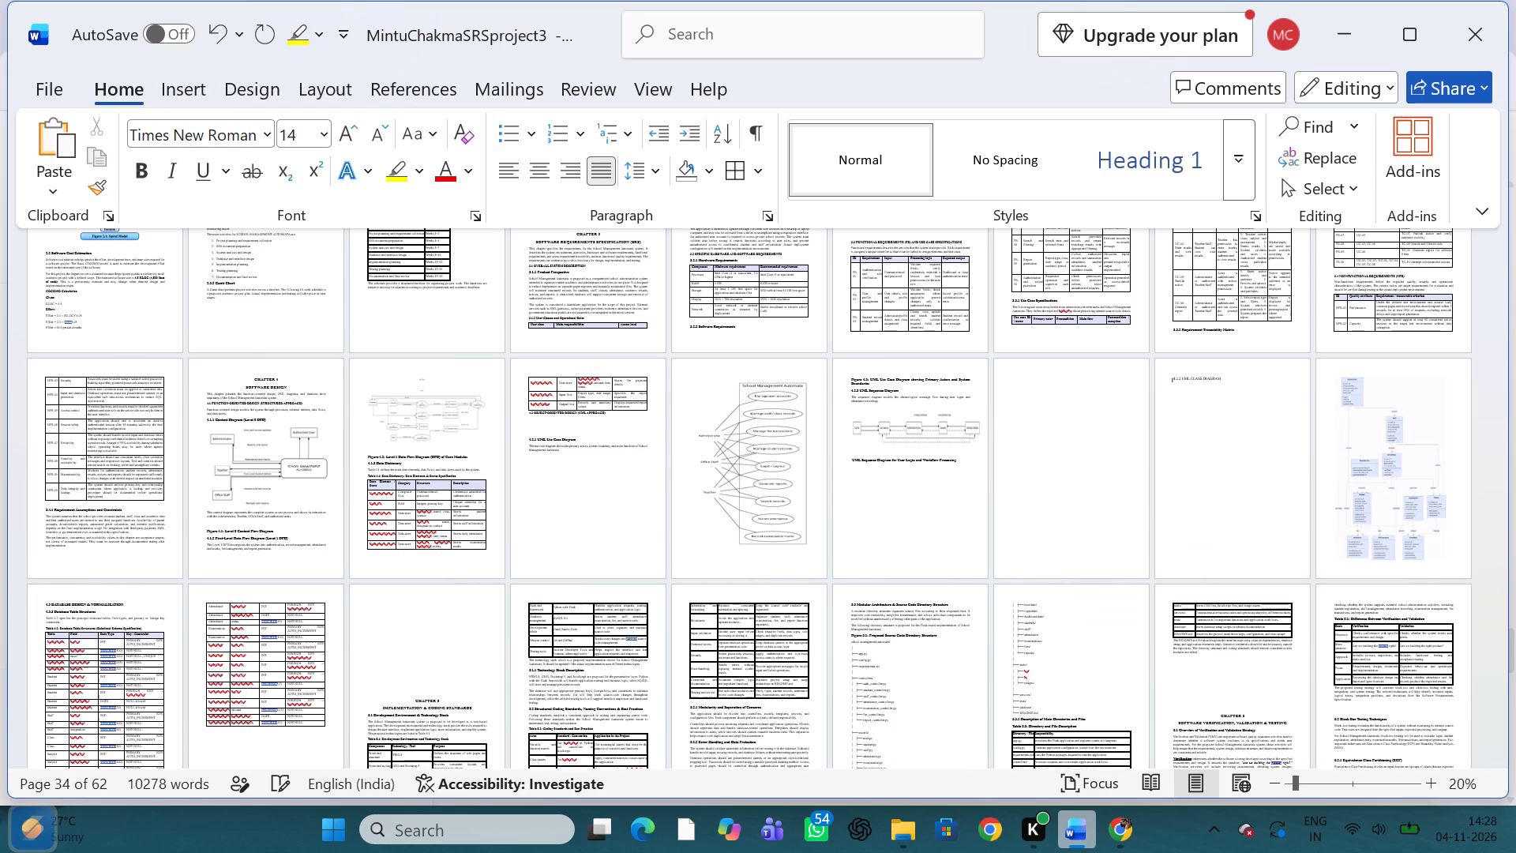
# Delete the blank lines before the 4.2.2 UML CLASS DIAGRAM heading, bringing it up beneath the UML Sequence Diagram caption.
pyautogui.press('BackSpace')
pyautogui.press('BackSpace')
pyautogui.press('BackSpace')
pyautogui.press('BackSpace')
pyautogui.press('BackSpace')
pyautogui.press('BackSpace')
pyautogui.press('BackSpace')
pyautogui.press('BackSpace')
pyautogui.press('BackSpace')
pyautogui.press('BackSpace')
pyautogui.press('BackSpace')
pyautogui.press('BackSpace')
pyautogui.press('BackSpace')
pyautogui.press('BackSpace')
pyautogui.press('BackSpace')
pyautogui.press('BackSpace')
pyautogui.press('BackSpace')
pyautogui.press('BackSpace')
pyautogui.press('BackSpace')
pyautogui.press('BackSpace')
pyautogui.press('BackSpace')
pyautogui.press('BackSpace')
pyautogui.press('BackSpace')
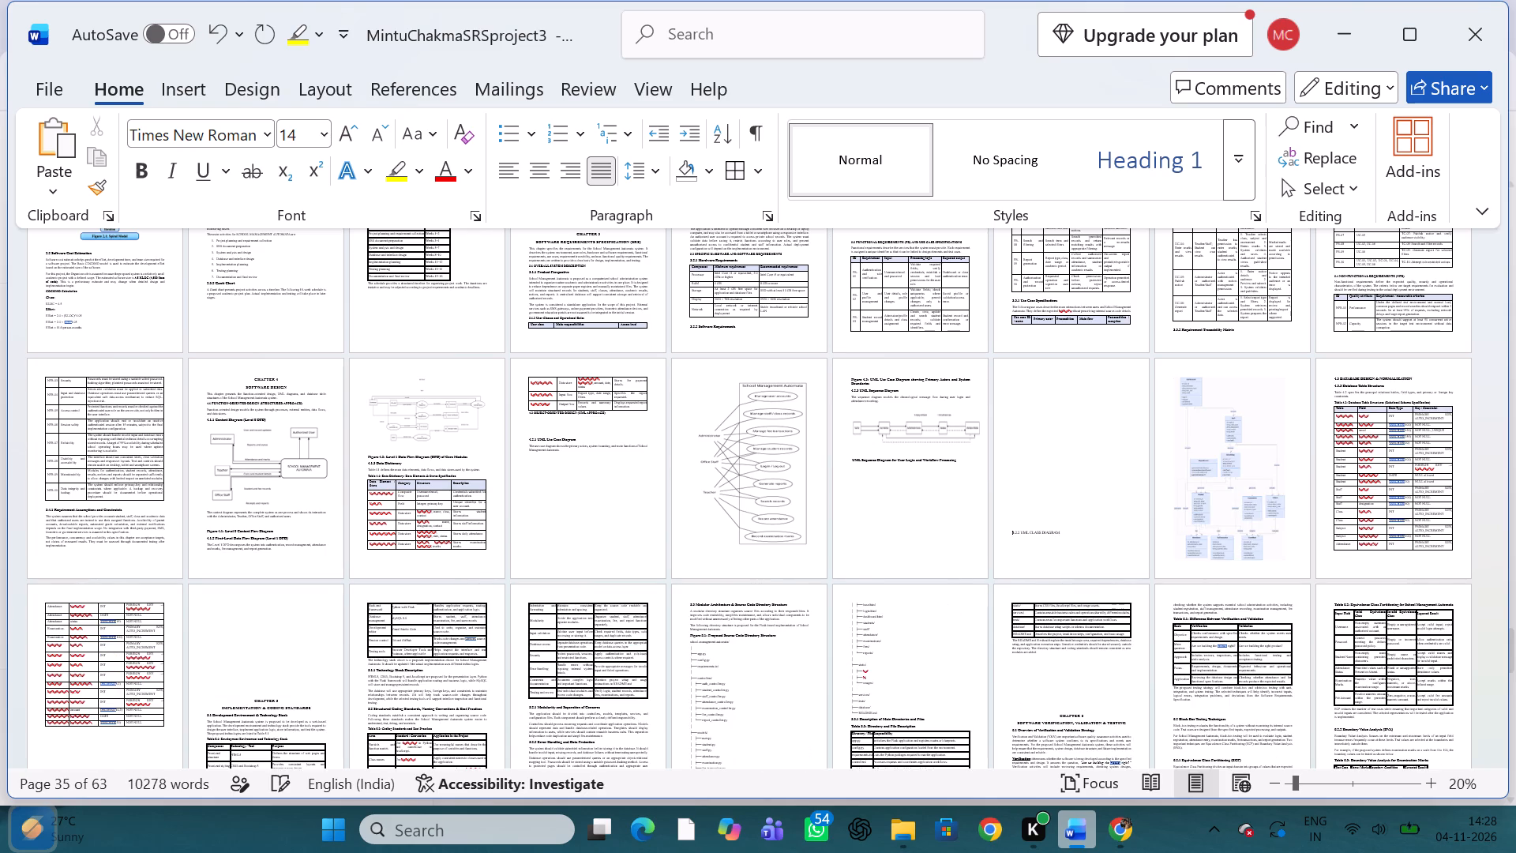
pyautogui.press('BackSpace')
pyautogui.press('BackSpace')
pyautogui.press('BackSpace')
pyautogui.press('BackSpace')
pyautogui.press('BackSpace')
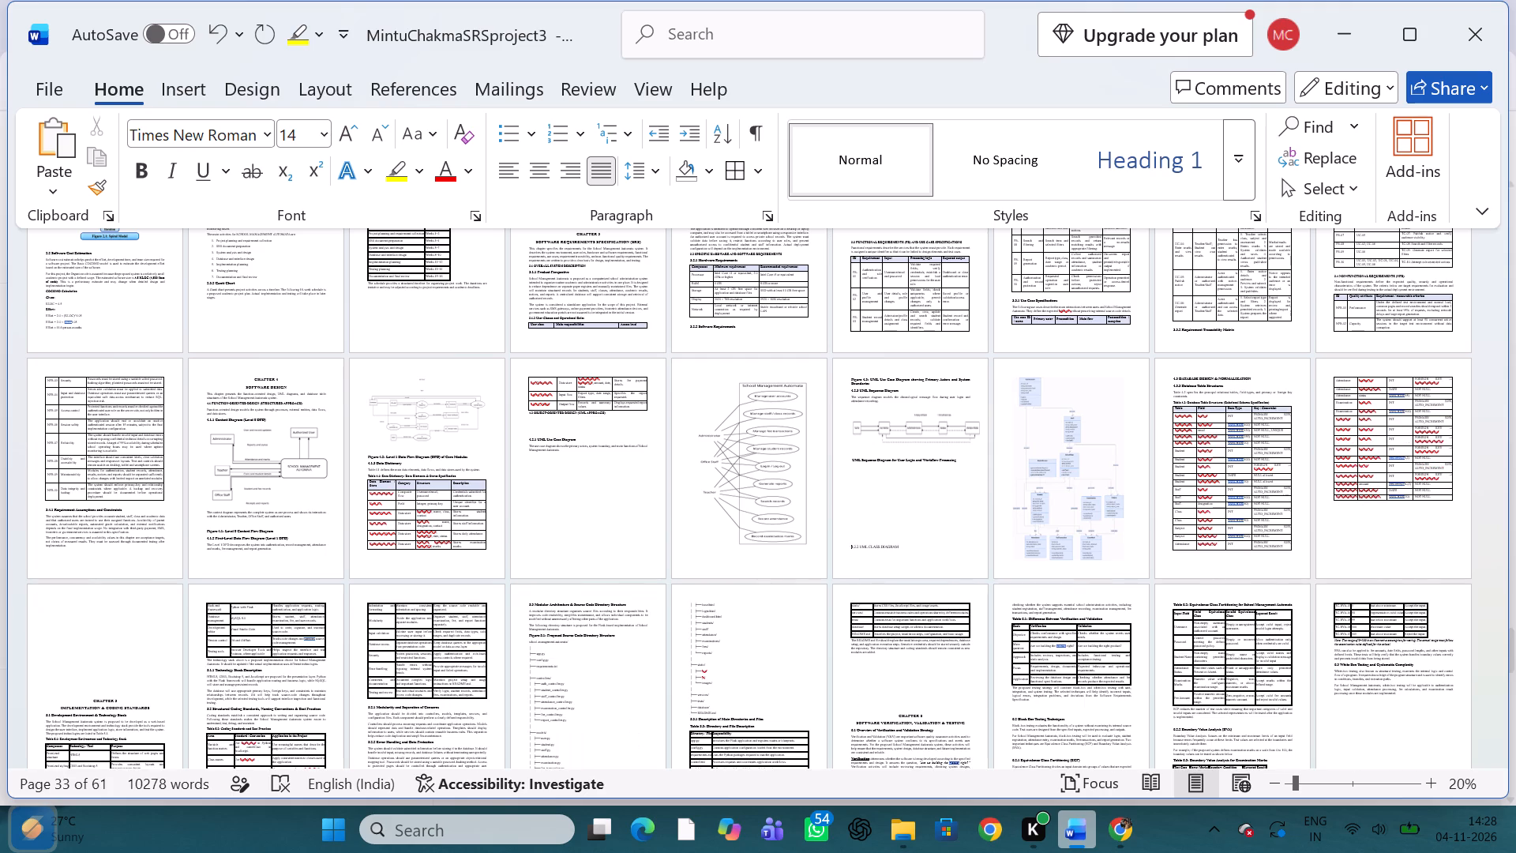
pyautogui.press('Return')
pyautogui.press('BackSpace')
pyautogui.press('BackSpace')
pyautogui.press('BackSpace')
pyautogui.press('BackSpace')
pyautogui.press('BackSpace')
pyautogui.press('BackSpace')
pyautogui.press('BackSpace')
pyautogui.press('BackSpace')
pyautogui.press('BackSpace')
pyautogui.press('BackSpace')
pyautogui.press('BackSpace')
pyautogui.scroll(3, 1010, 378)
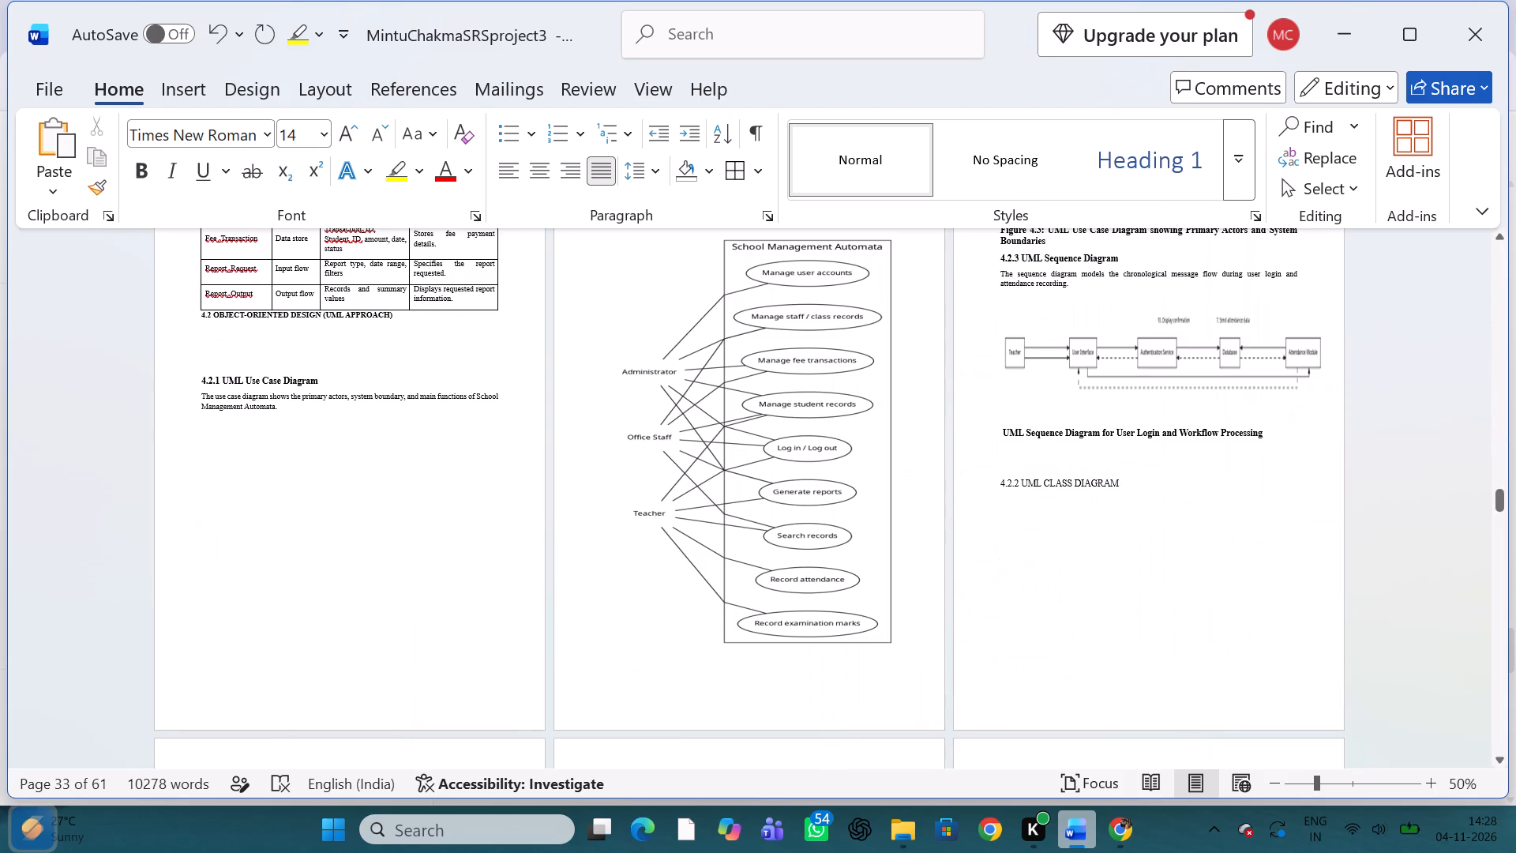
pyautogui.scroll(3, 1010, 378)
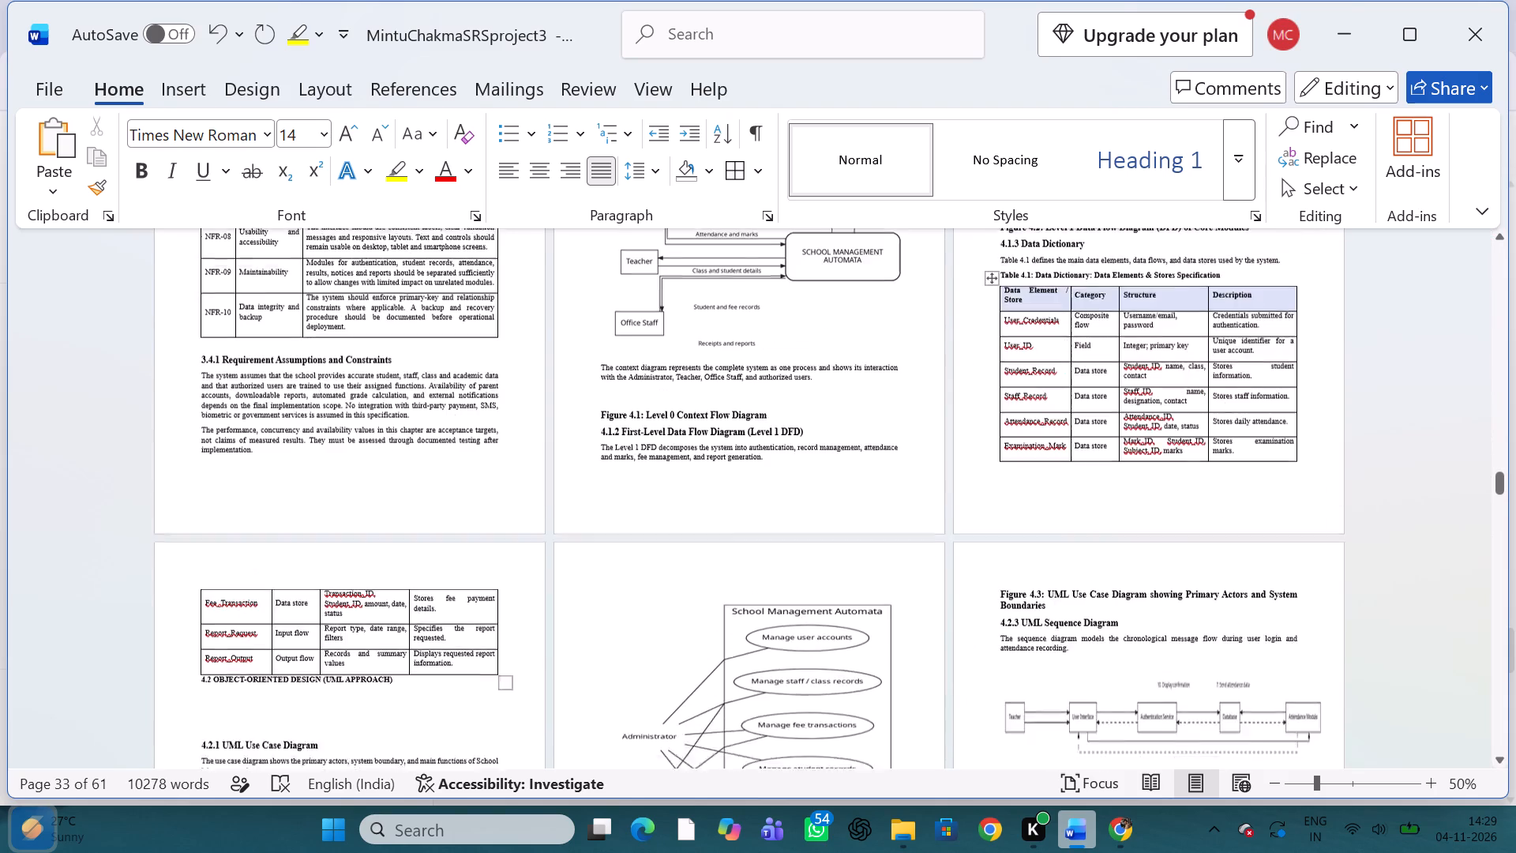
pyautogui.keyDown('ctrl'); pyautogui.scroll(4, 1010, 378); pyautogui.keyUp('ctrl')
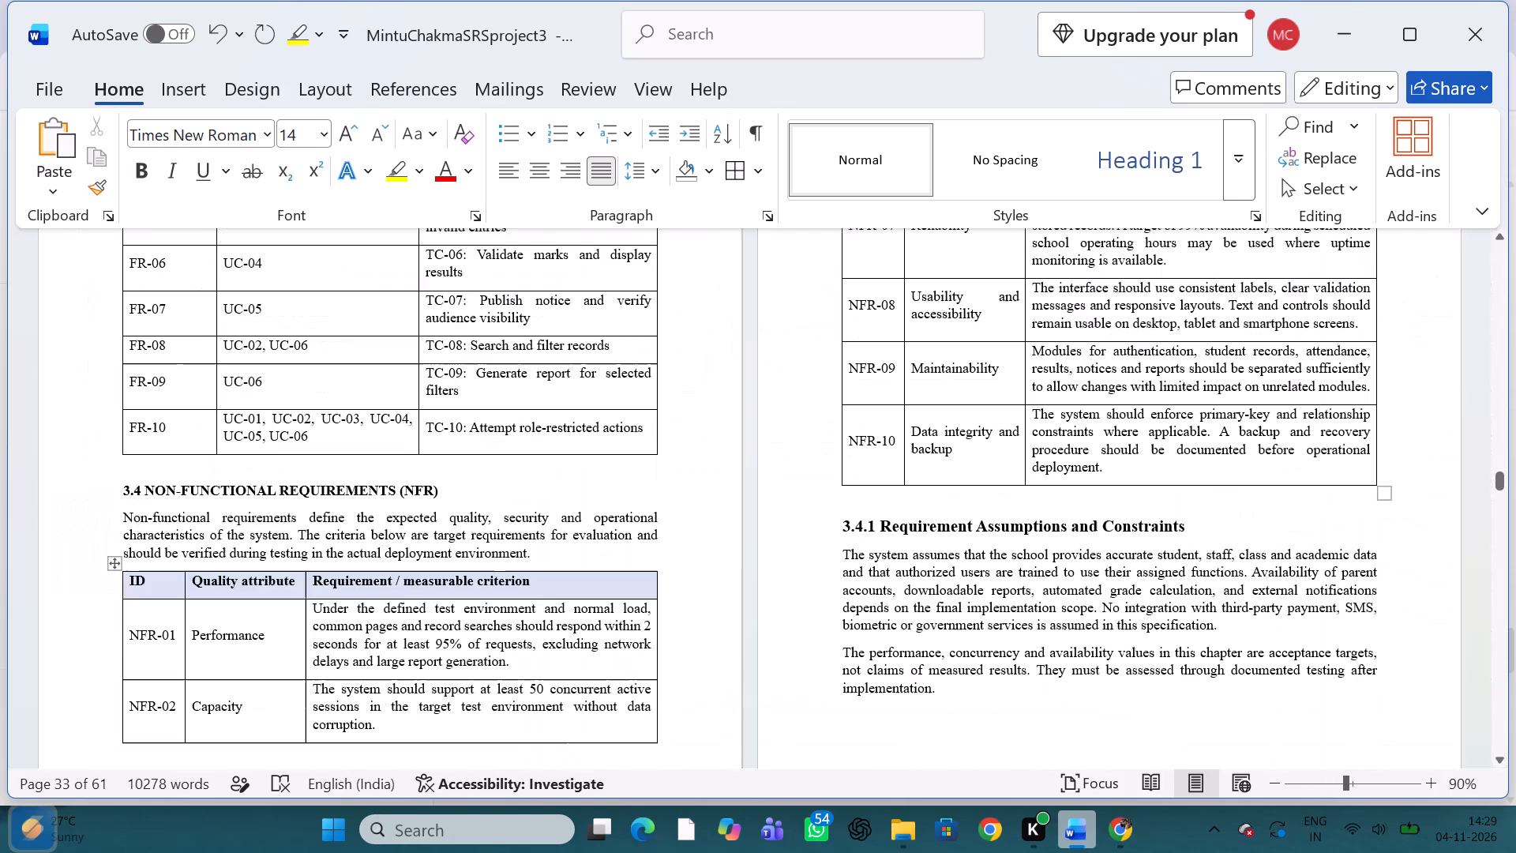
pyautogui.scroll(-2, 670, 505)
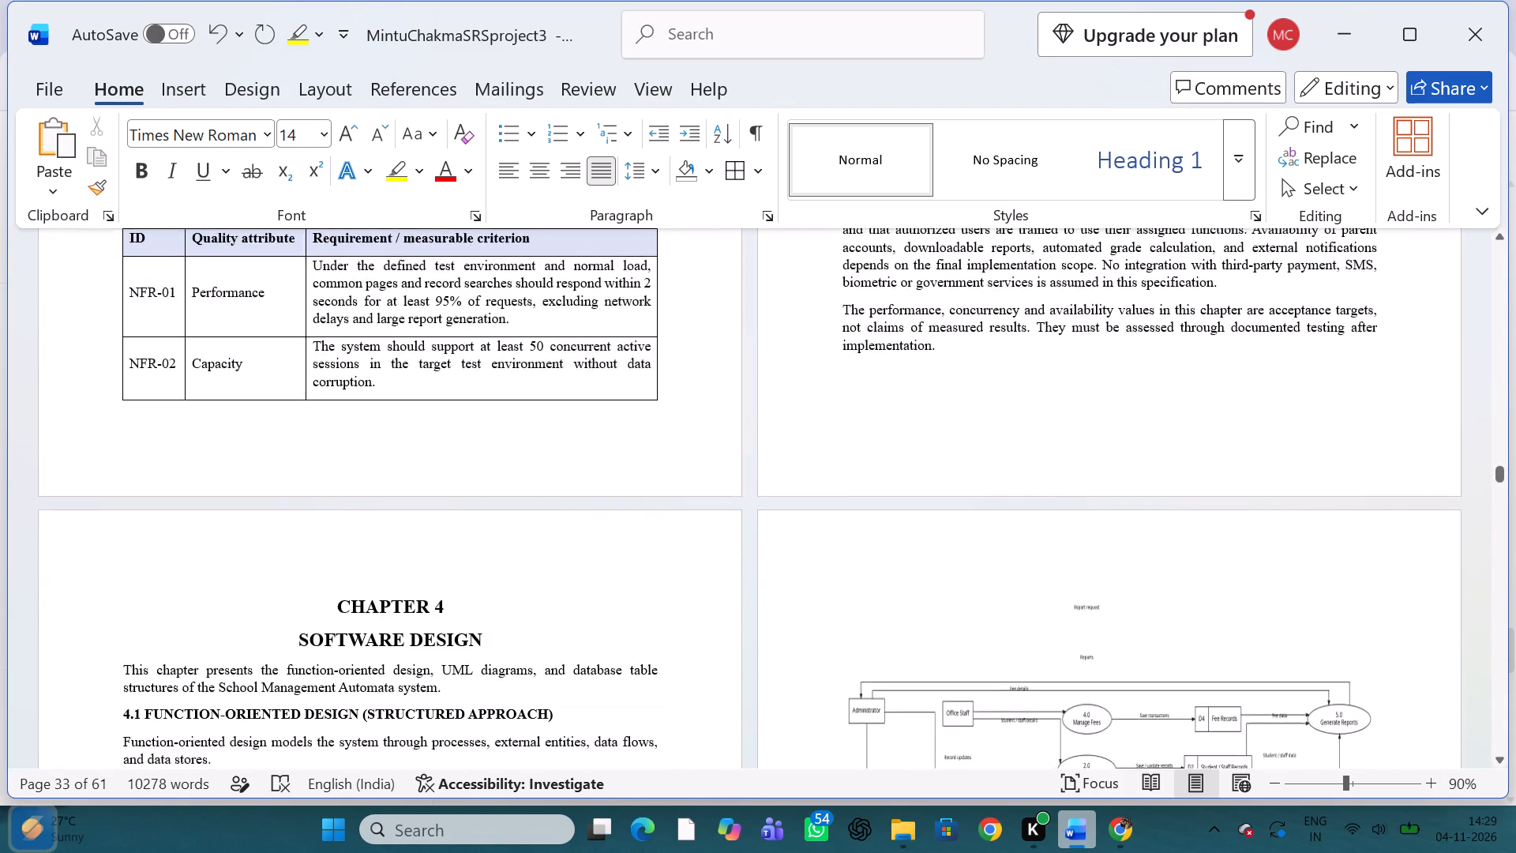
pyautogui.scroll(-1, 670, 505)
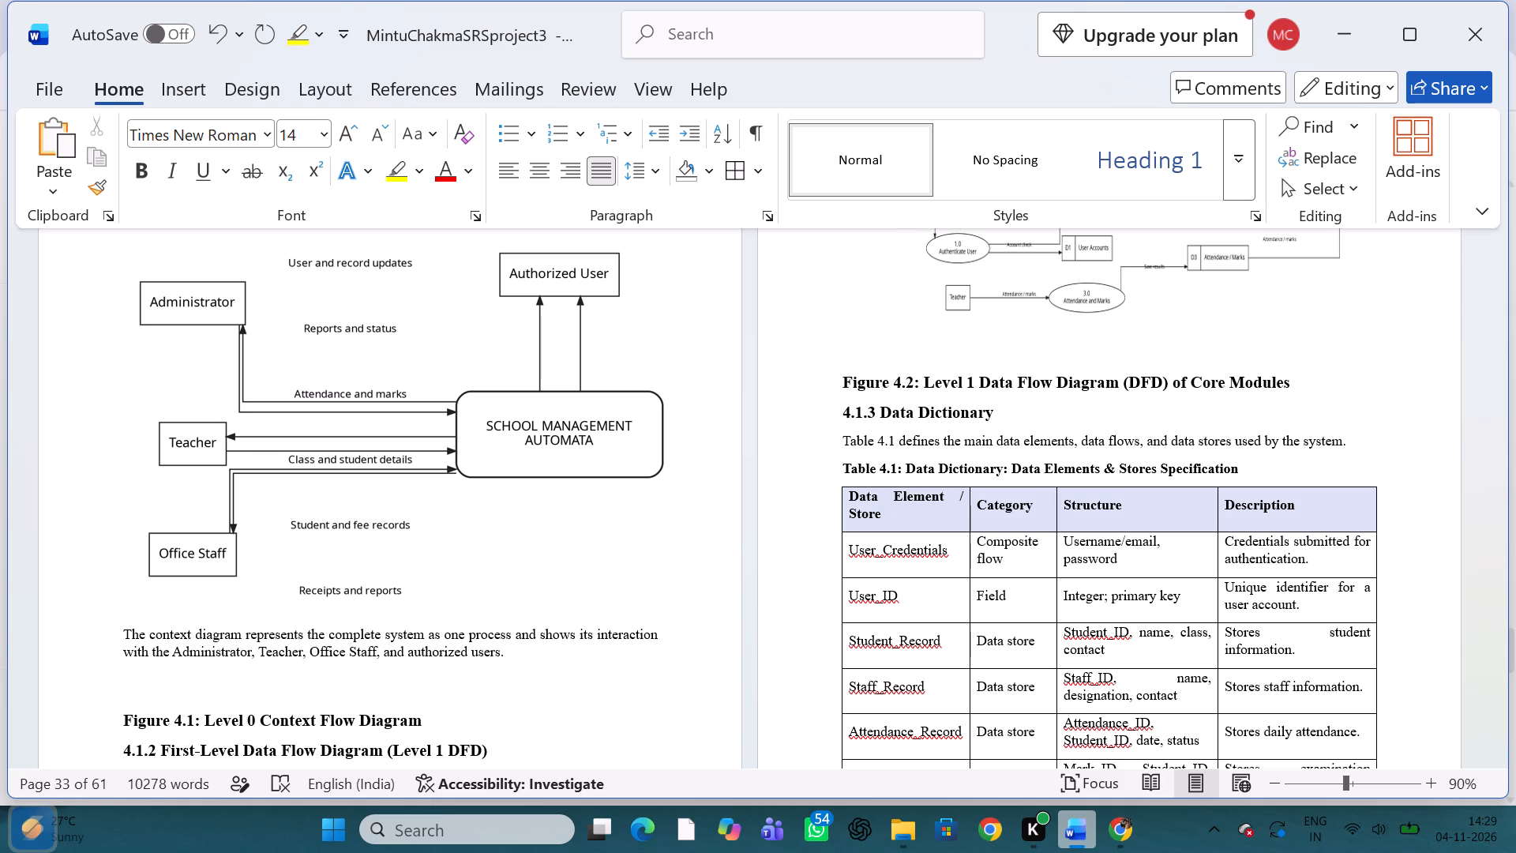
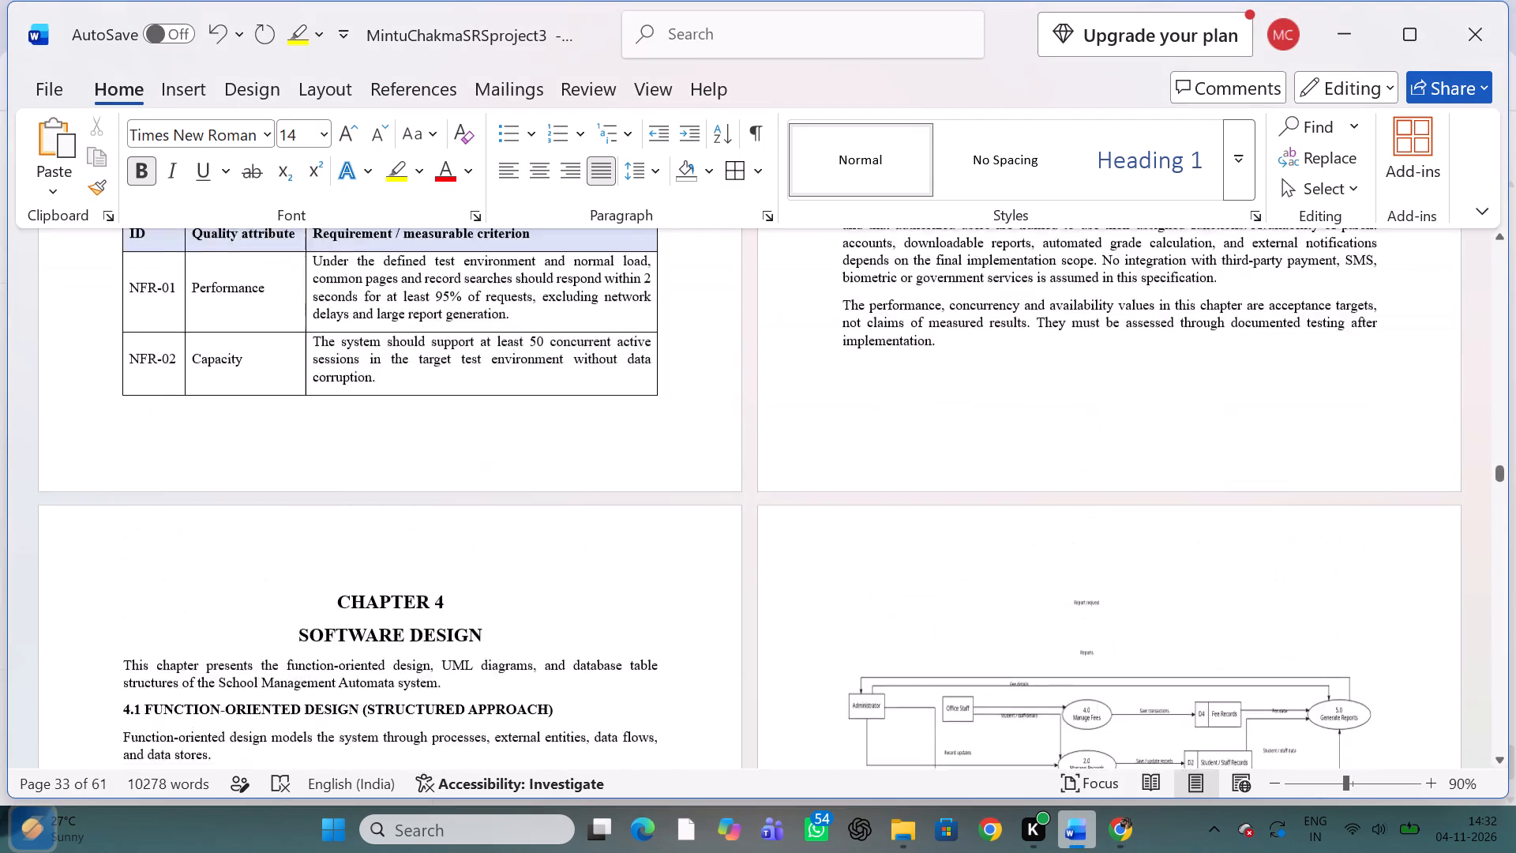
pyautogui.scroll(-2, 776, 453)
pyautogui.hscroll(1, 776, 453)
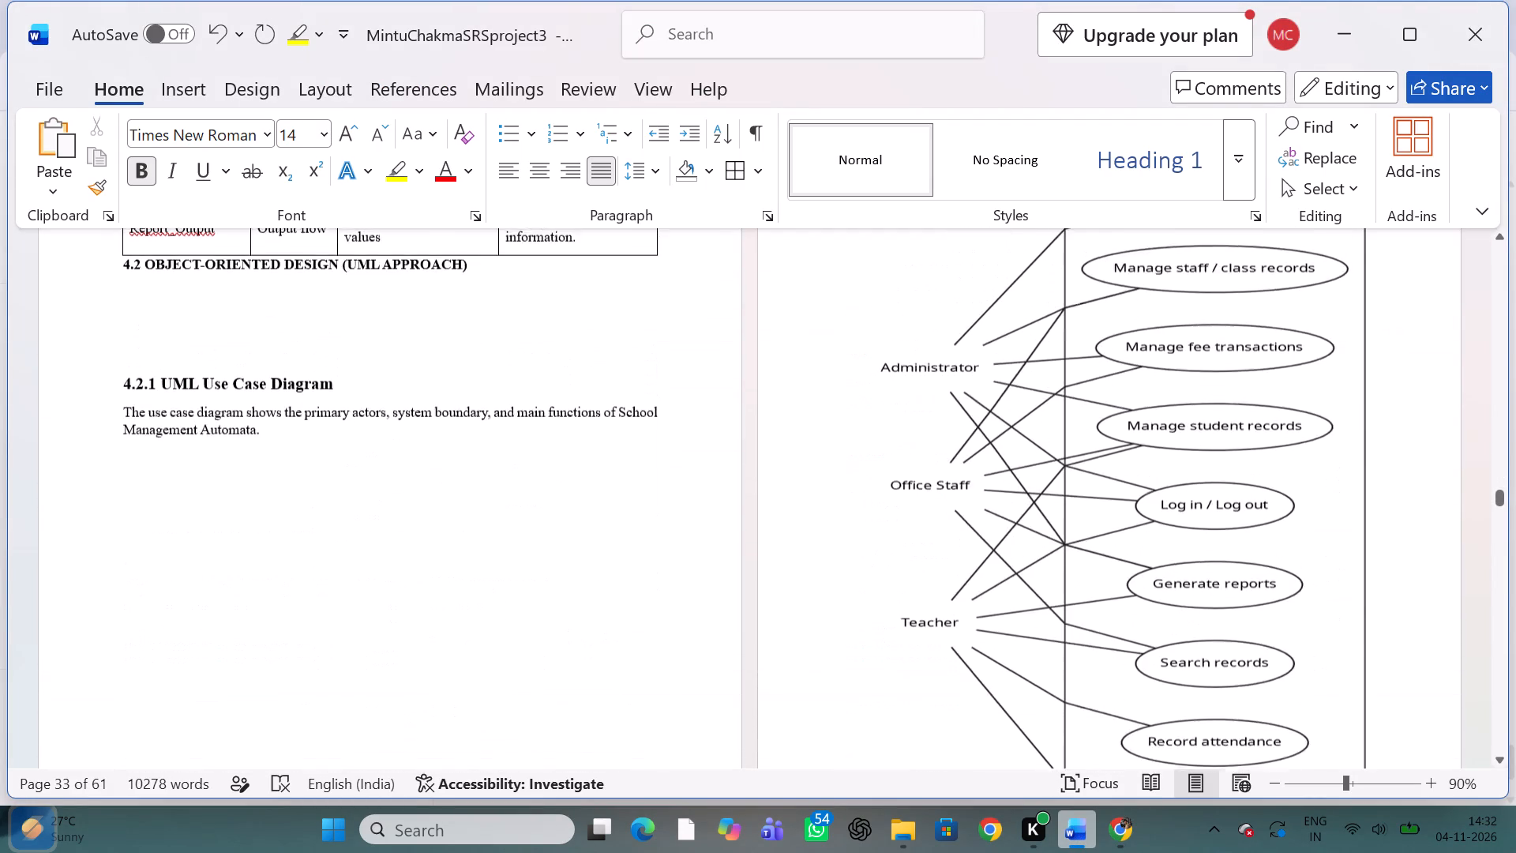
pyautogui.hscroll(1, 776, 453)
pyautogui.scroll(-4, 776, 453)
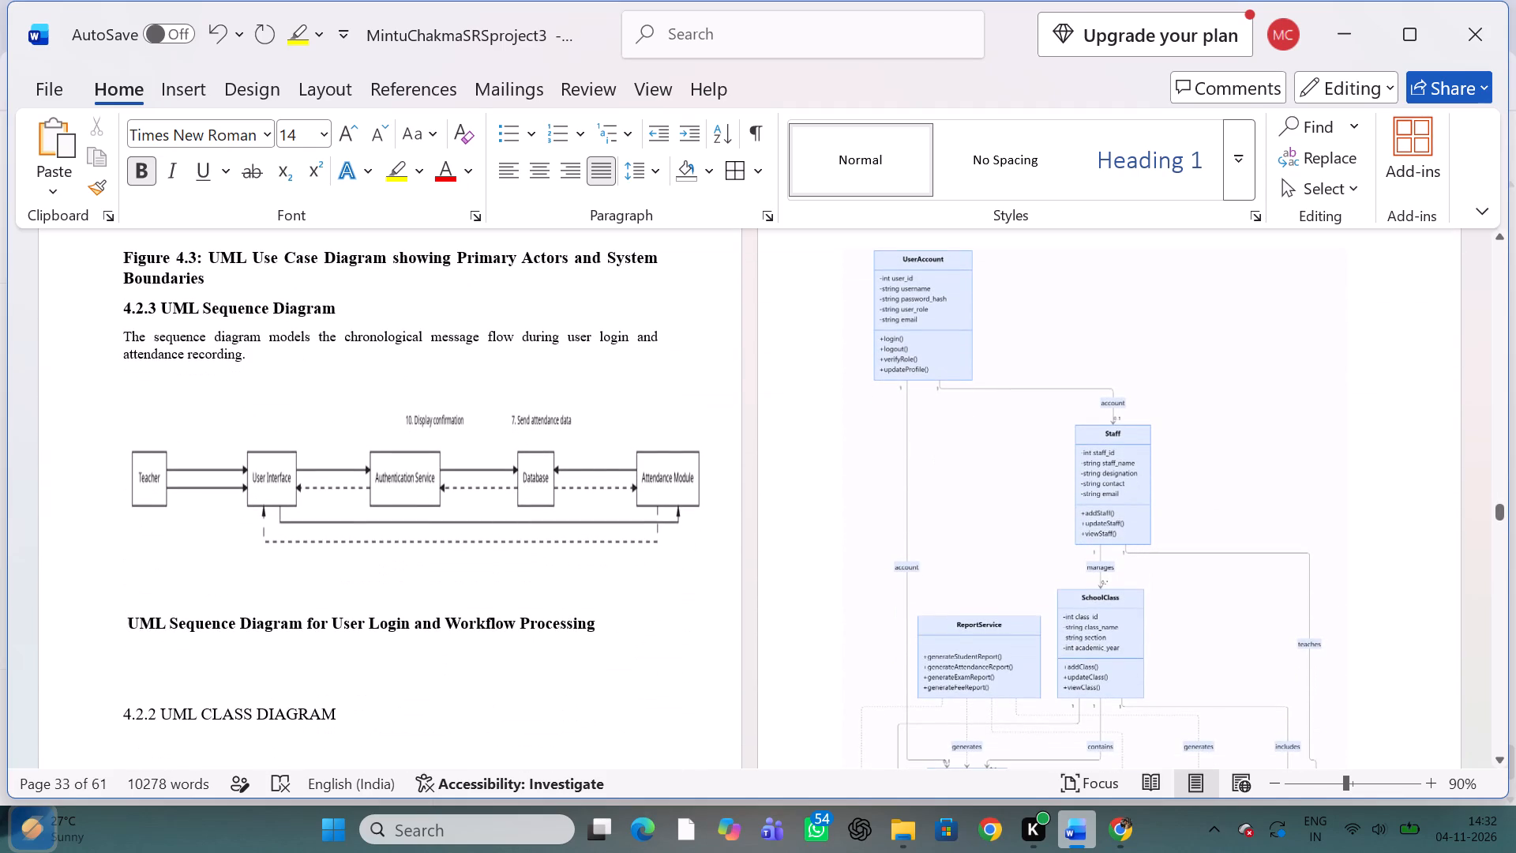
pyautogui.scroll(-2, 776, 453)
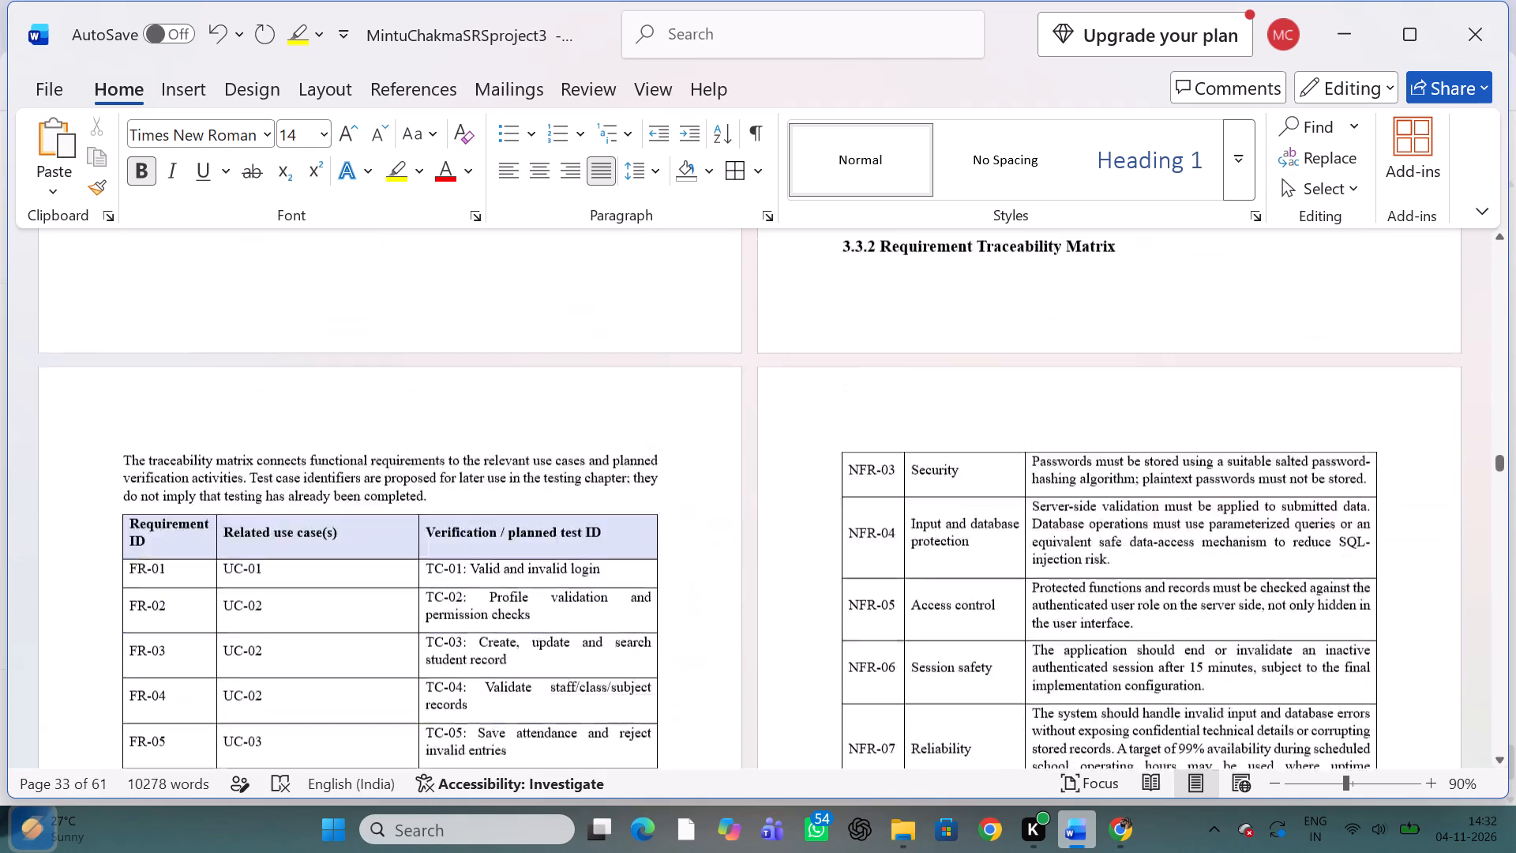
pyautogui.scroll(-4, 776, 453)
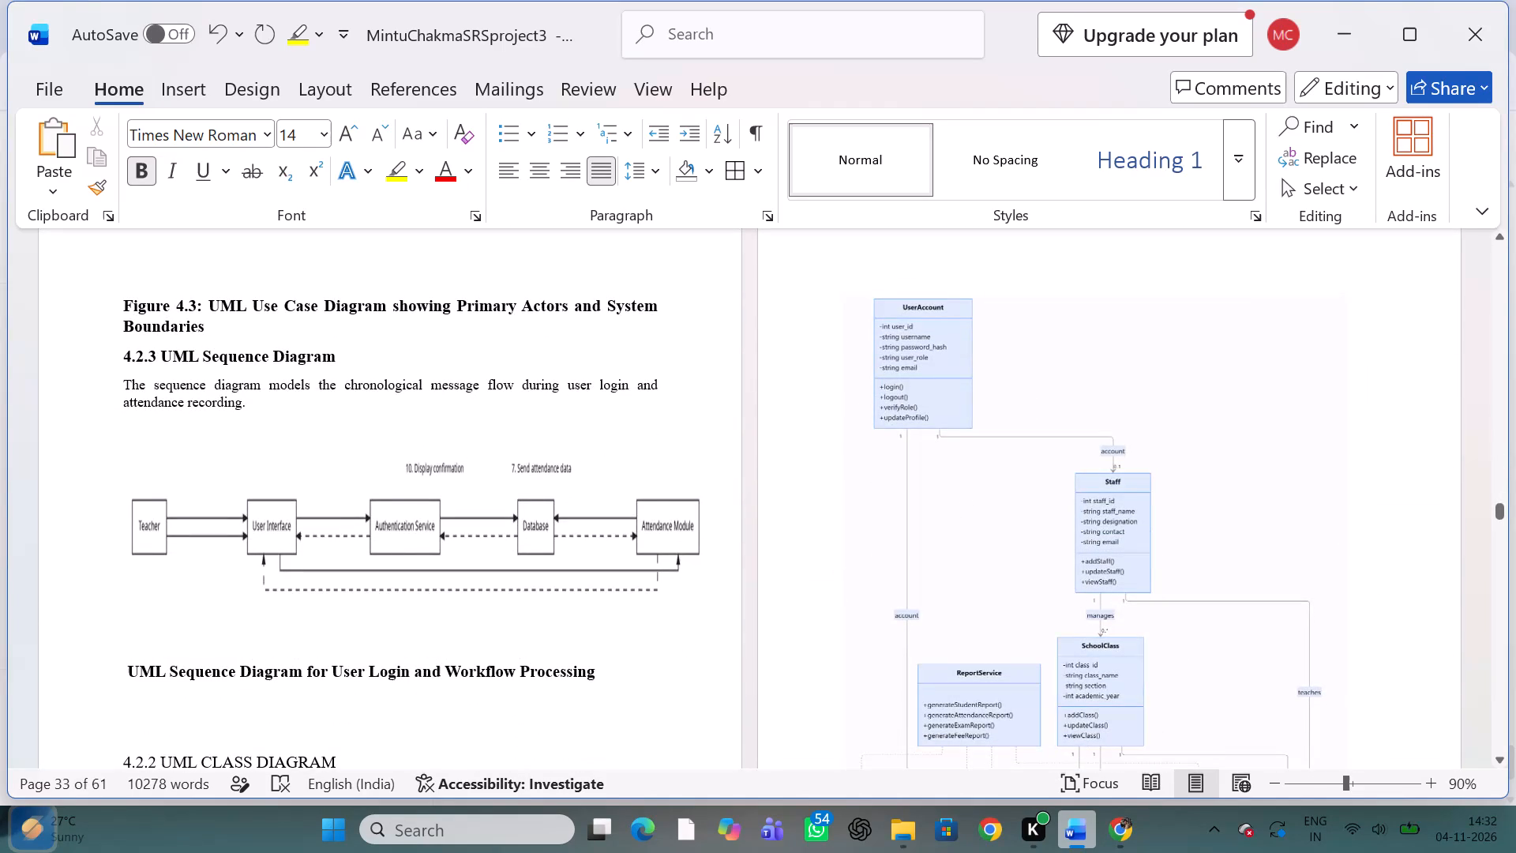
pyautogui.scroll(-4, 776, 453)
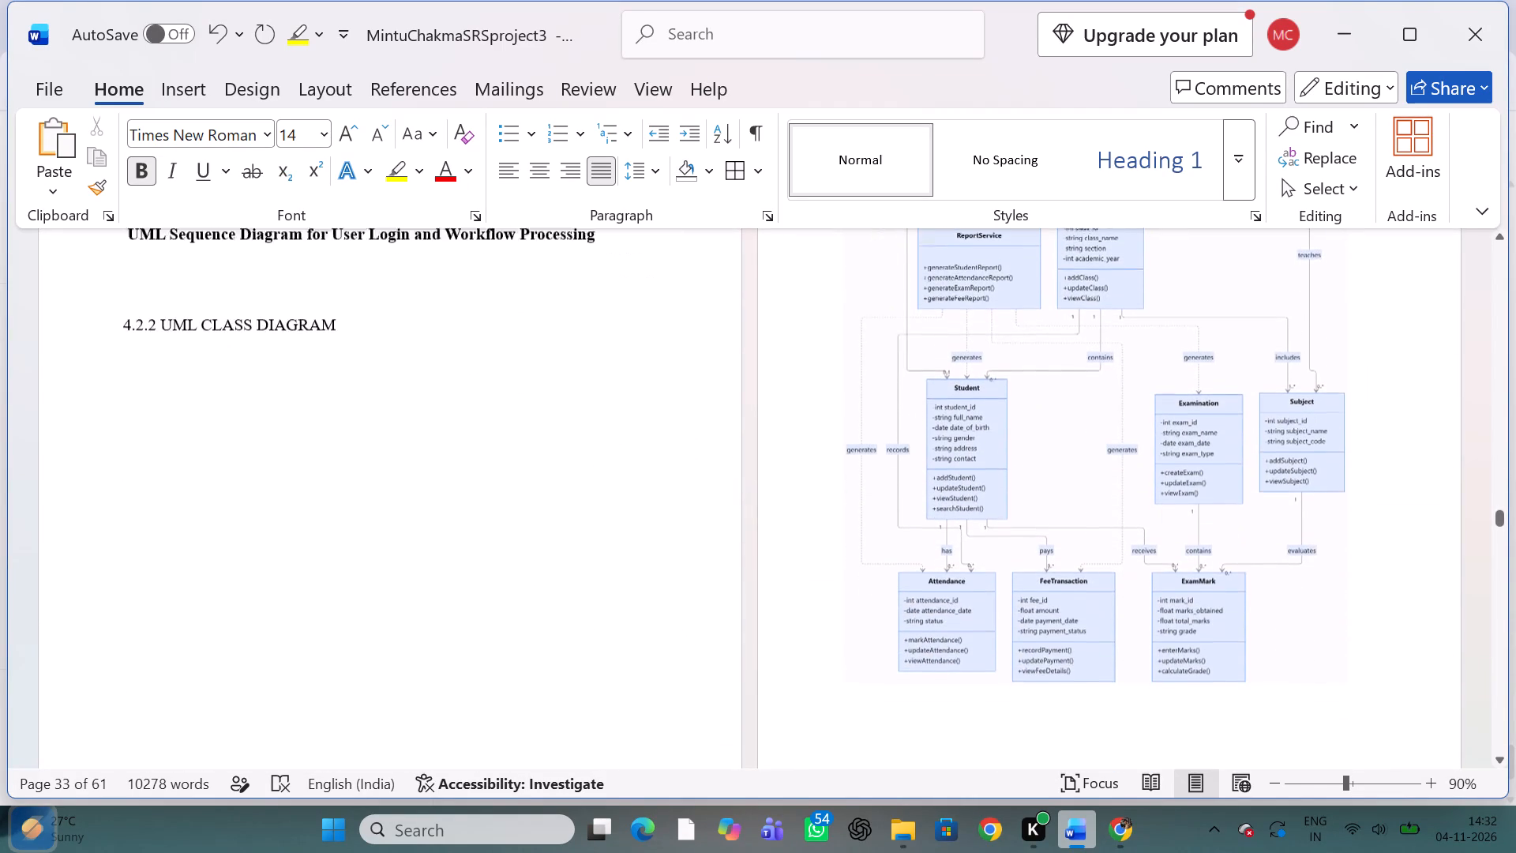
pyautogui.scroll(-3, 776, 453)
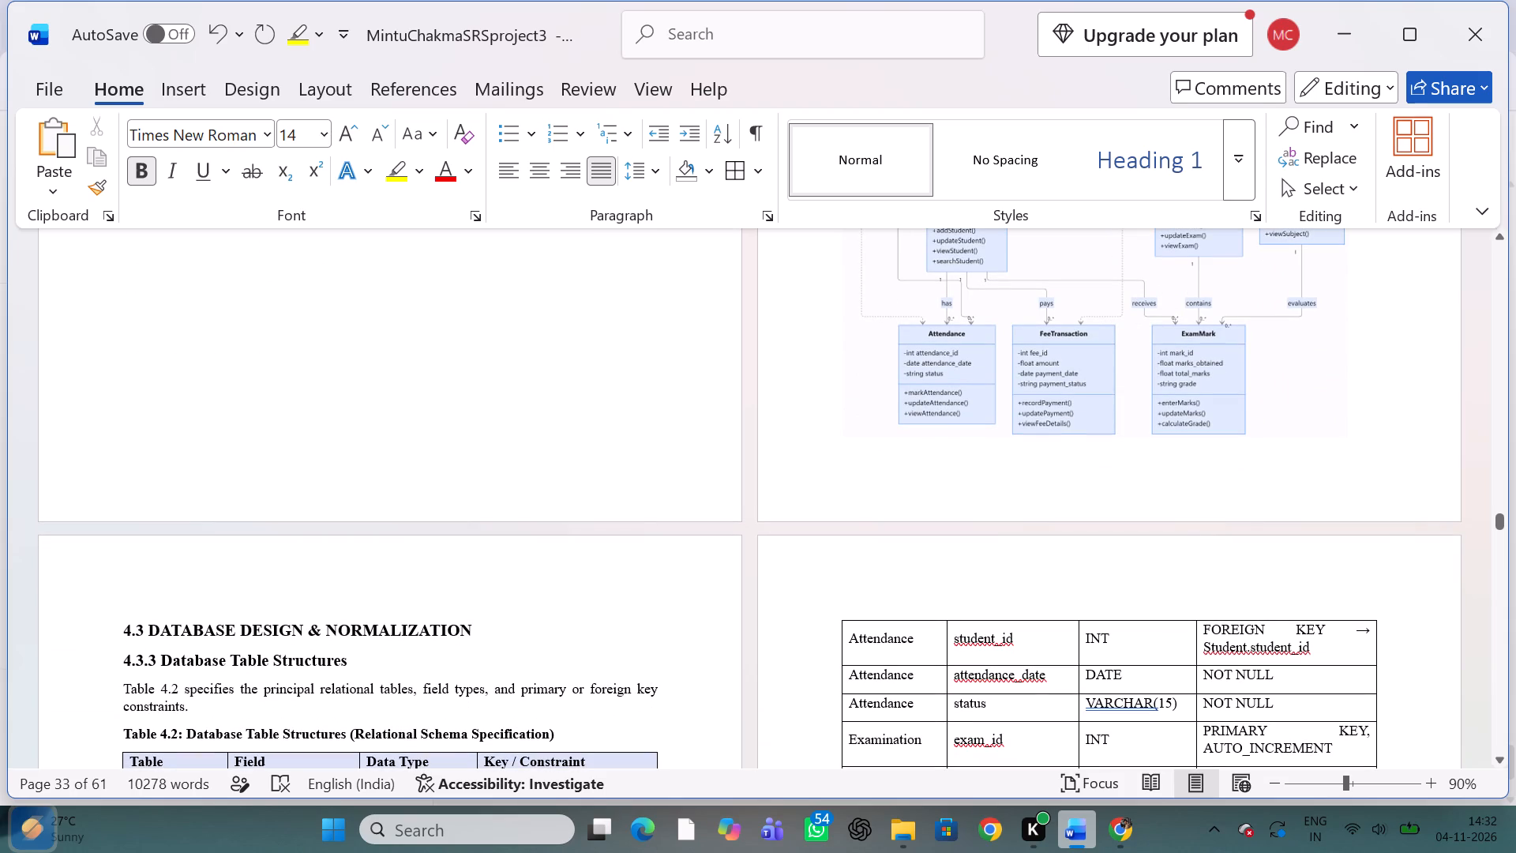
pyautogui.click(880, 572)
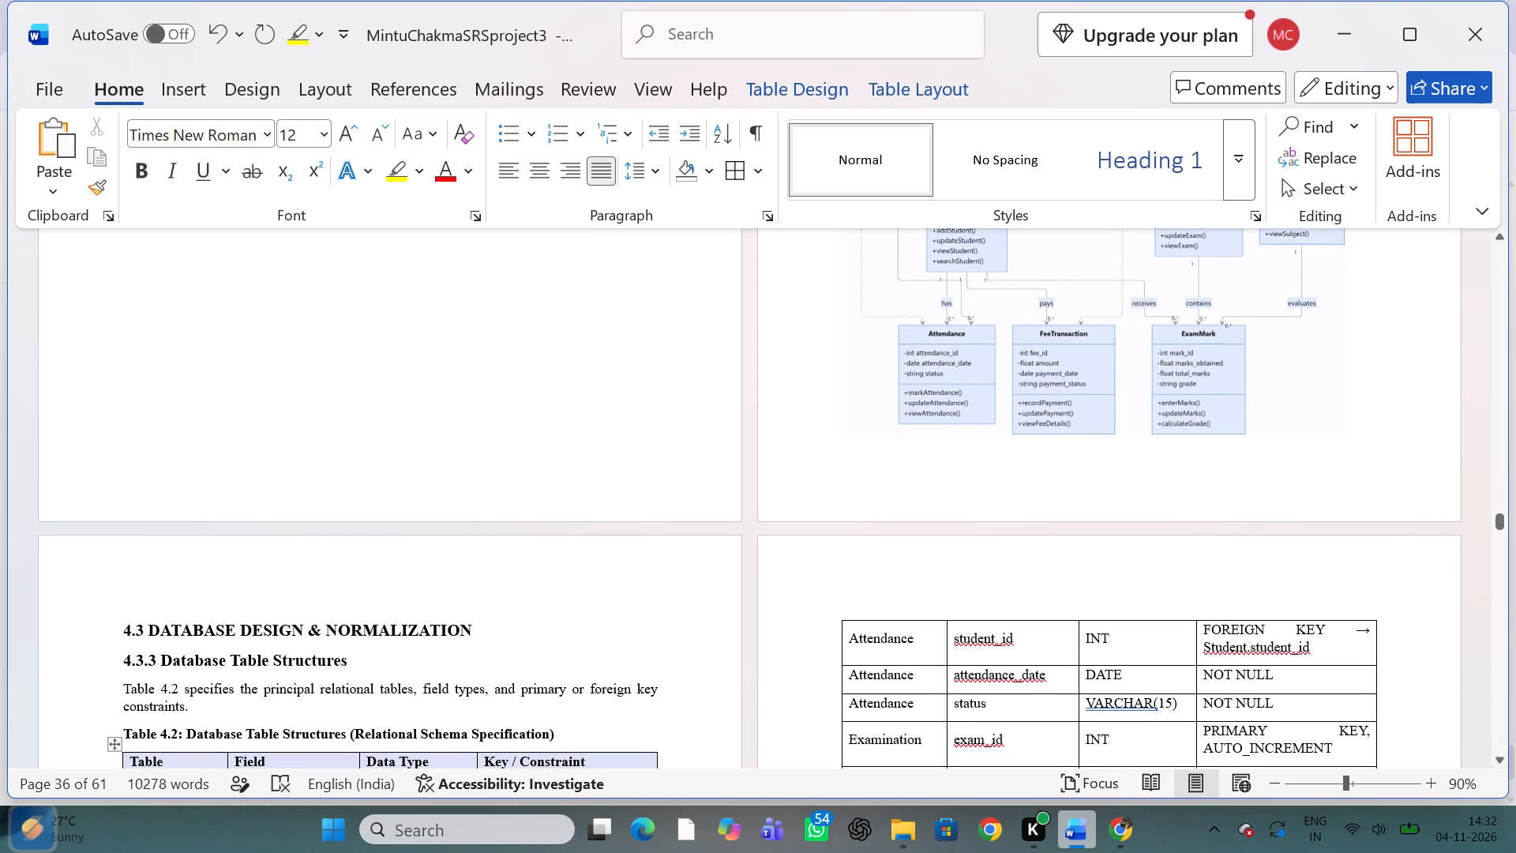
pyautogui.click(880, 572)
pyautogui.click(1290, 415)
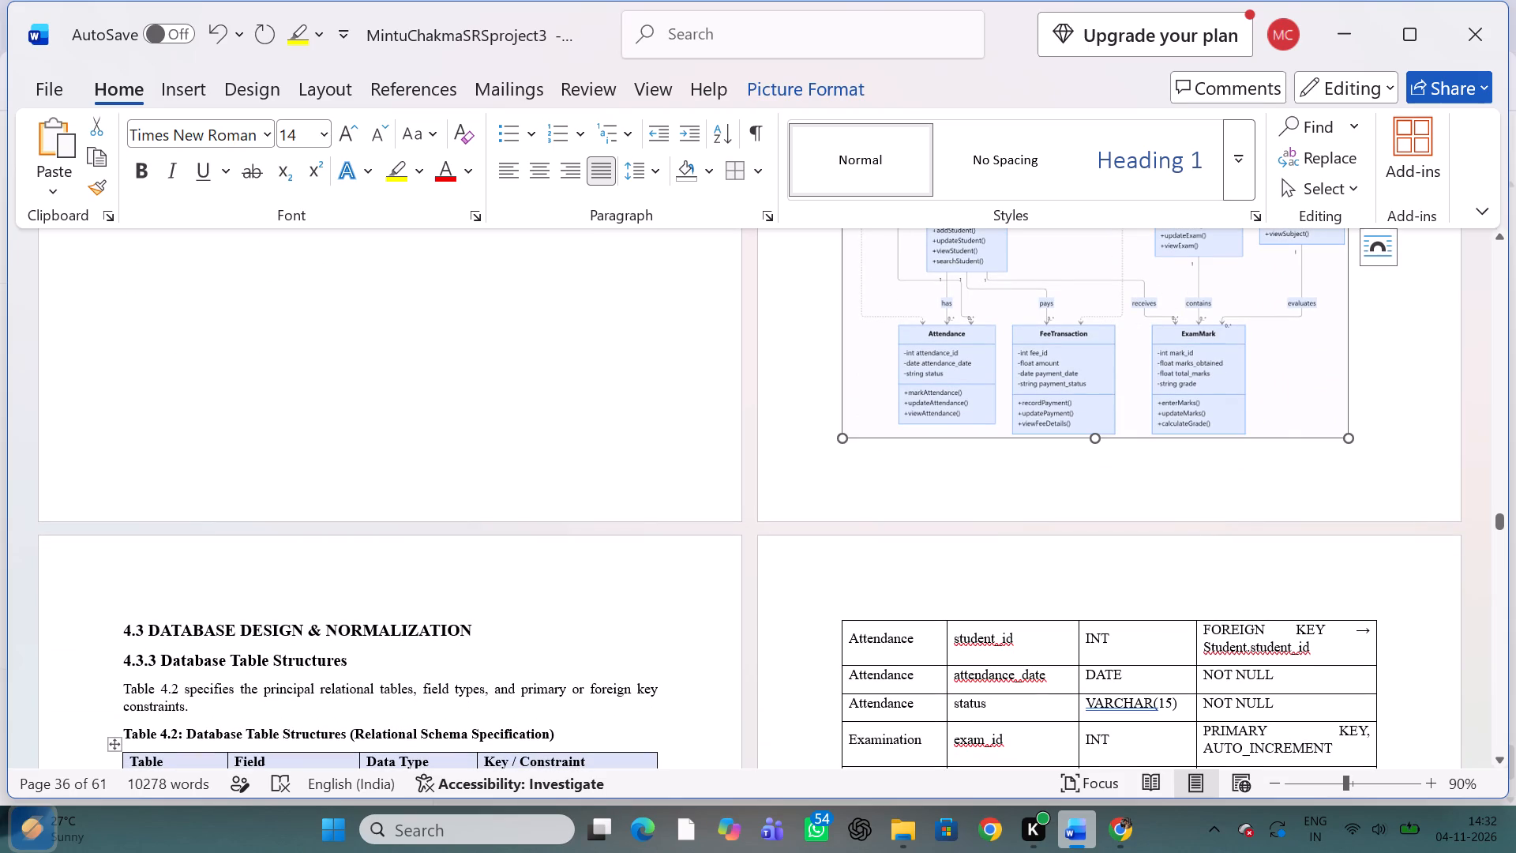
pyautogui.click(1389, 415)
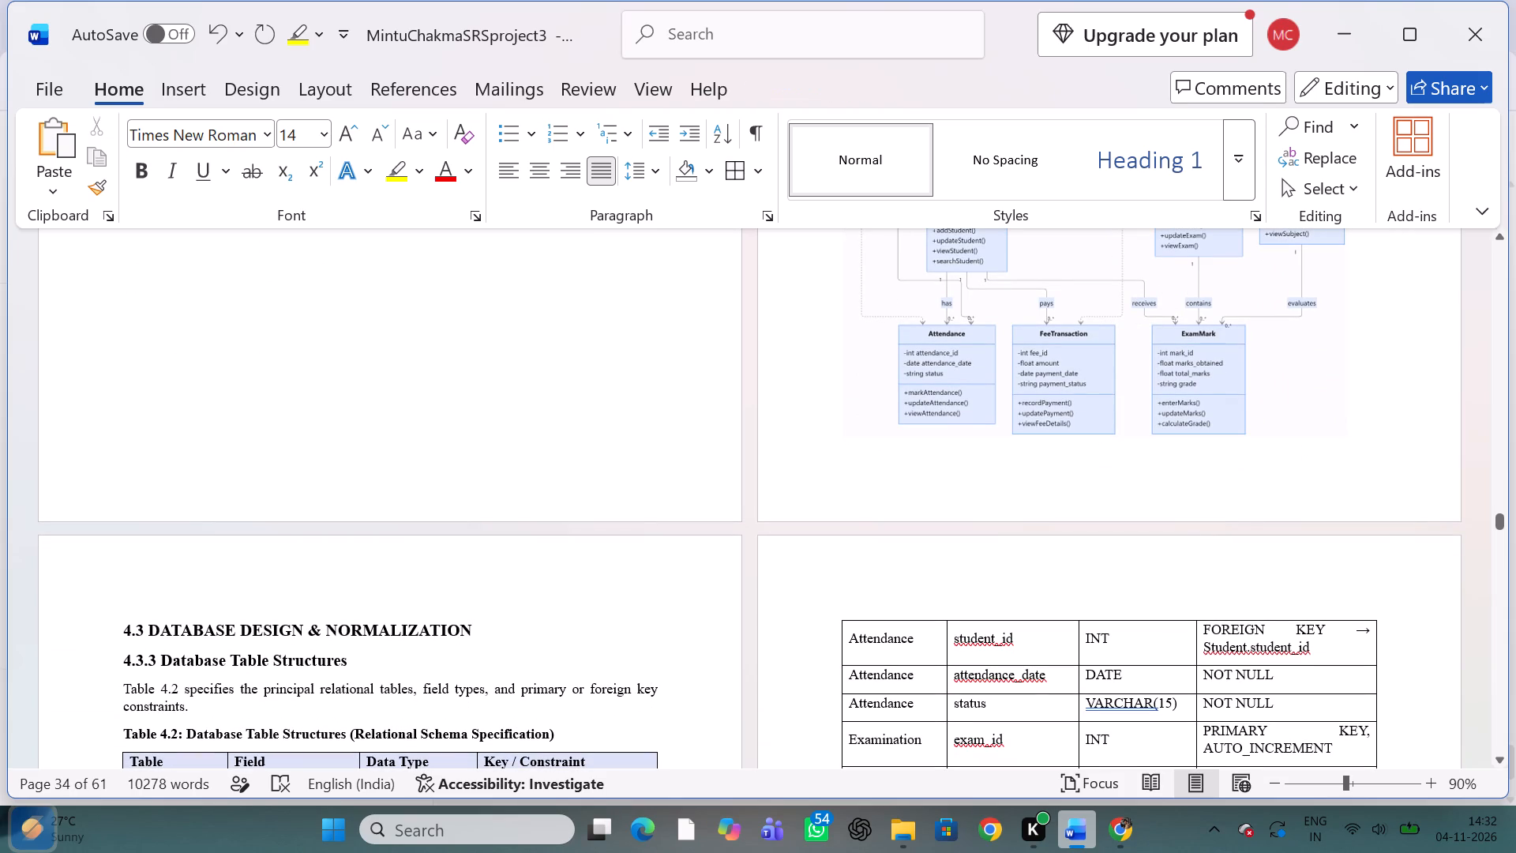
pyautogui.press('Return')
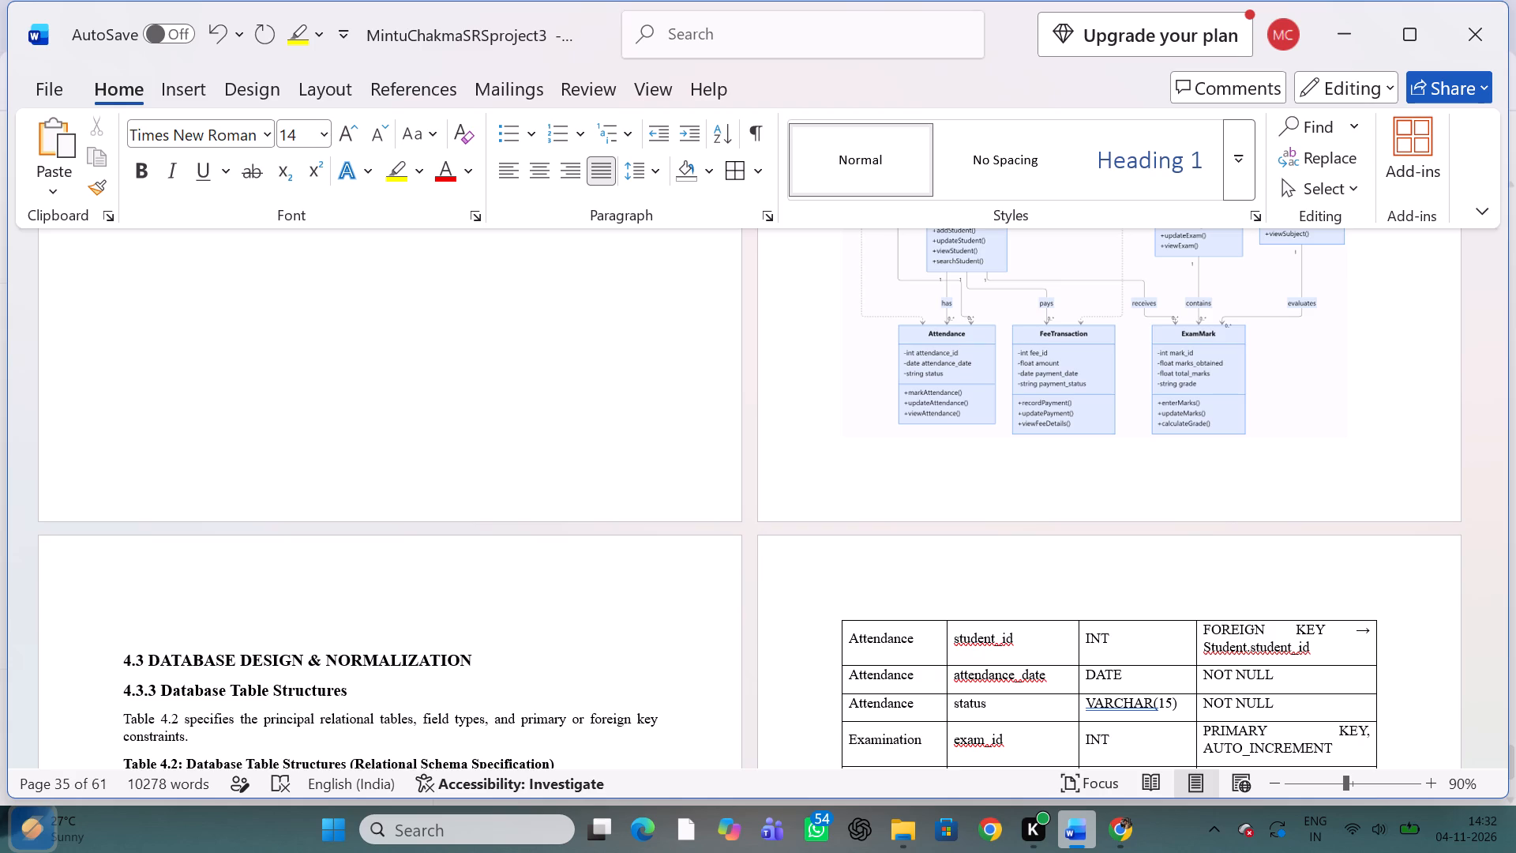
pyautogui.press('BackSpace')
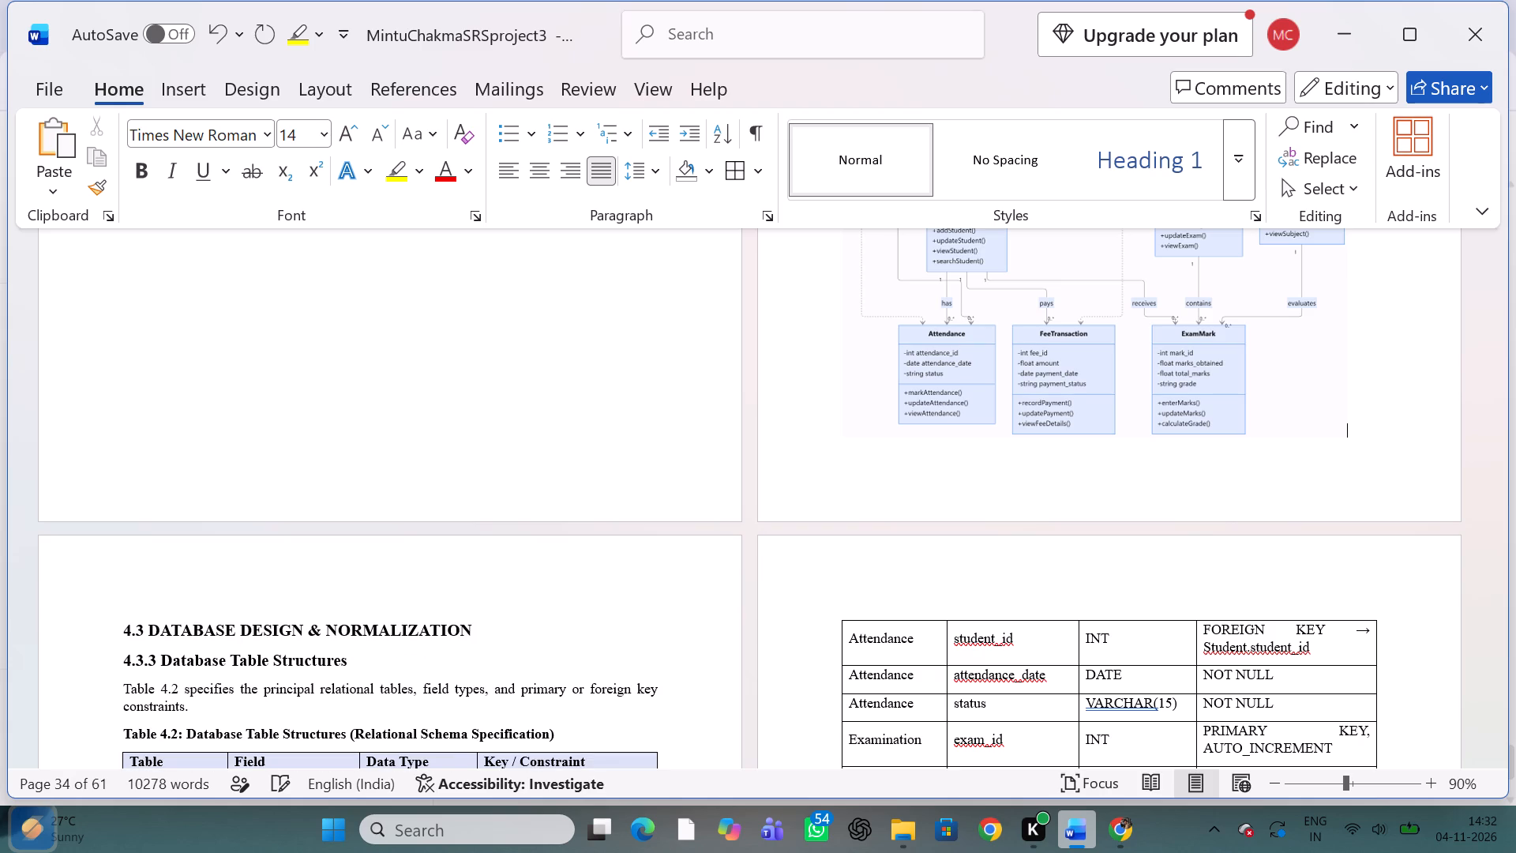
pyautogui.press('Return')
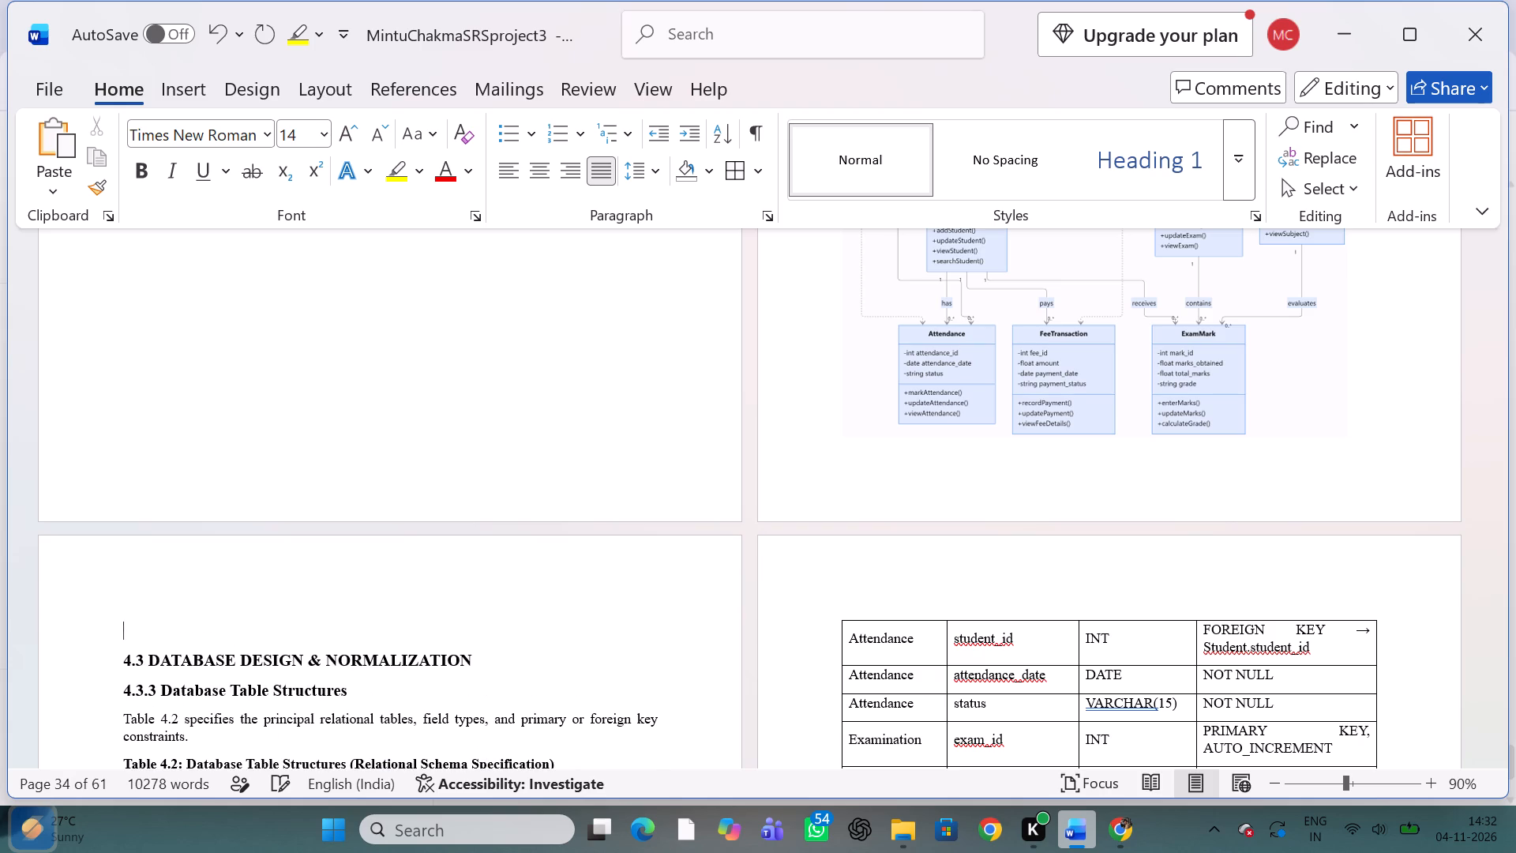
pyautogui.hotkey('ctrl', 'v')
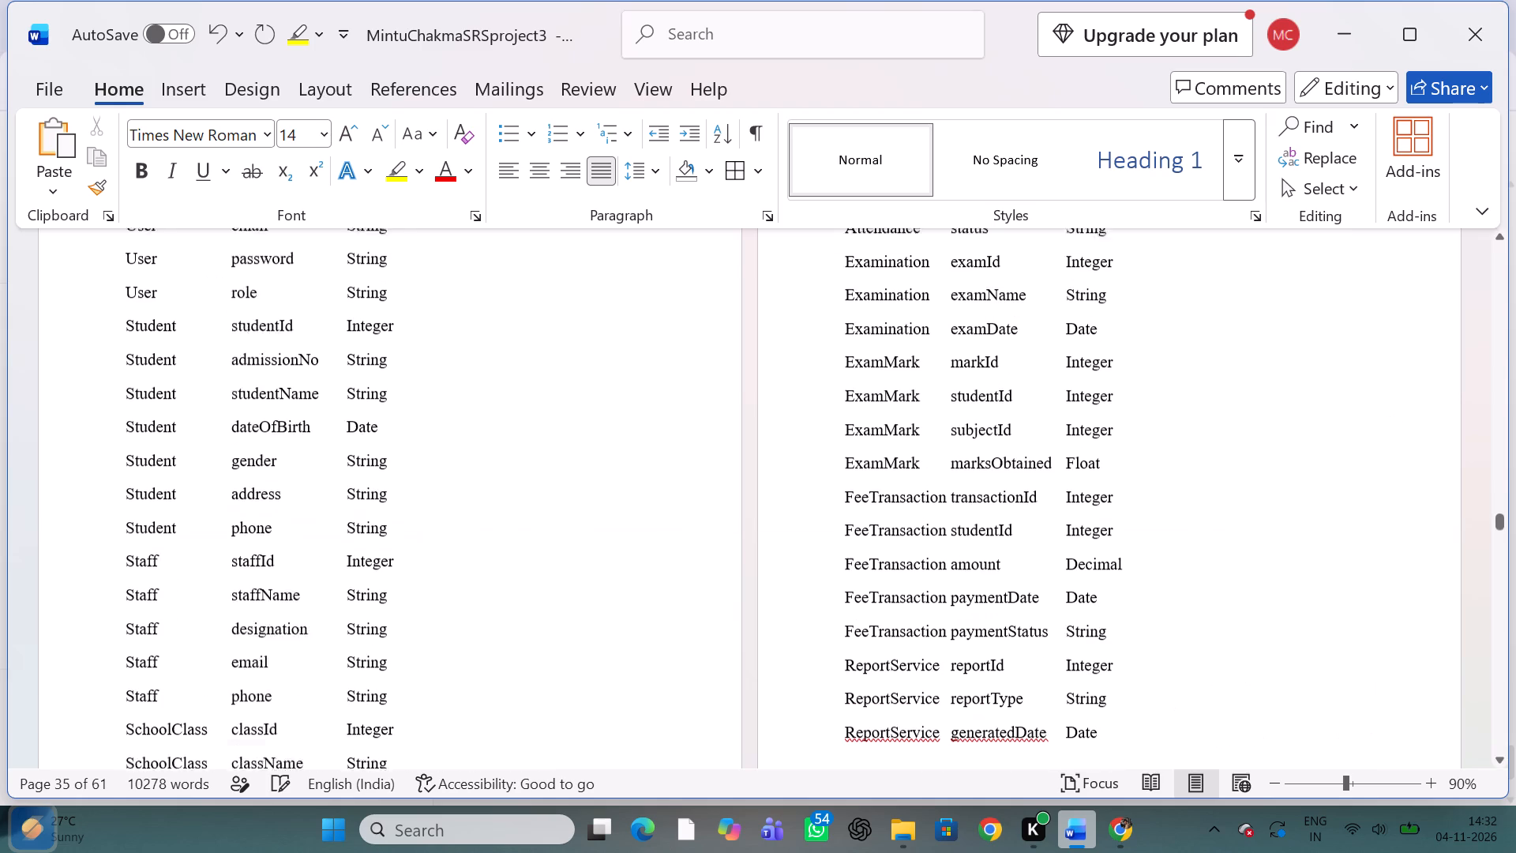
# Reduce the text of the entire pasted class attributes table, from the header to the generatedDate row, by one size to 12 pt.
pyautogui.keyDown('ctrl'); pyautogui.scroll(-2, 689, 527); pyautogui.keyUp('ctrl')
pyautogui.keyDown('ctrl'); pyautogui.scroll(1, 689, 527); pyautogui.keyUp('ctrl')
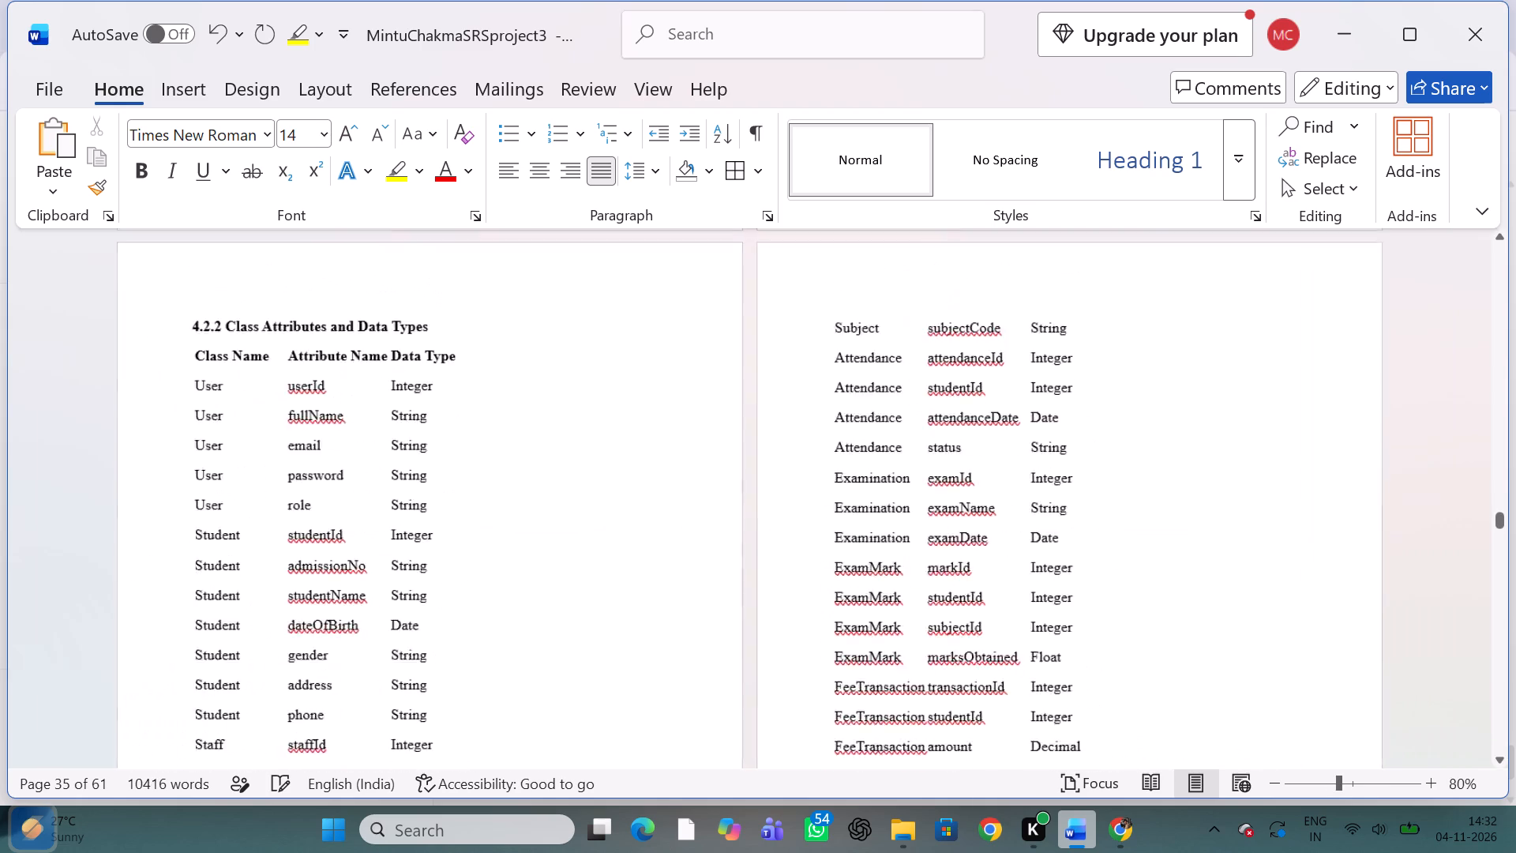
pyautogui.keyDown('ctrl'); pyautogui.scroll(4, 689, 527); pyautogui.keyUp('ctrl')
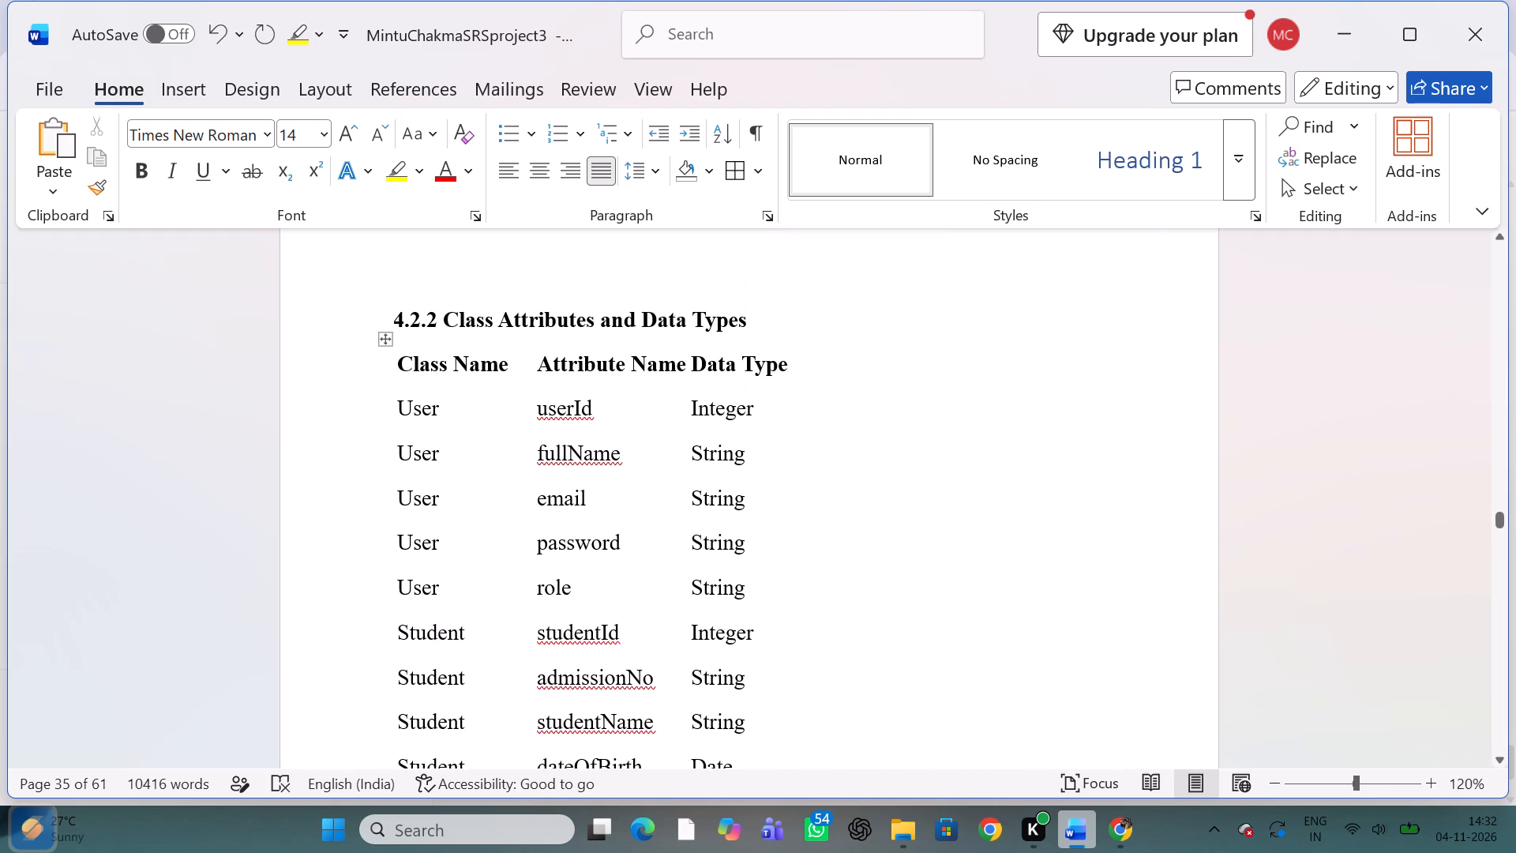
pyautogui.click(572, 318)
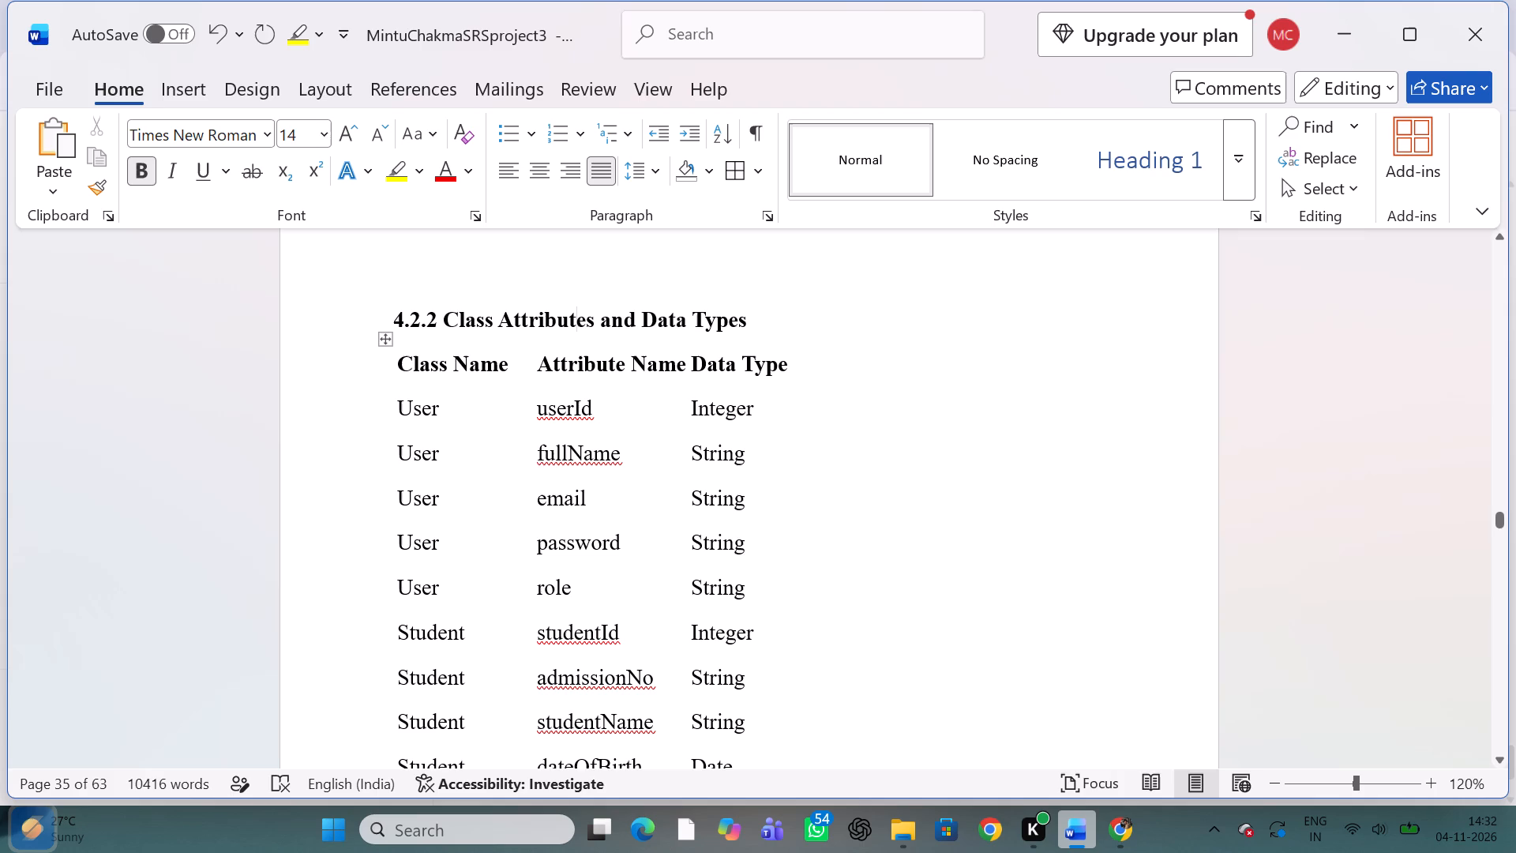
pyautogui.moveTo(395, 358); pyautogui.dragTo(703, 817)
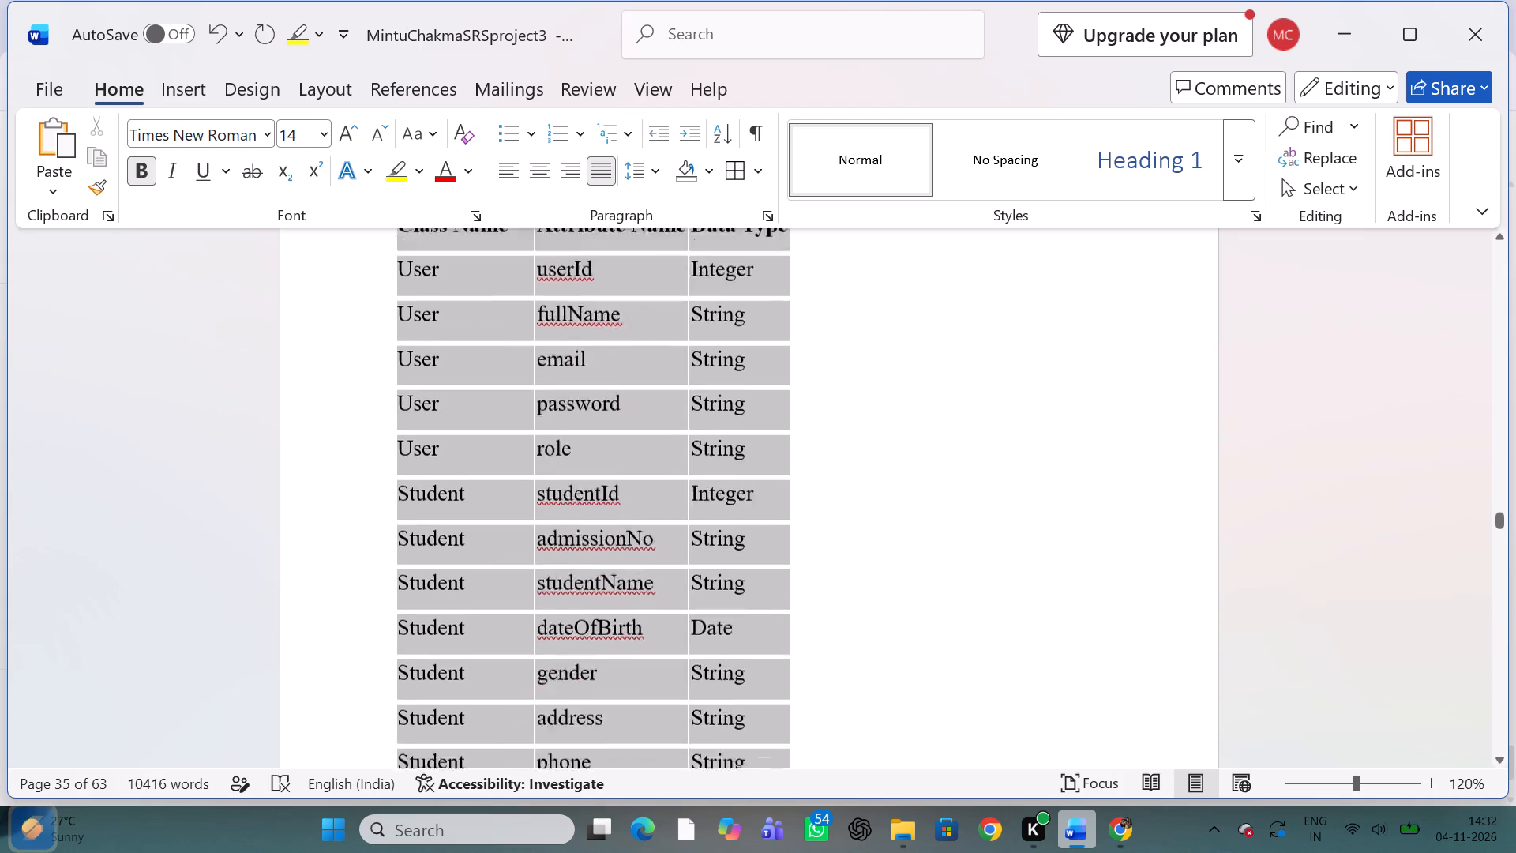
pyautogui.moveTo(703, 817); pyautogui.dragTo(716, 771)
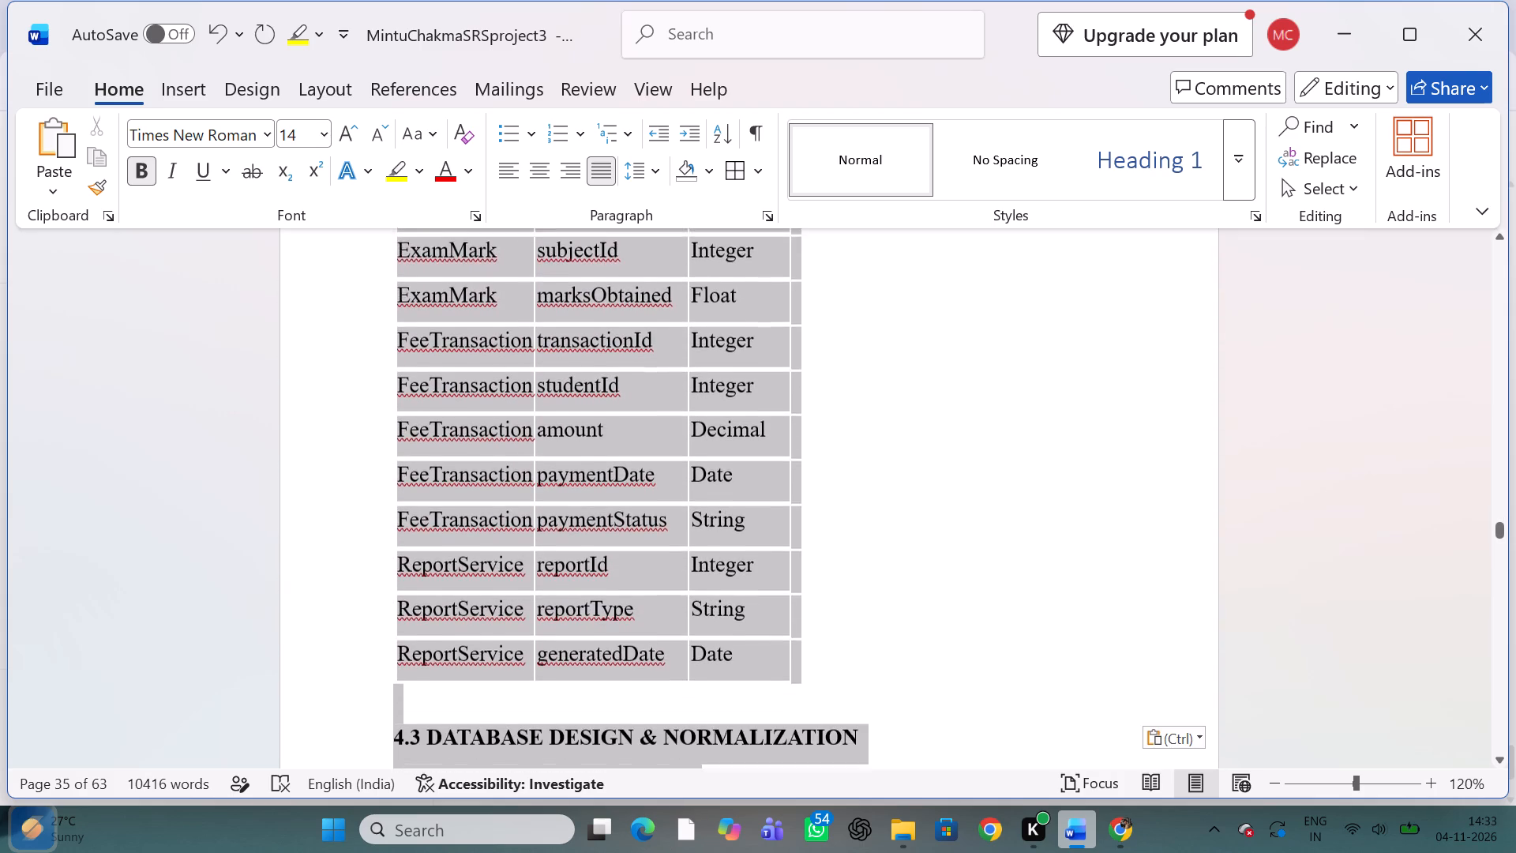
pyautogui.moveTo(716, 771); pyautogui.dragTo(769, 546)
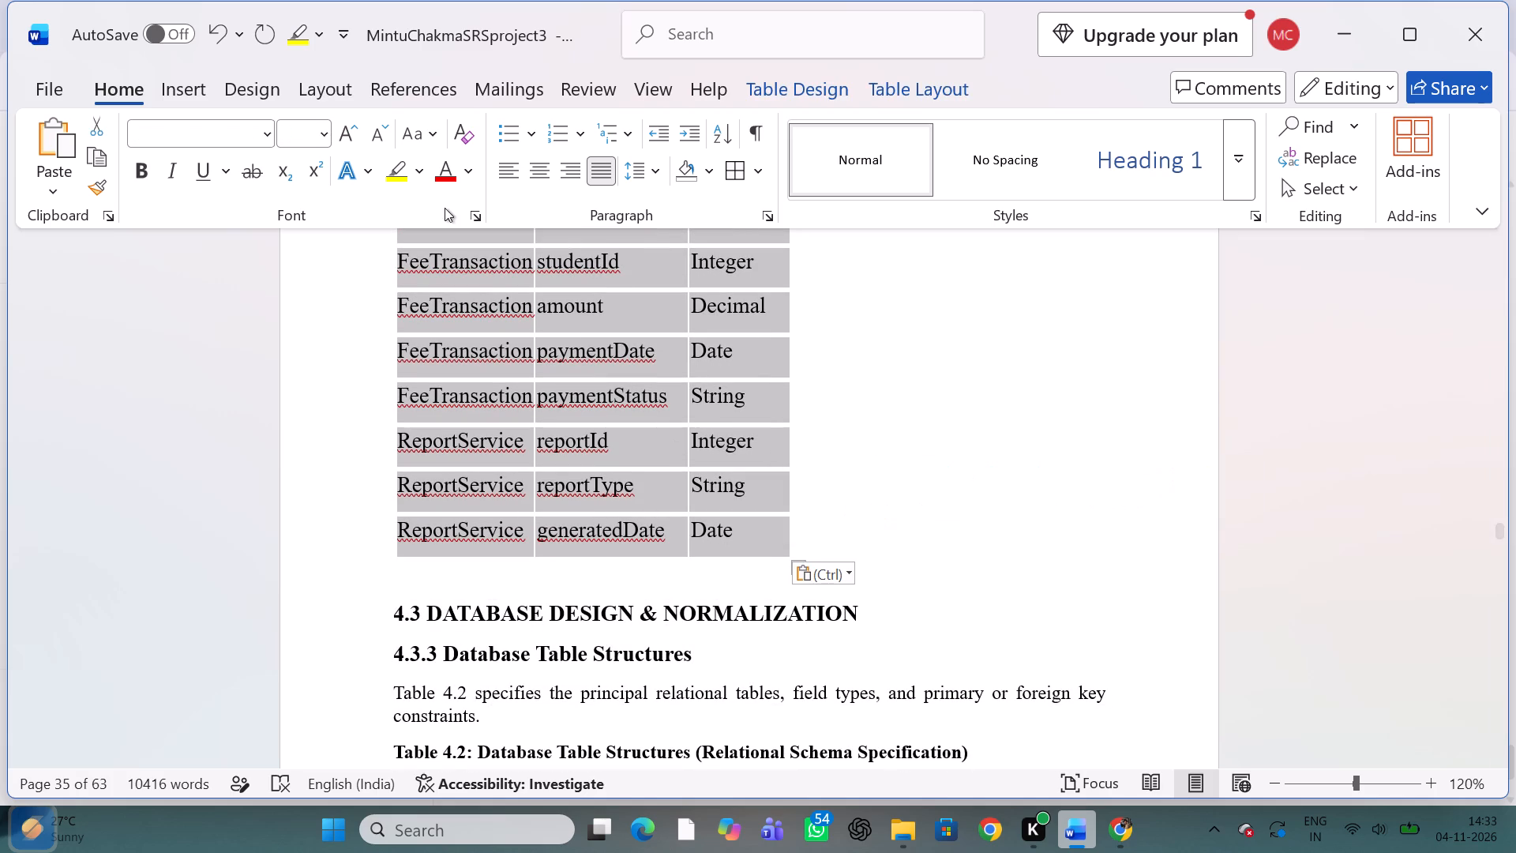
pyautogui.click(373, 137)
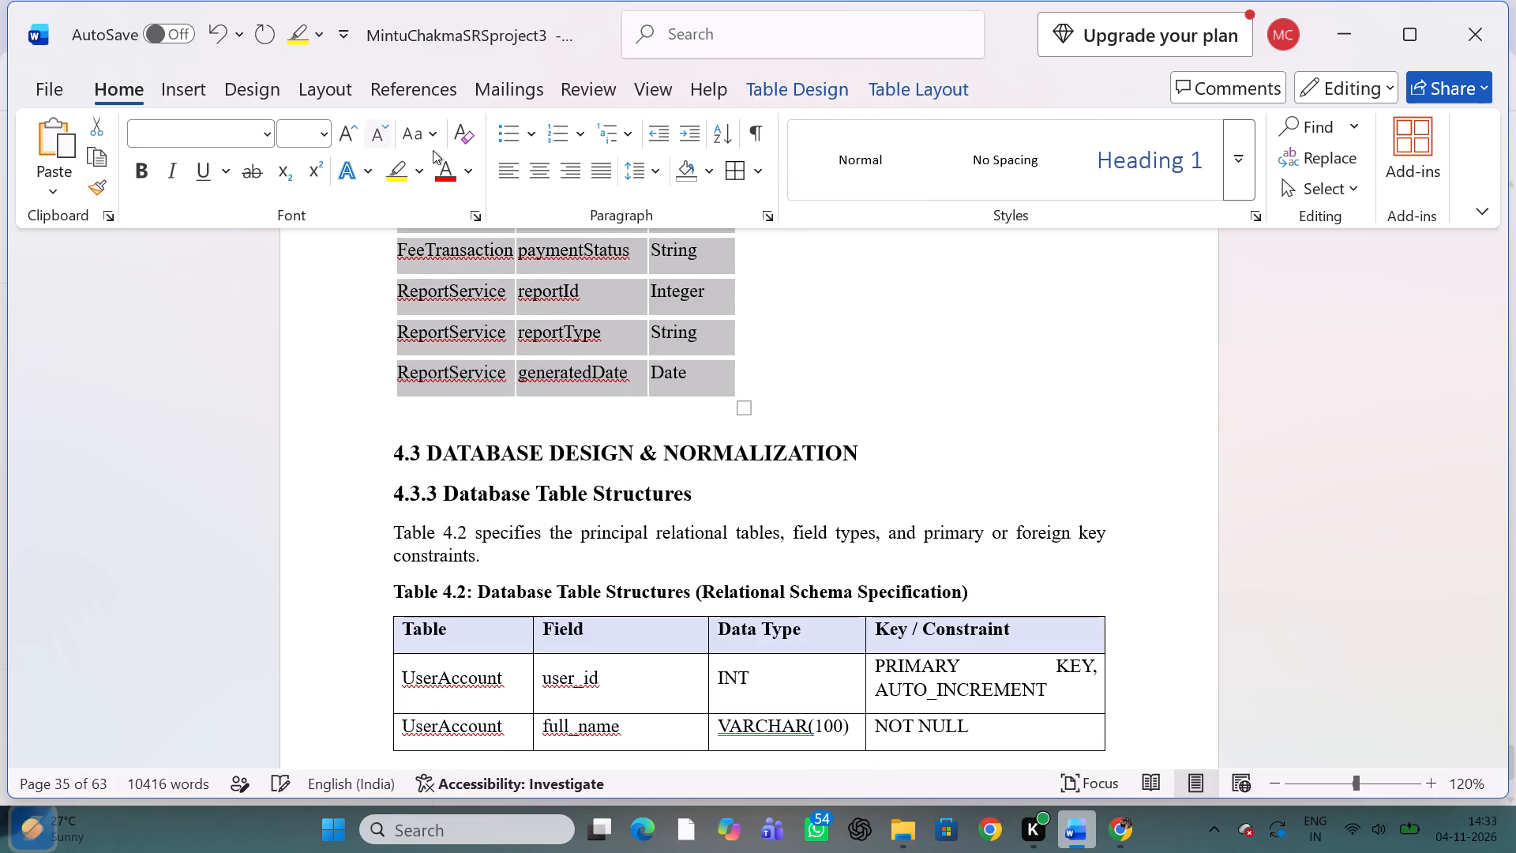
# Apply borders around all cells of the class attributes table and check its layout beneath the class diagram.
pyautogui.click(727, 171)
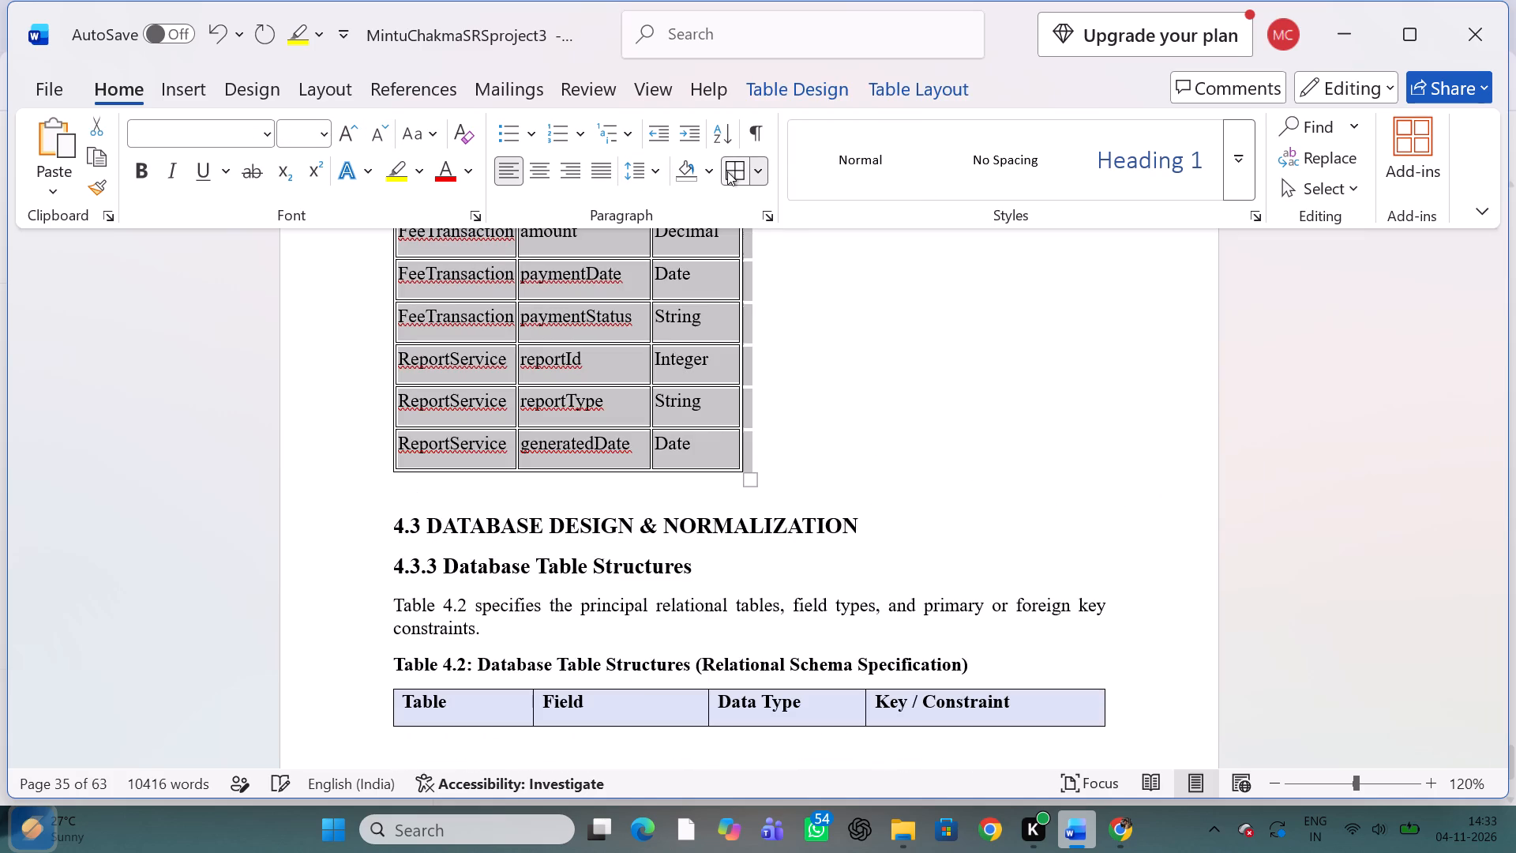
pyautogui.doubleClick(286, 385)
pyautogui.click(292, 411)
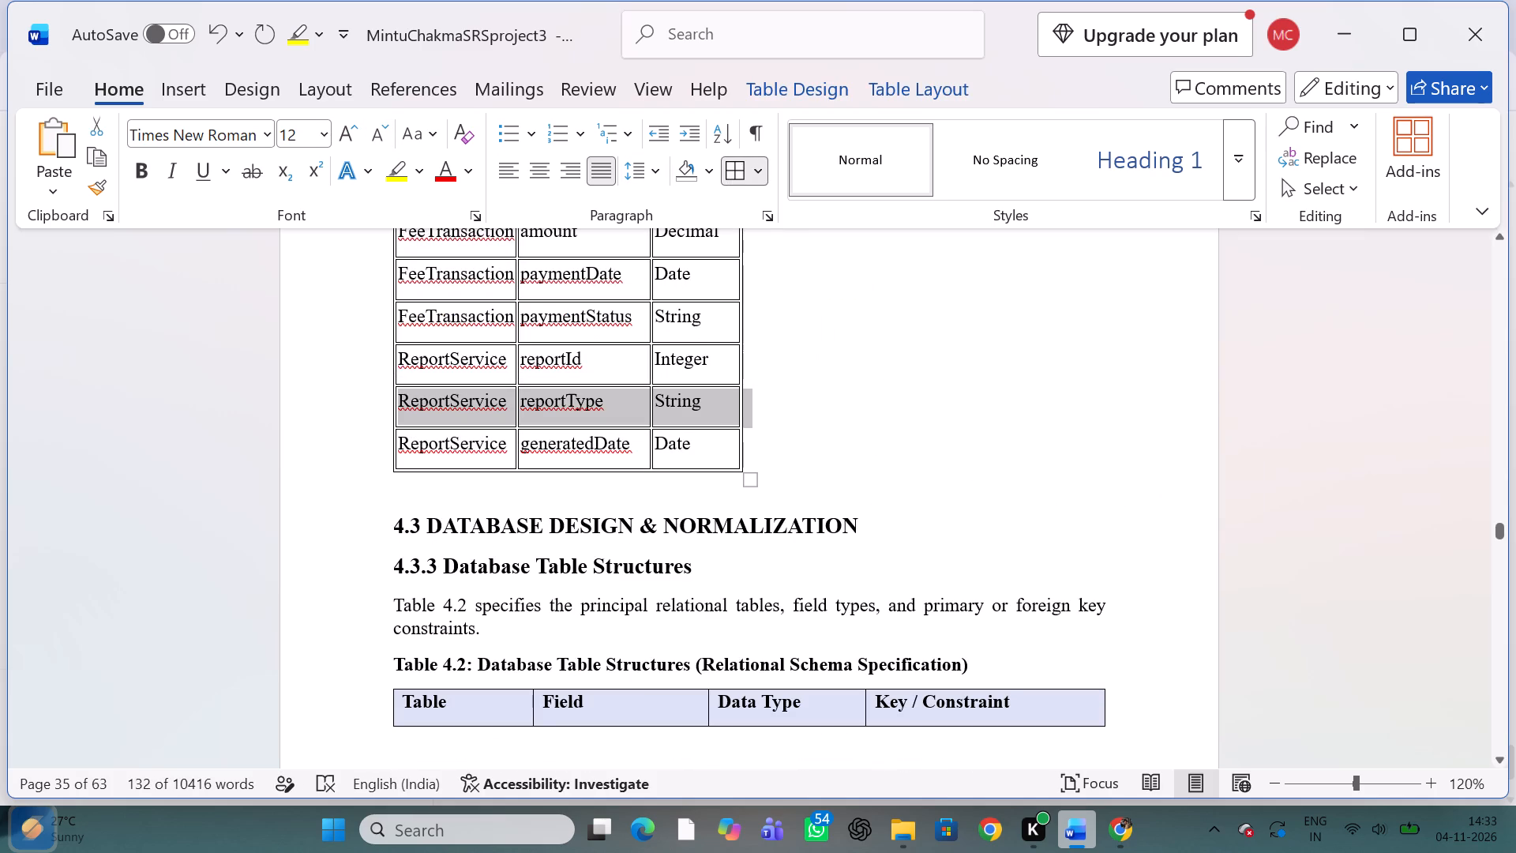
pyautogui.keyDown('ctrl'); pyautogui.scroll(-3, 478, 406); pyautogui.keyUp('ctrl')
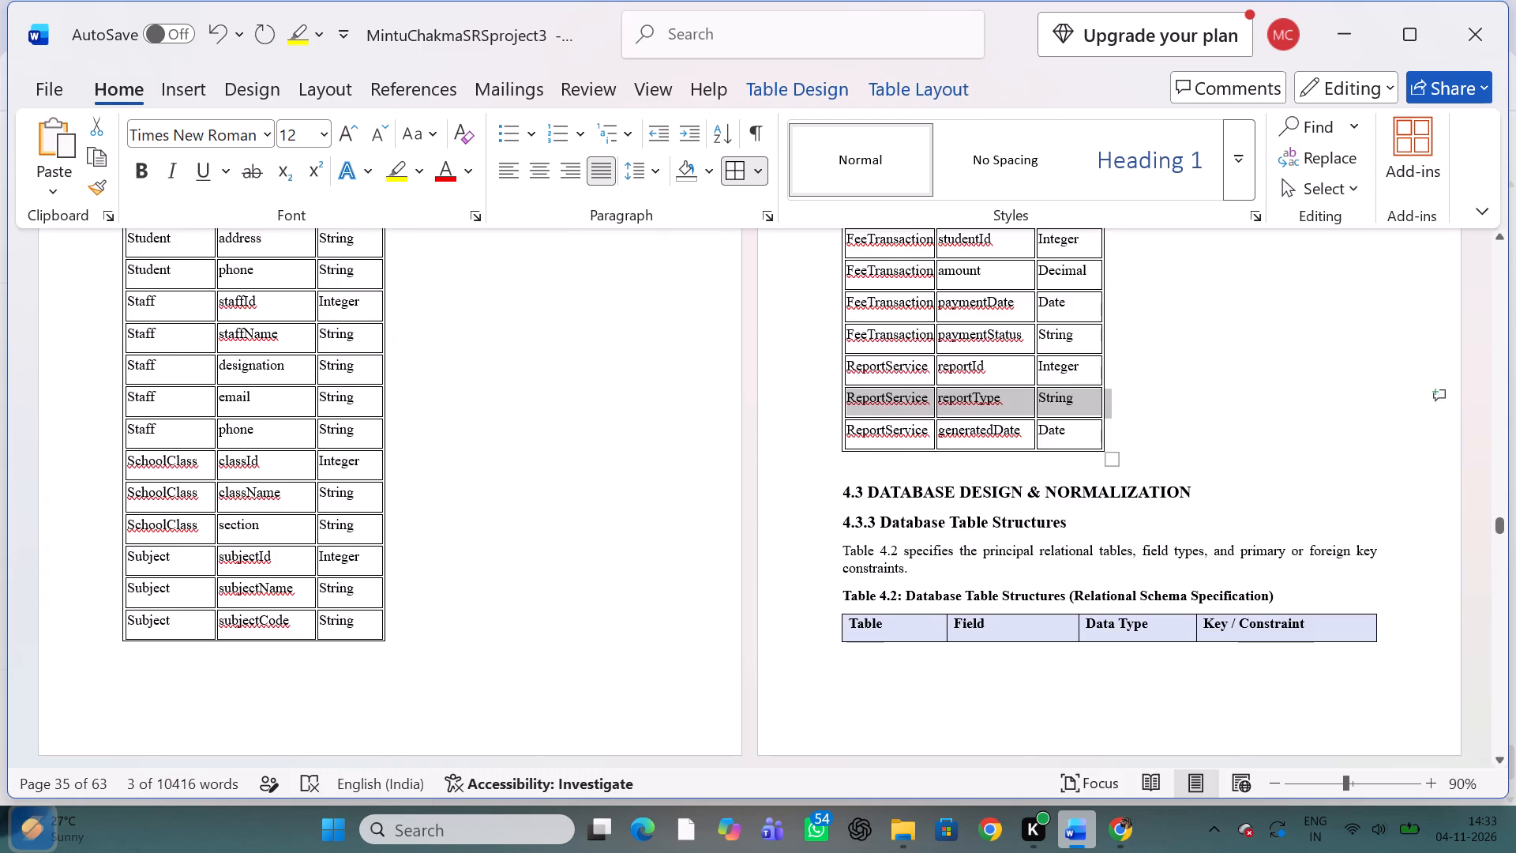
pyautogui.scroll(2, 478, 406)
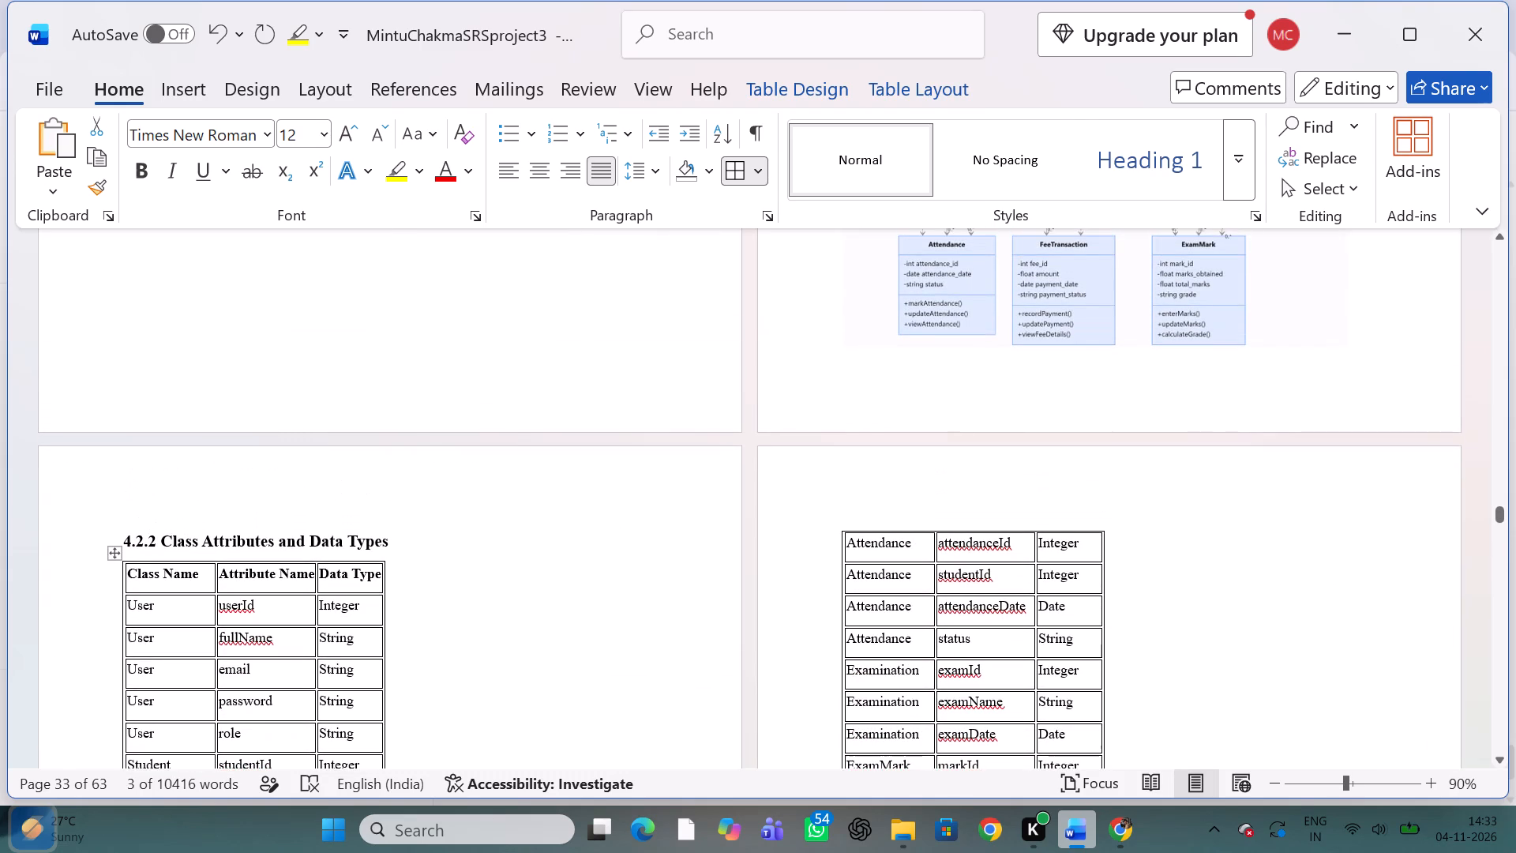
pyautogui.scroll(2, 812, 420)
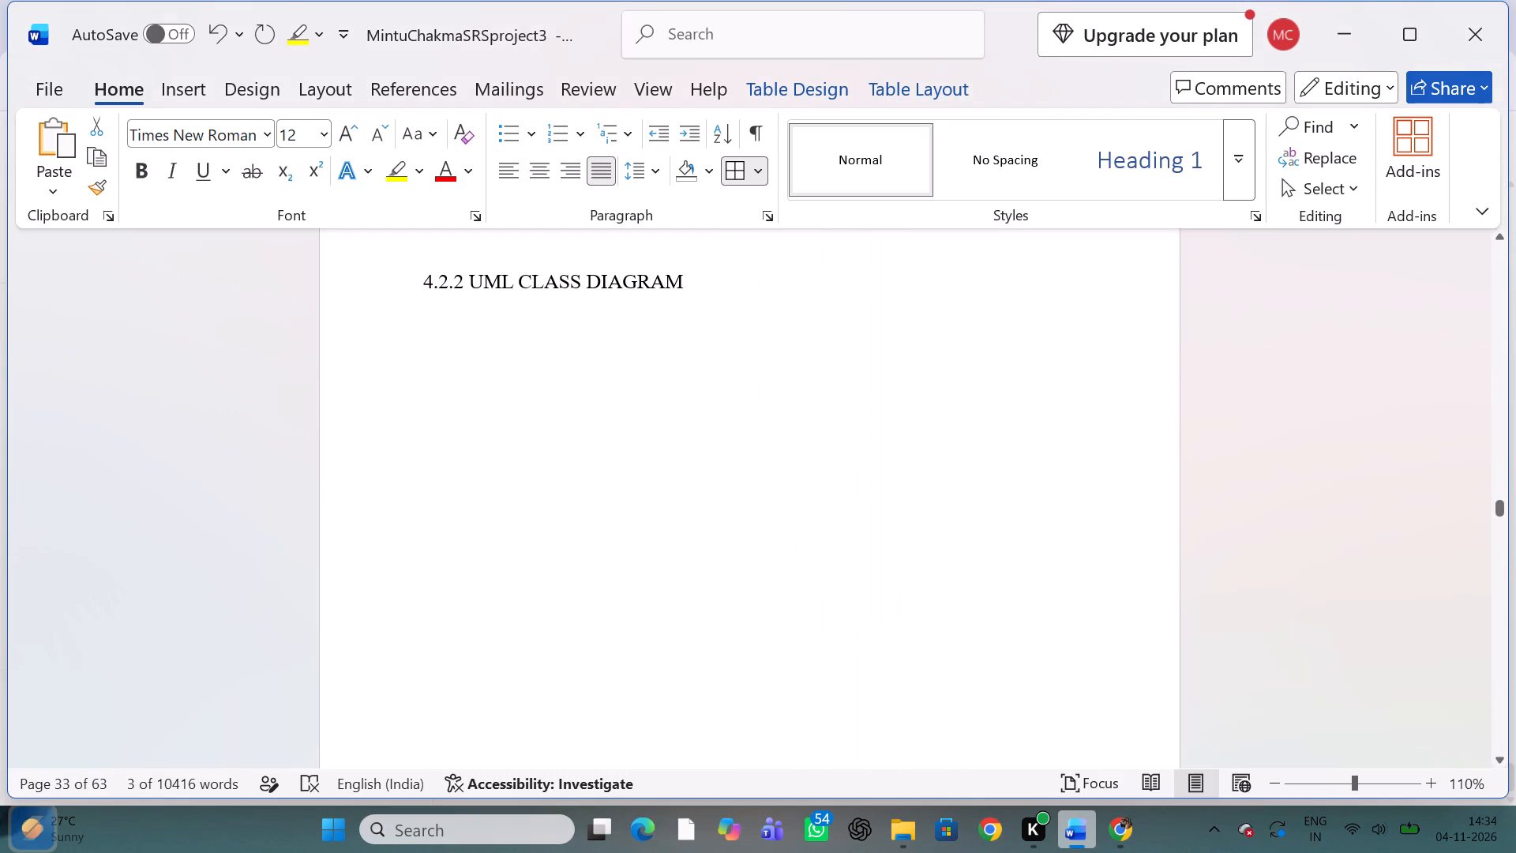
pyautogui.hscroll(1, 640, 402)
pyautogui.scroll(1, 640, 402)
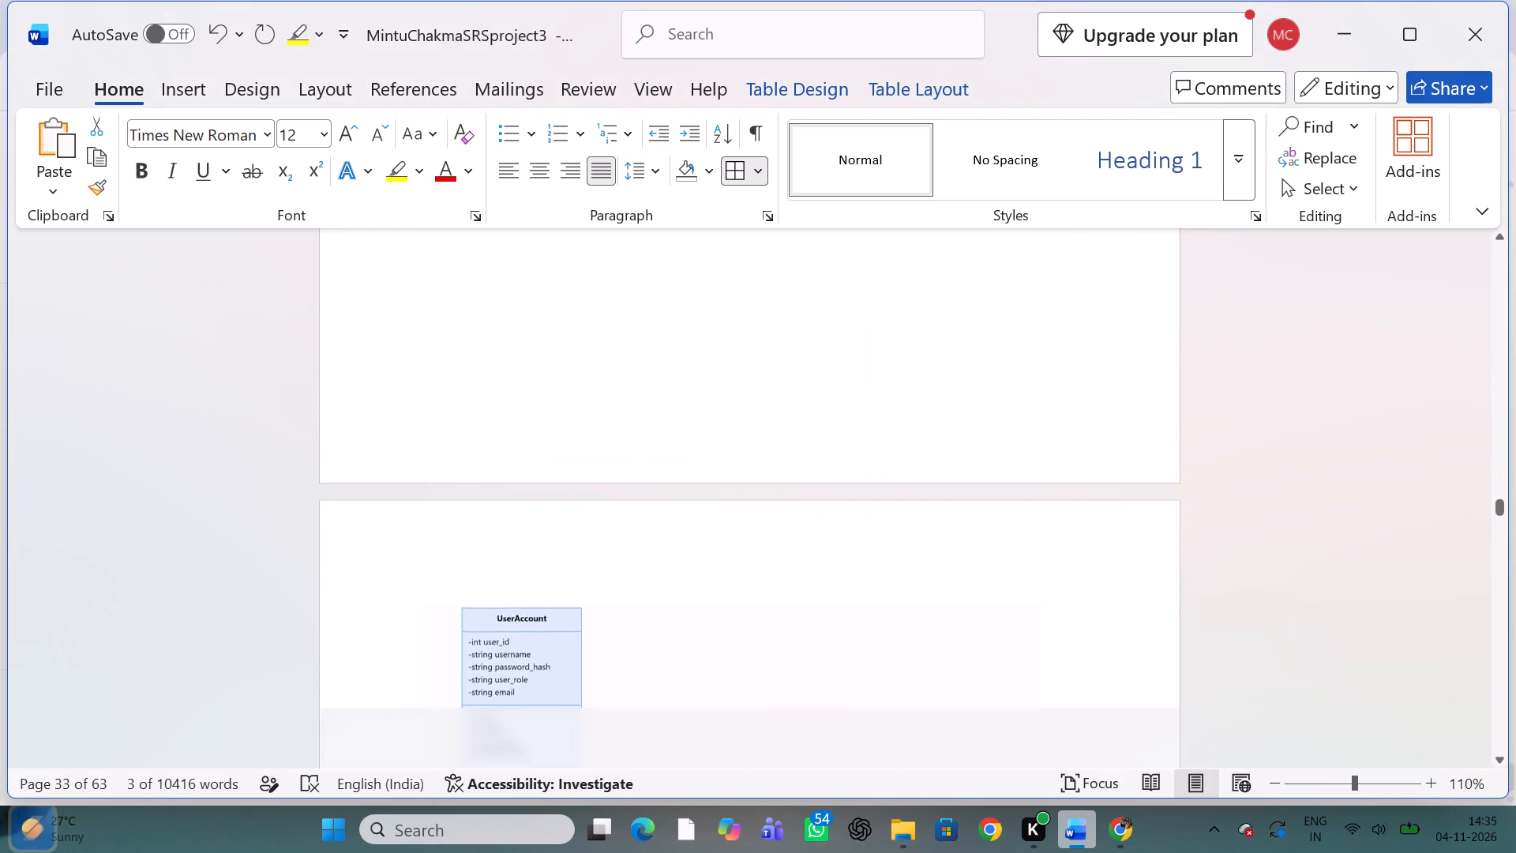
pyautogui.scroll(1, 640, 402)
pyautogui.scroll(-6, 640, 402)
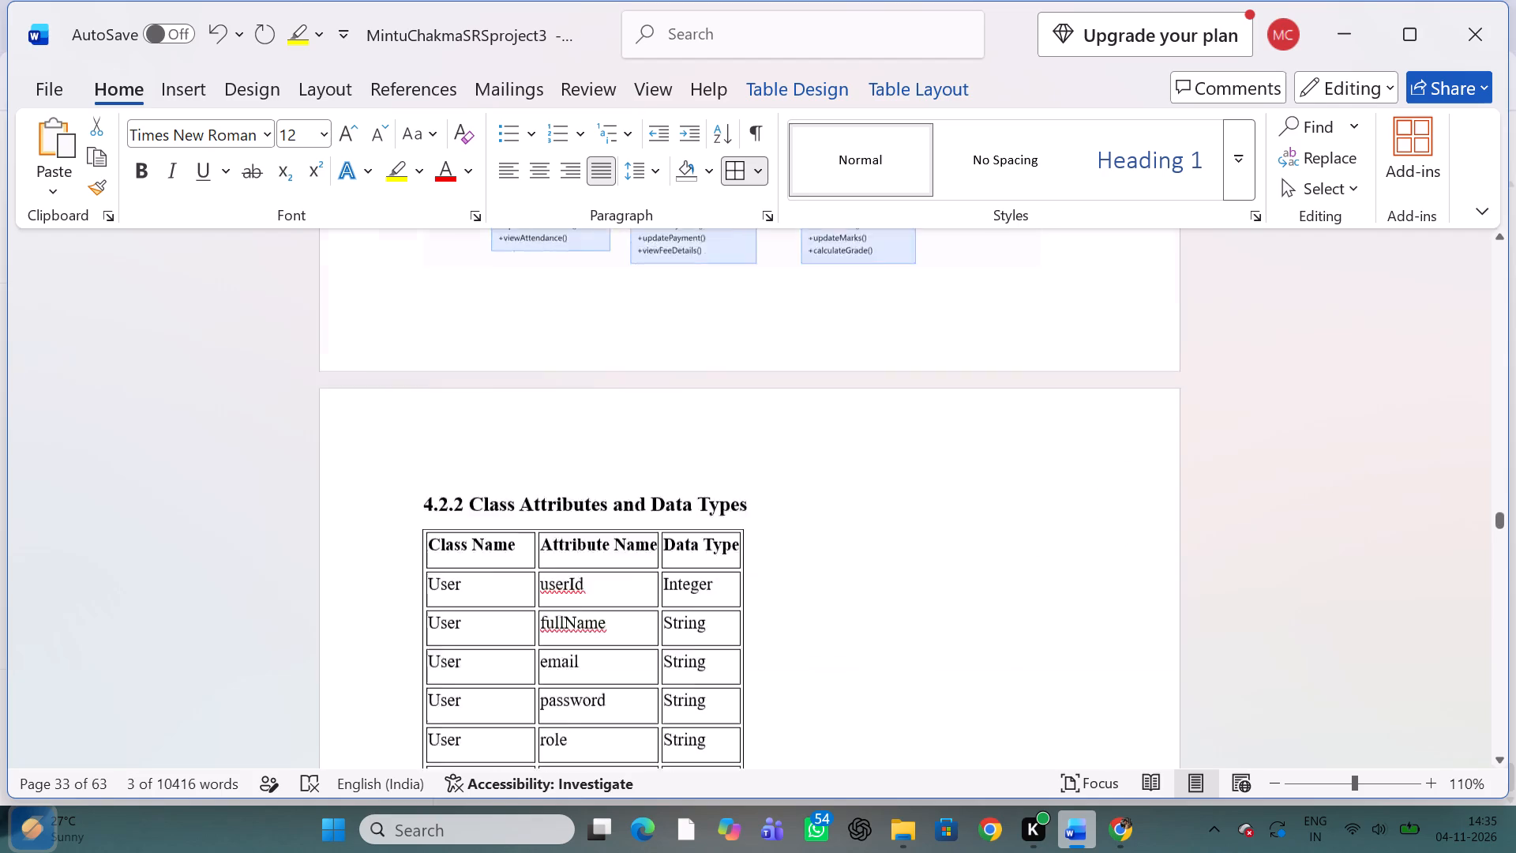
pyautogui.scroll(-6, 640, 402)
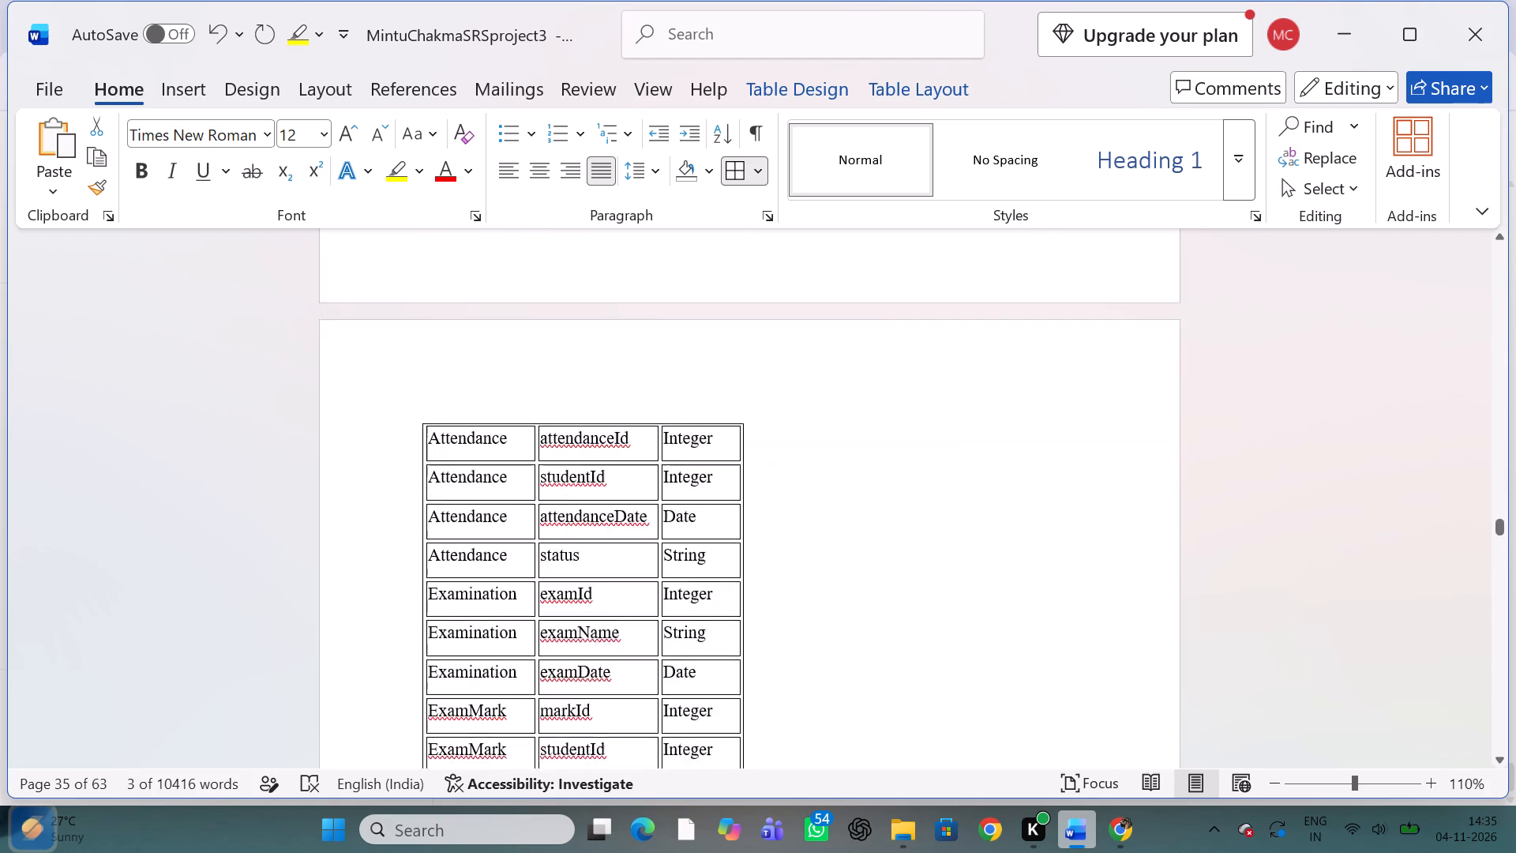
pyautogui.scroll(-2, 640, 402)
pyautogui.scroll(1, 640, 405)
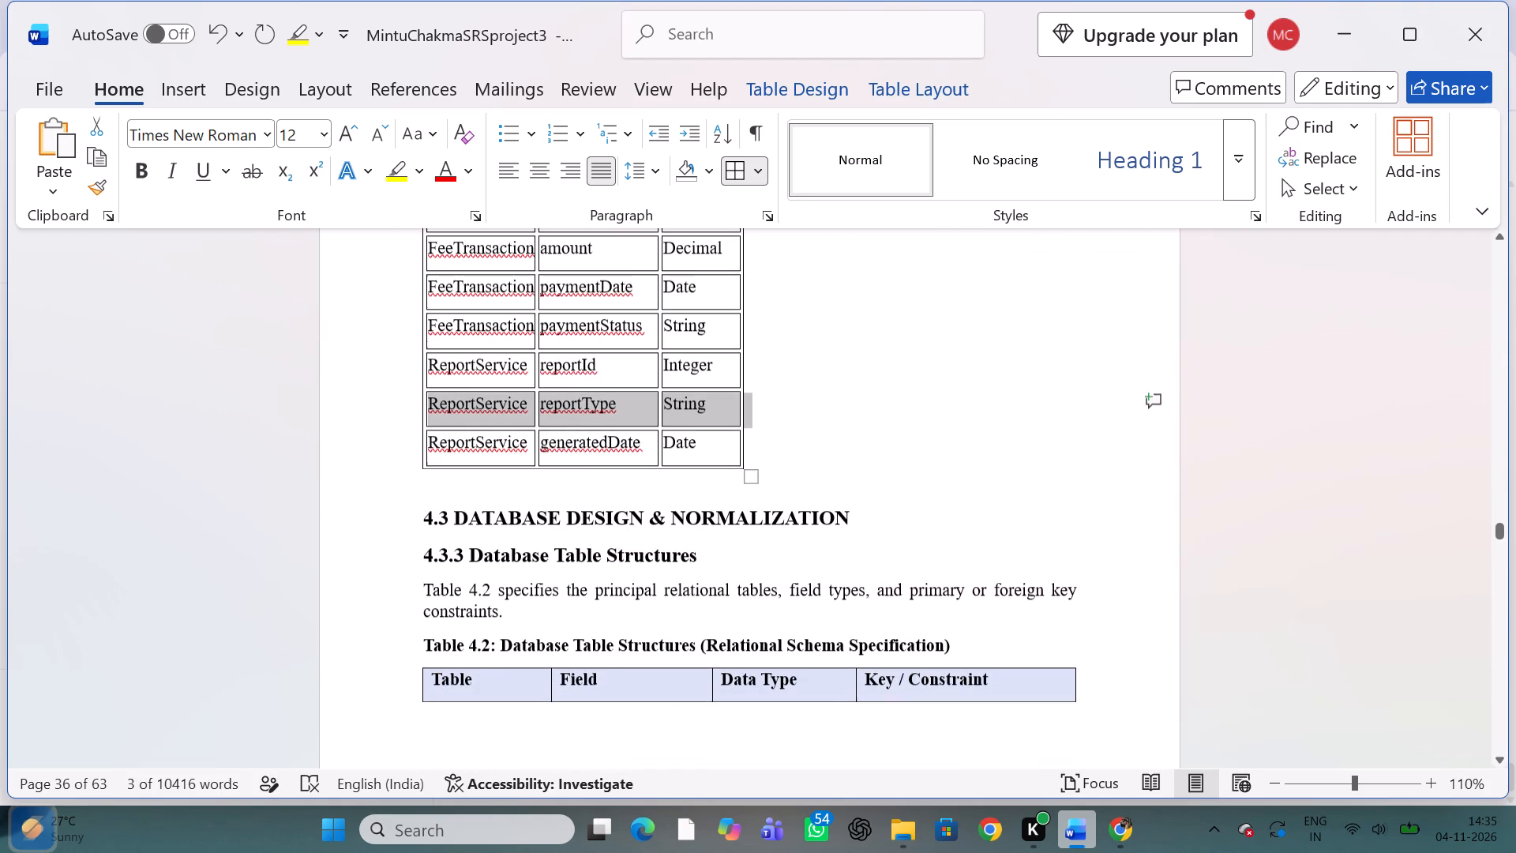
pyautogui.click(782, 487)
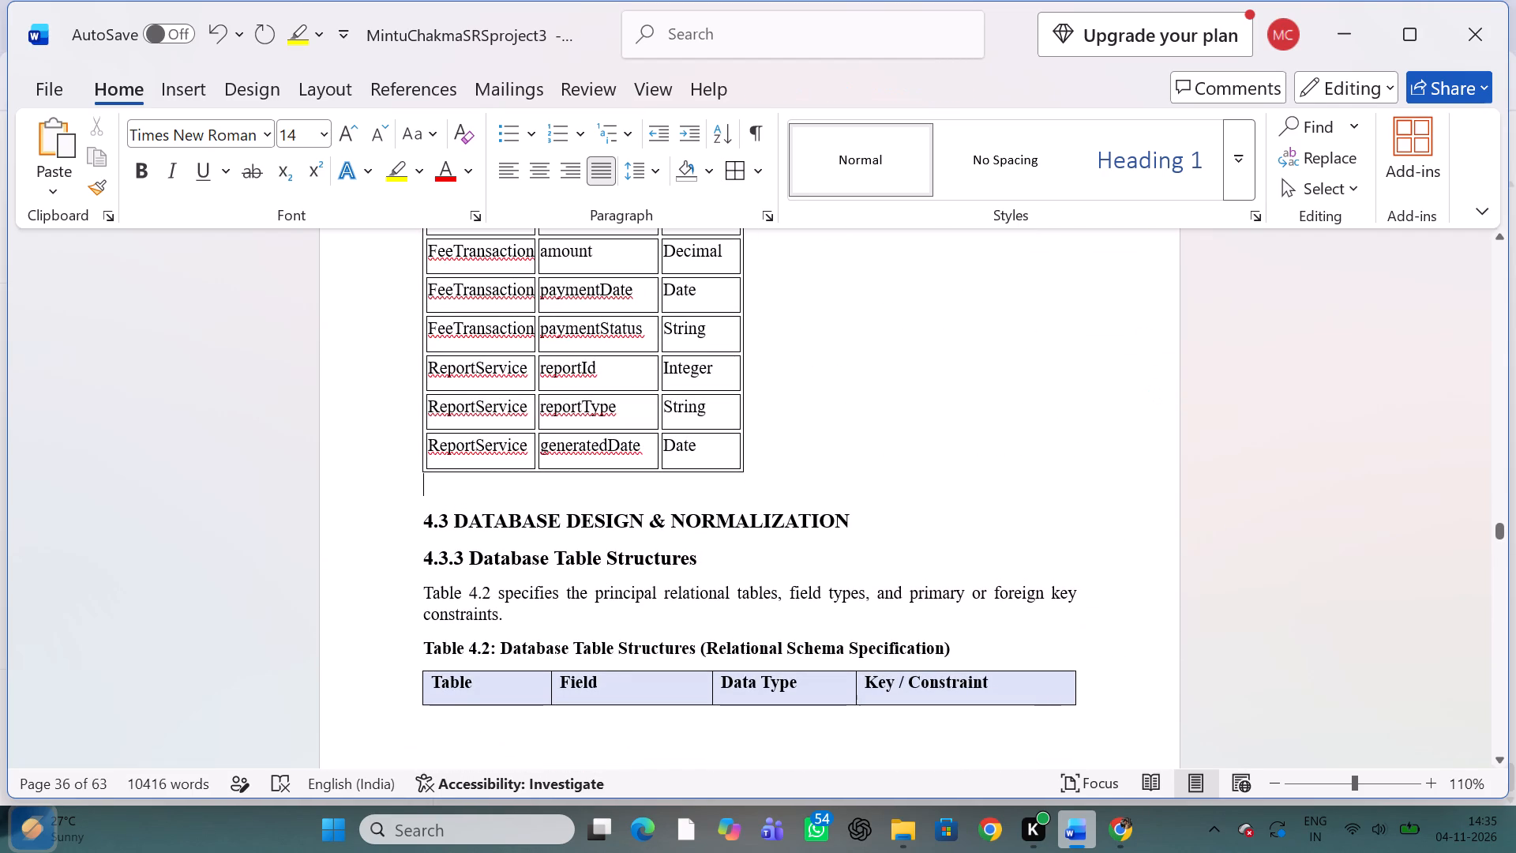
pyautogui.press('Return')
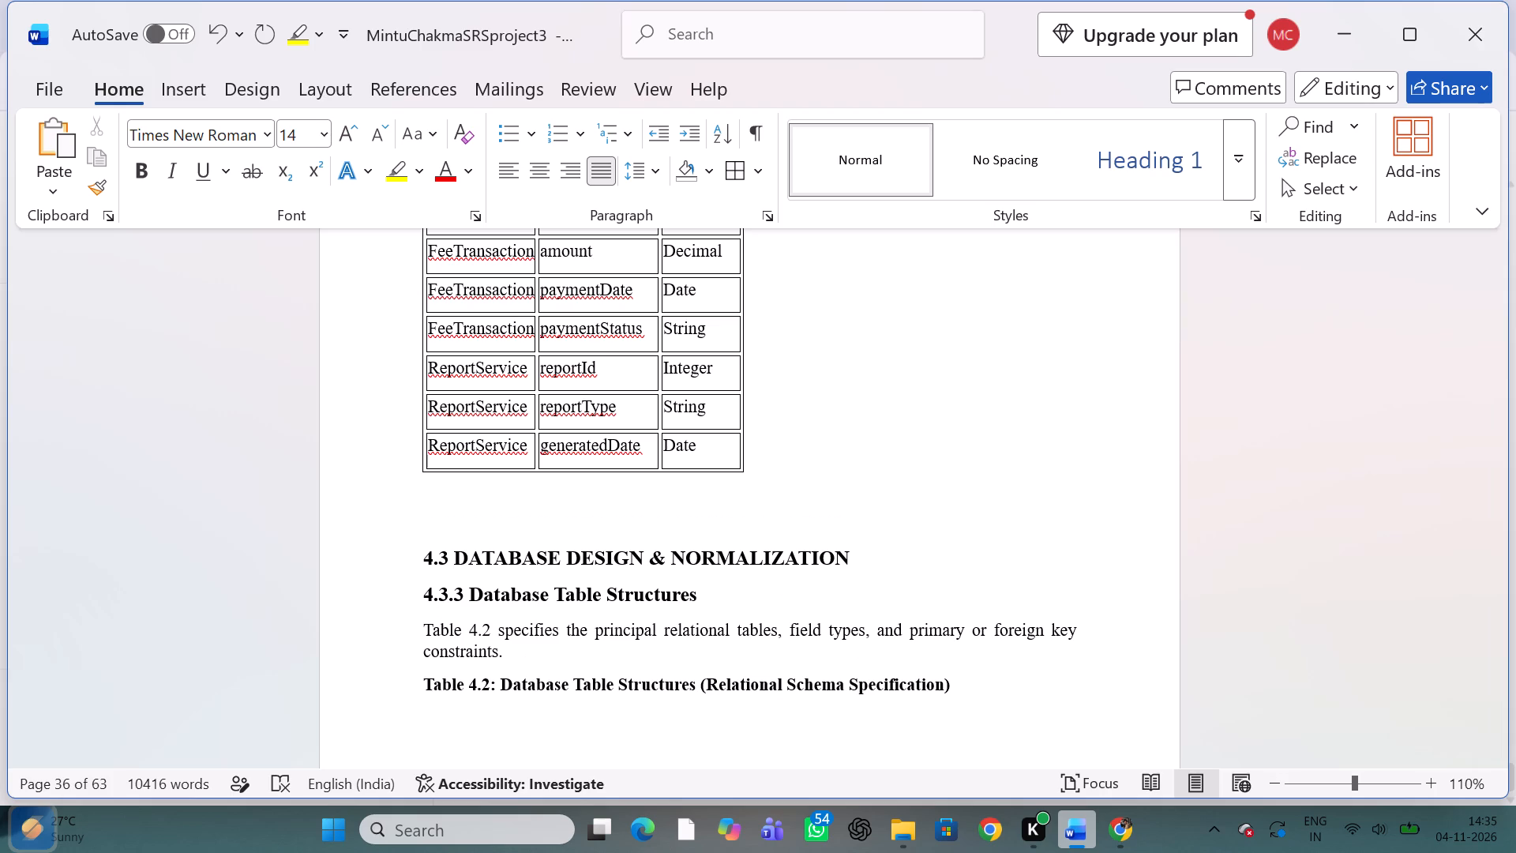
pyautogui.hotkey('ctrl', 'v')
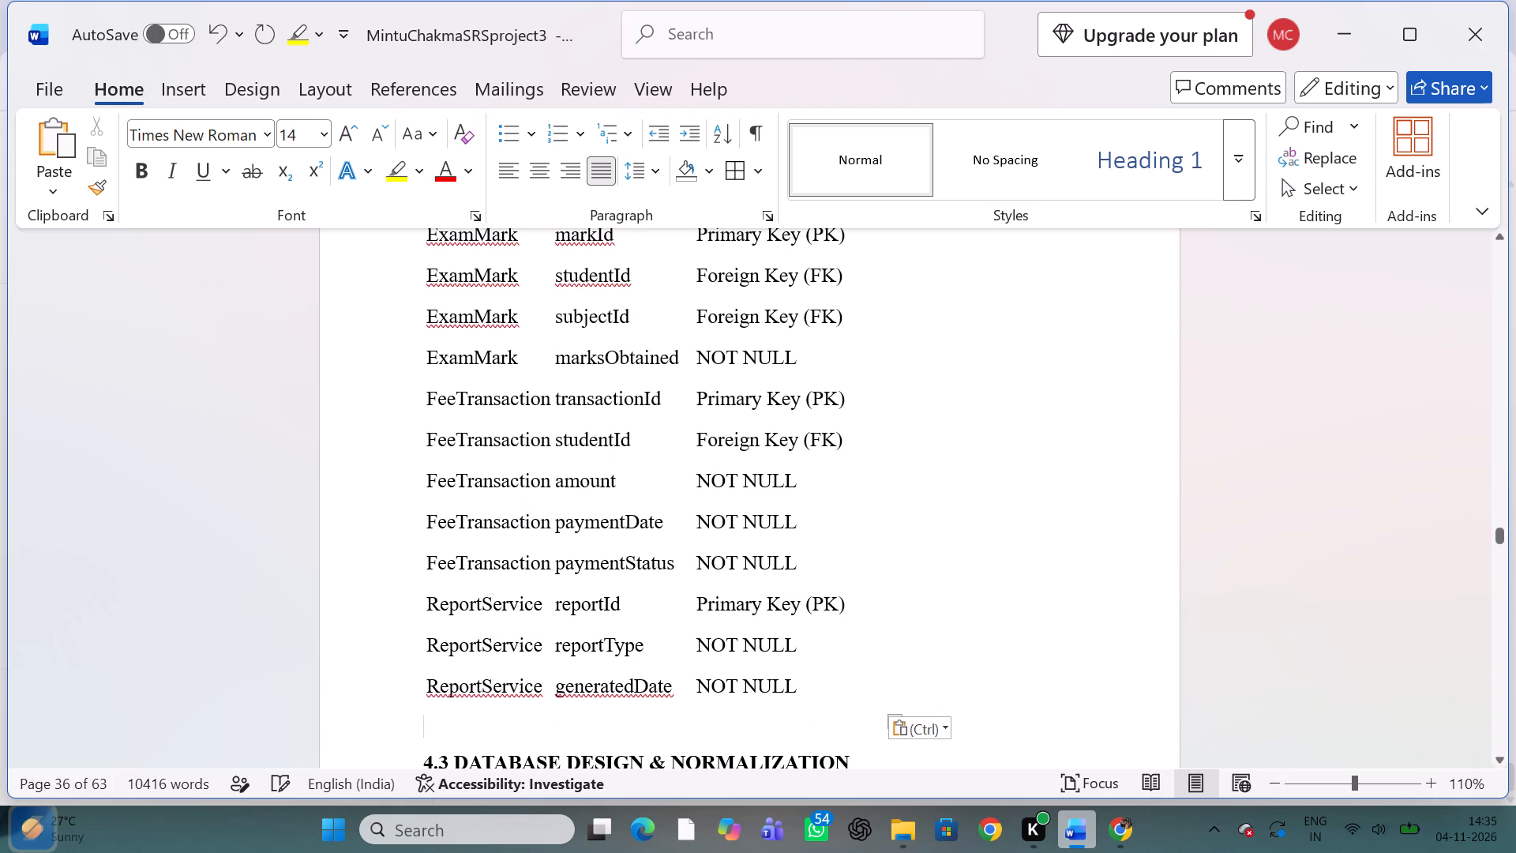
# Delete "– School Management Automata" from the pasted heading, leaving "Key Constraints for UML Class Attributes".
pyautogui.scroll(5, 525, 340)
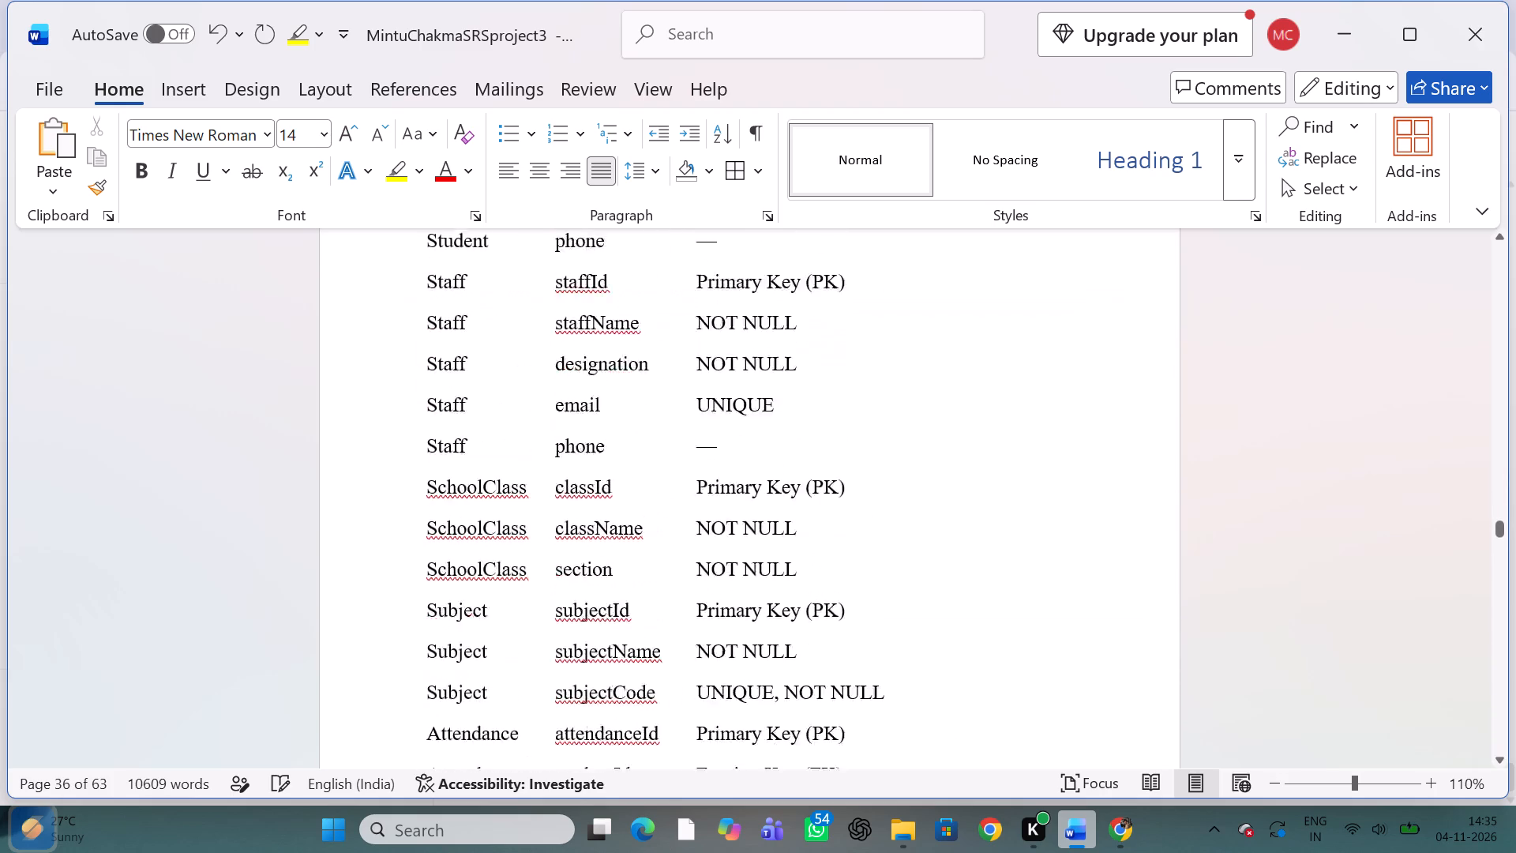
pyautogui.scroll(5, 525, 340)
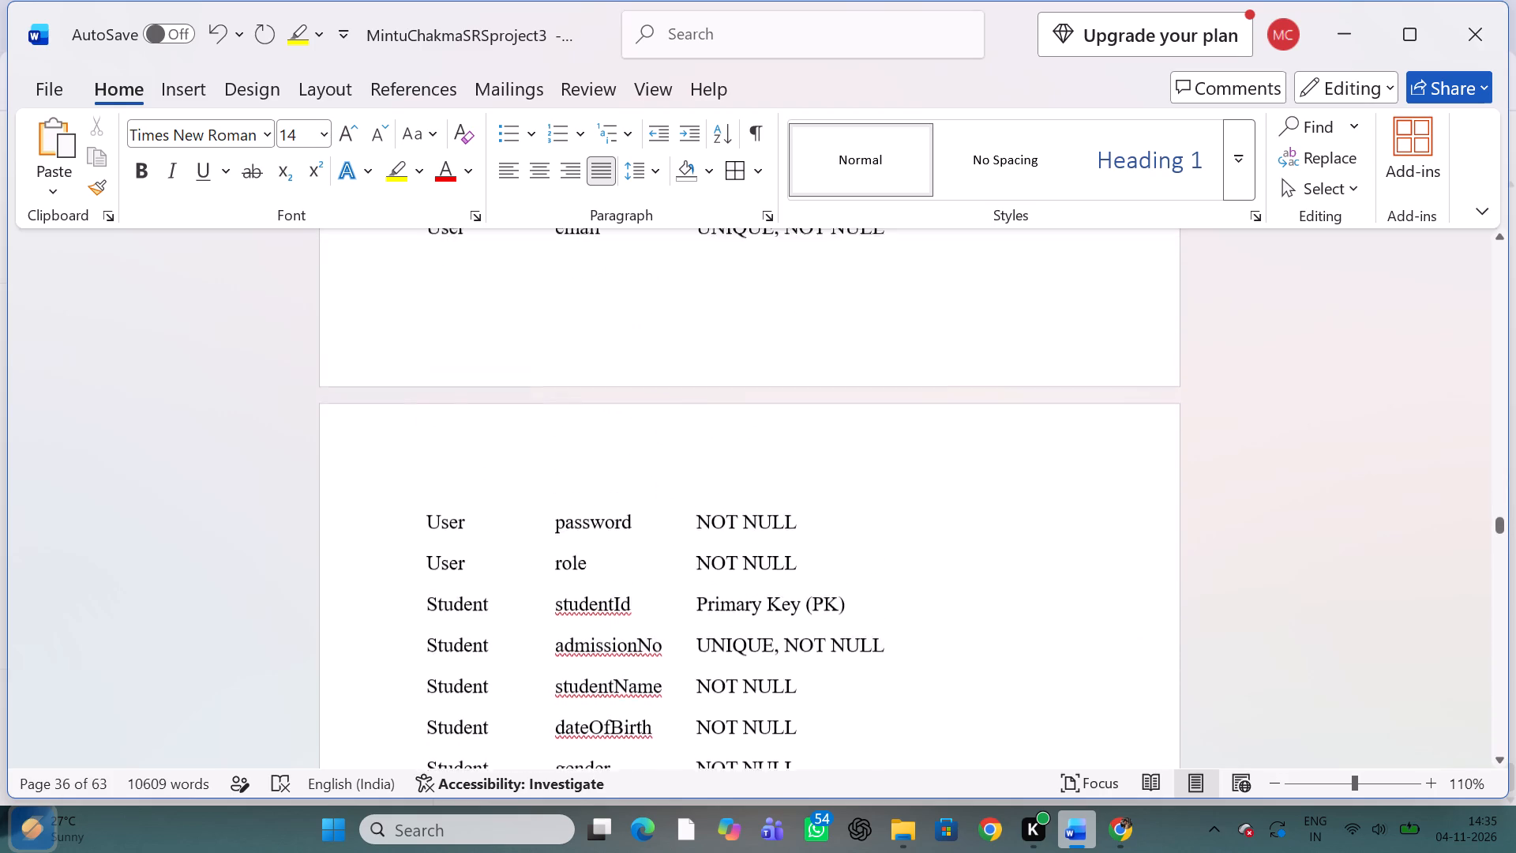
pyautogui.scroll(2, 525, 340)
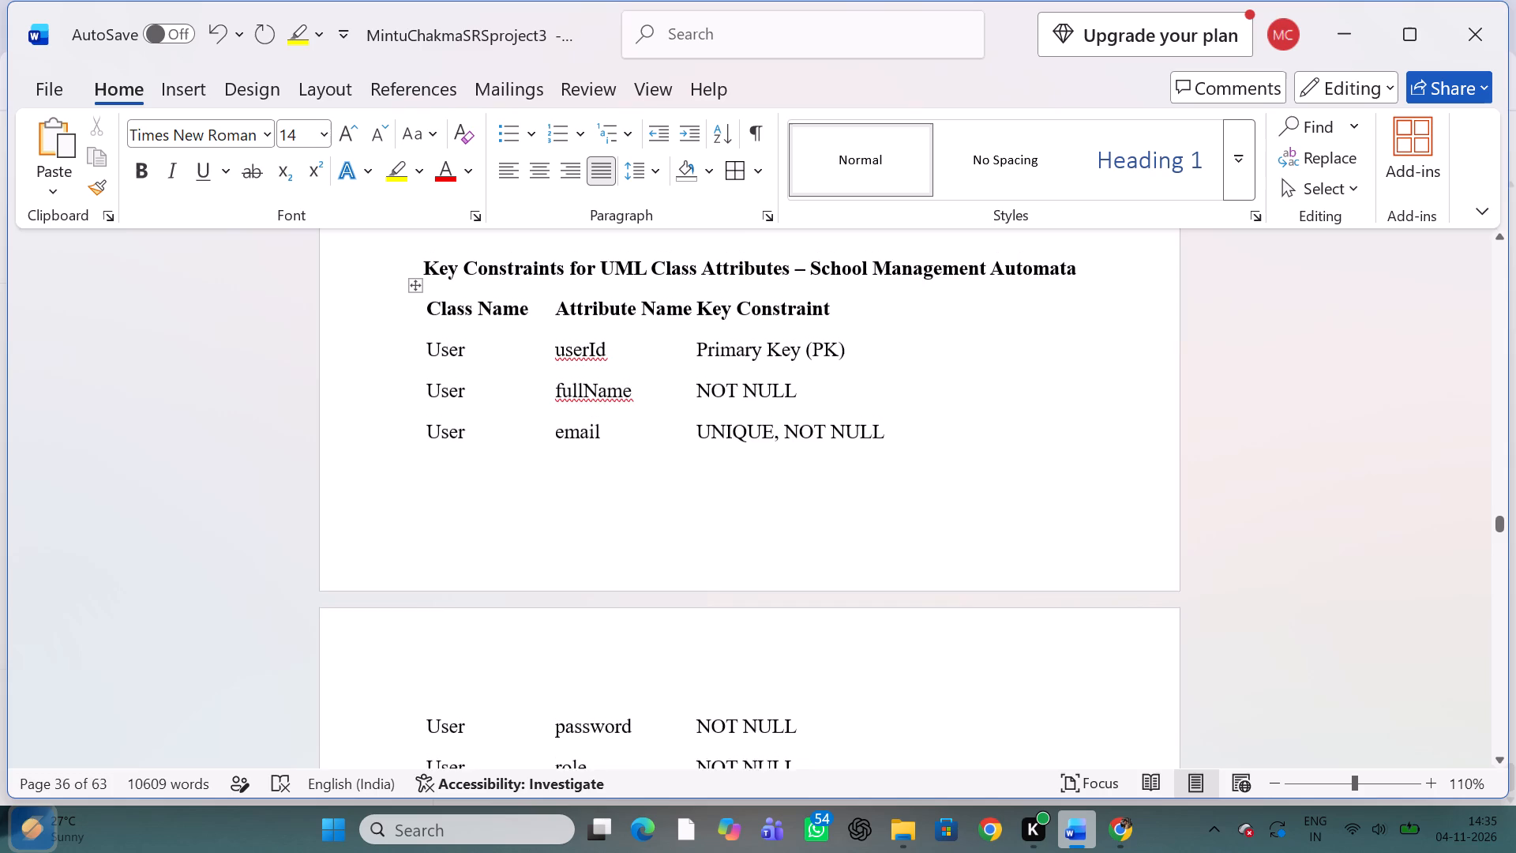
pyautogui.scroll(1, 525, 340)
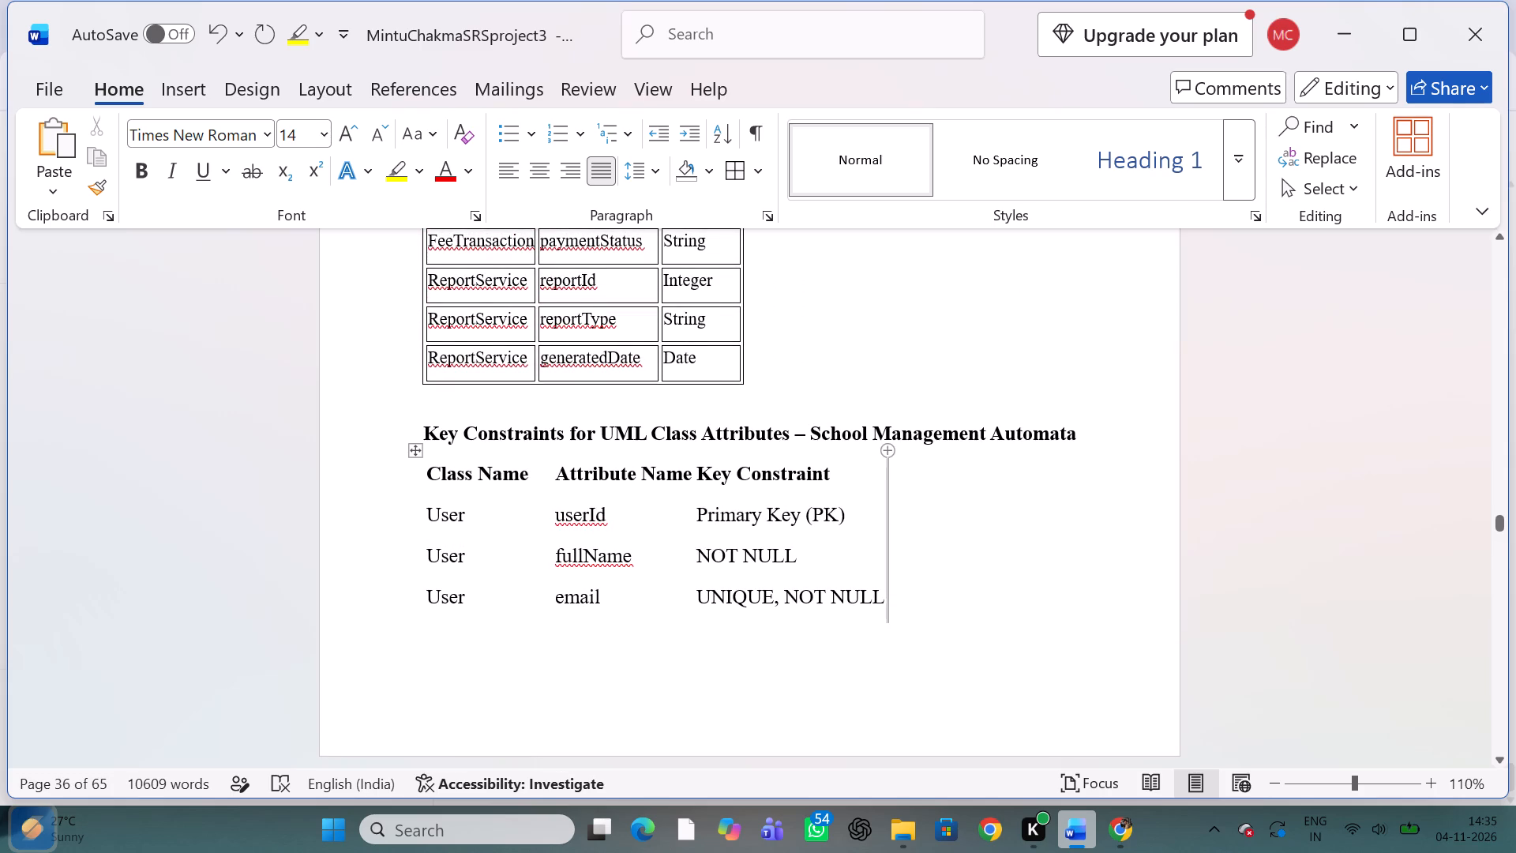
pyautogui.click(1076, 426)
pyautogui.press('BackSpace')
pyautogui.press('BackSpace')
pyautogui.press('BackSpace')
pyautogui.press('BackSpace')
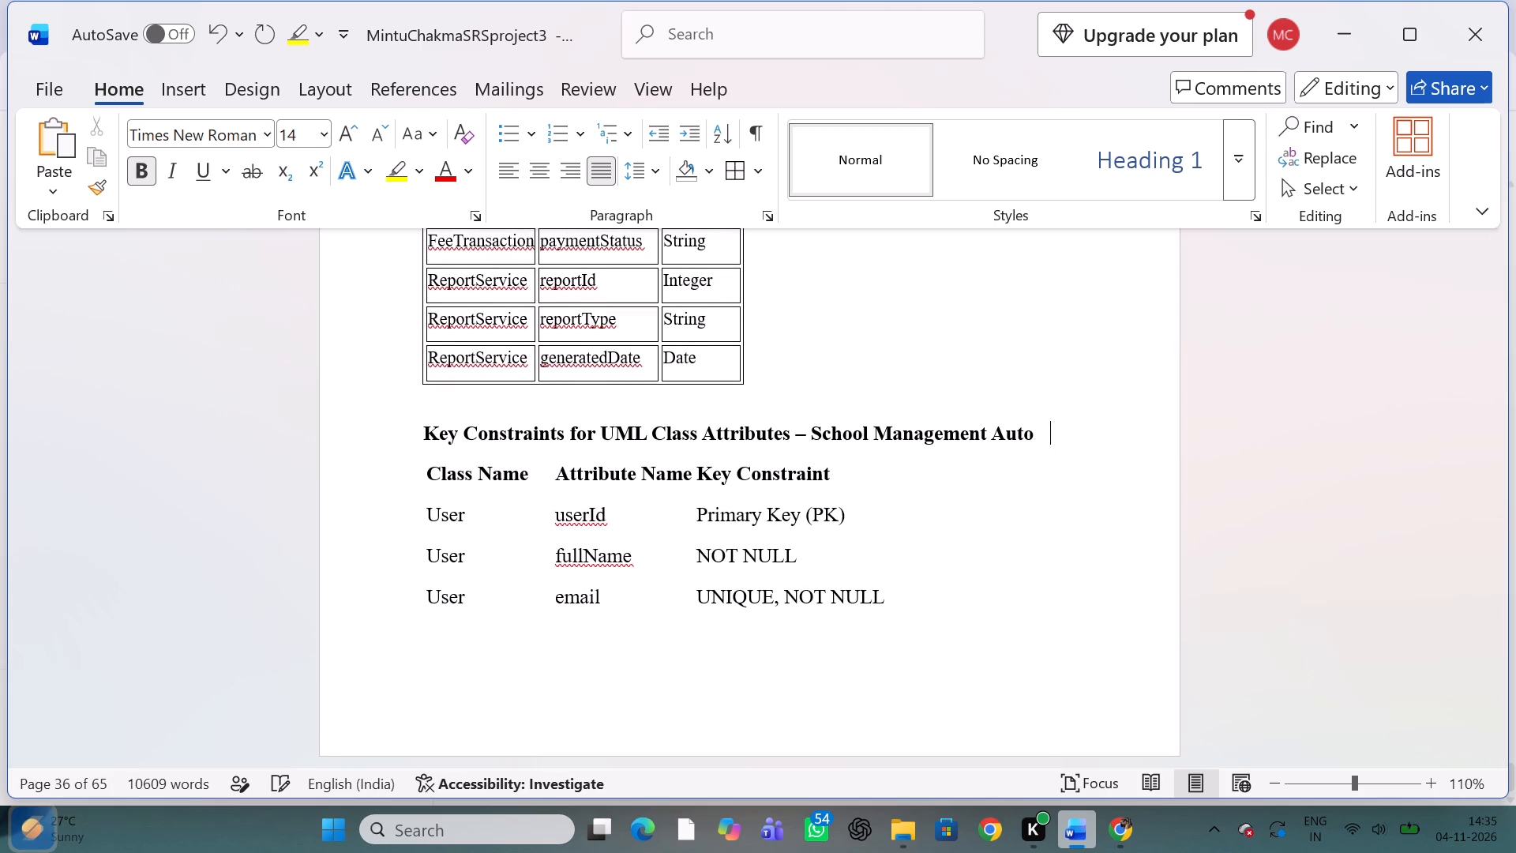
pyautogui.press('BackSpace')
pyautogui.press('BackSpace')
pyautogui.press('BackSpace')
pyautogui.press('BackSpace')
pyautogui.press('BackSpace')
pyautogui.press('BackSpace')
pyautogui.press('BackSpace')
pyautogui.press('BackSpace')
pyautogui.press('BackSpace')
pyautogui.press('BackSpace')
pyautogui.press('BackSpace')
pyautogui.press('BackSpace')
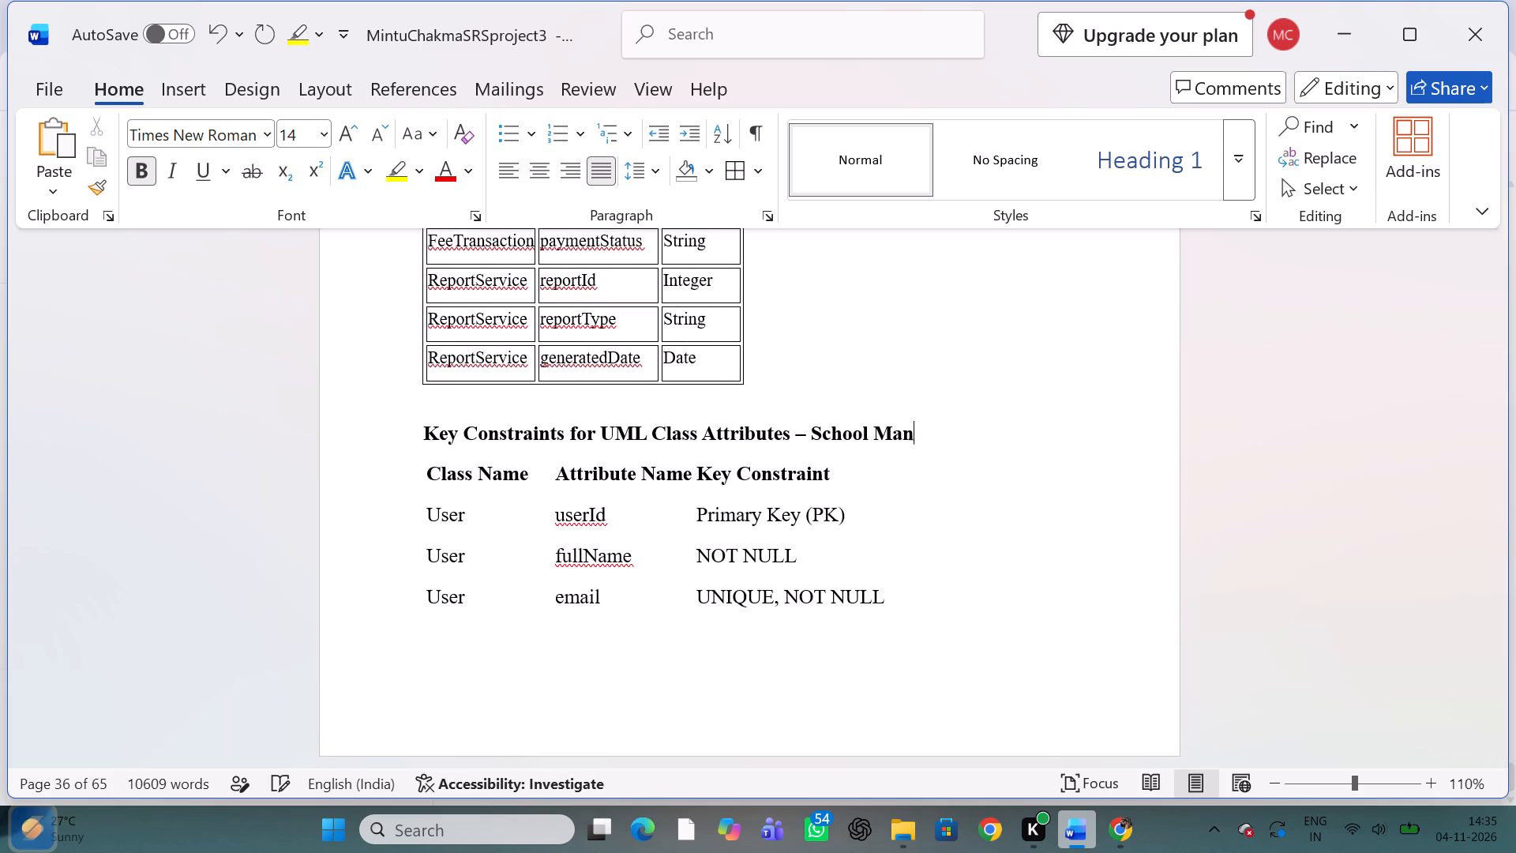
pyautogui.press('BackSpace')
pyautogui.press('BackSpace')
pyautogui.press('BackSpace')
pyautogui.press('BackSpace')
pyautogui.press('BackSpace')
pyautogui.press('BackSpace')
pyautogui.press('BackSpace')
pyautogui.press('BackSpace')
pyautogui.press('BackSpace')
pyautogui.press('BackSpace')
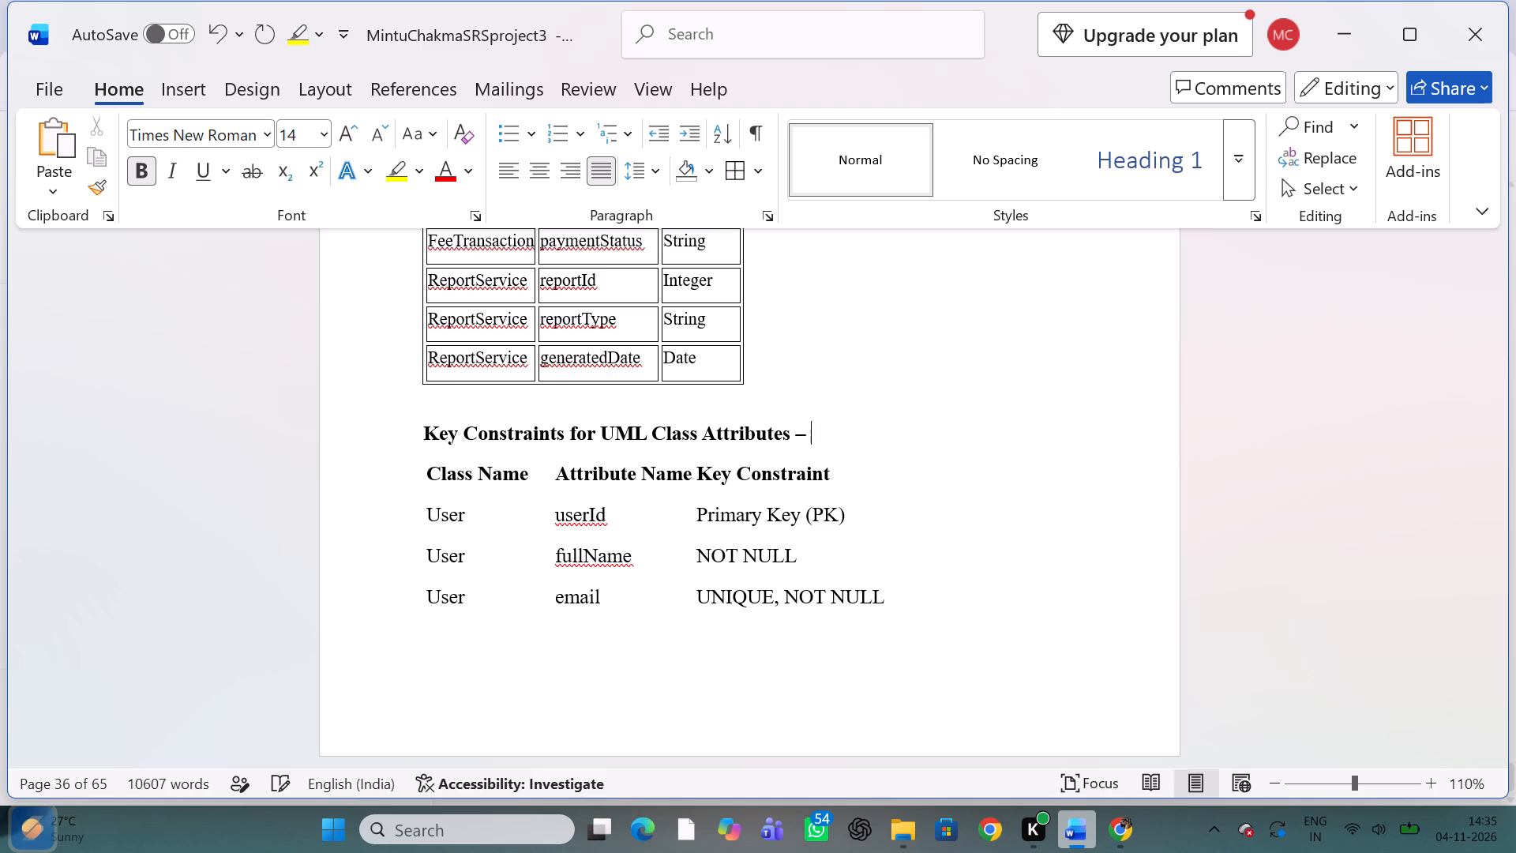
pyautogui.press('BackSpace')
pyautogui.press('BackSpace')
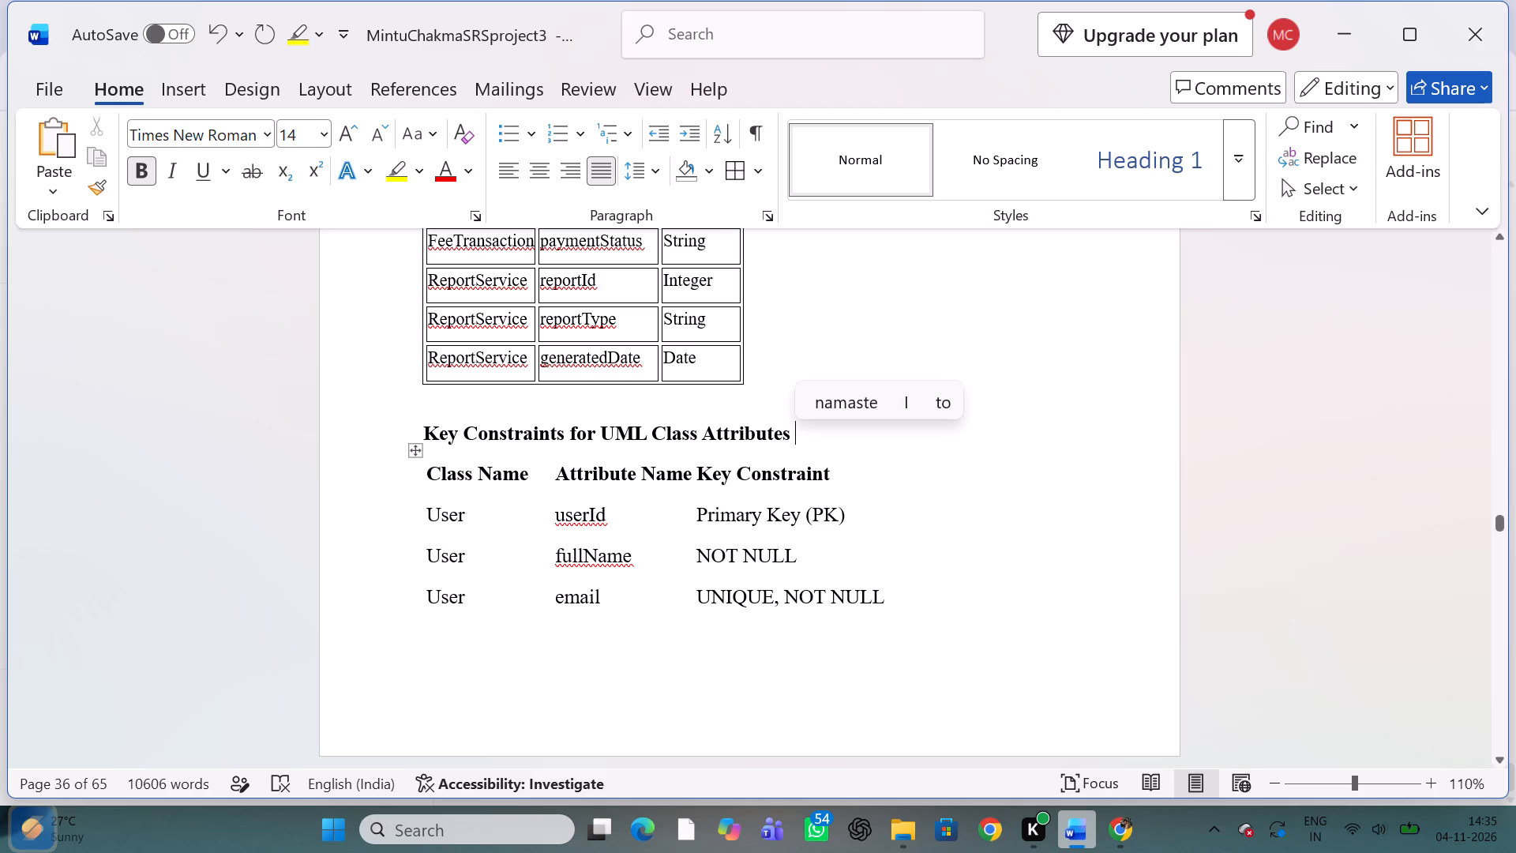
# Reduce the pasted key constraints table's text to 12 pt and apply borders to all its cells.
pyautogui.moveTo(424, 475); pyautogui.dragTo(771, 736)
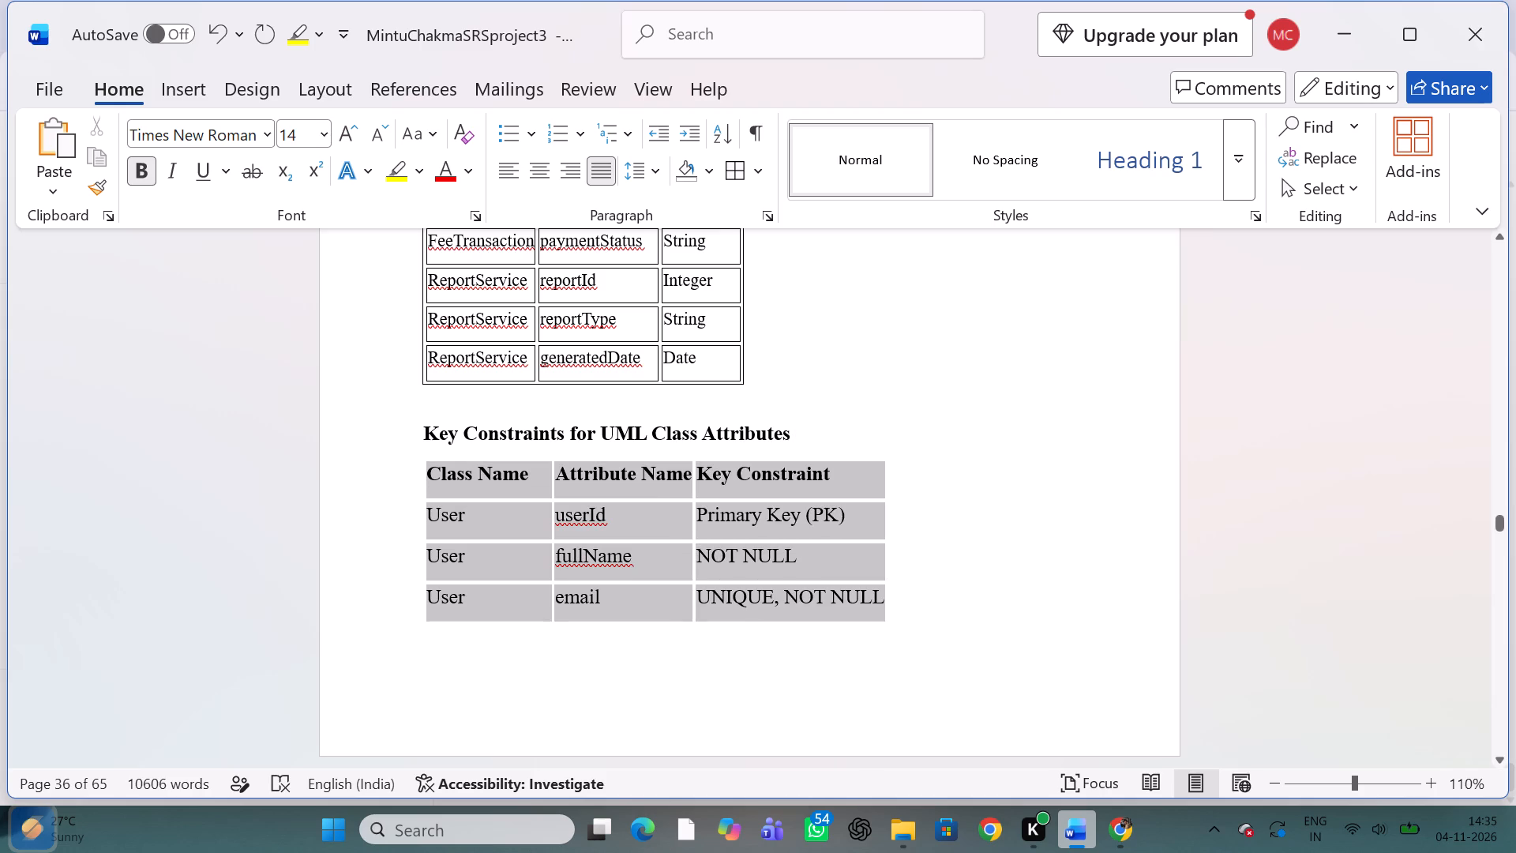
pyautogui.moveTo(771, 736); pyautogui.dragTo(796, 461)
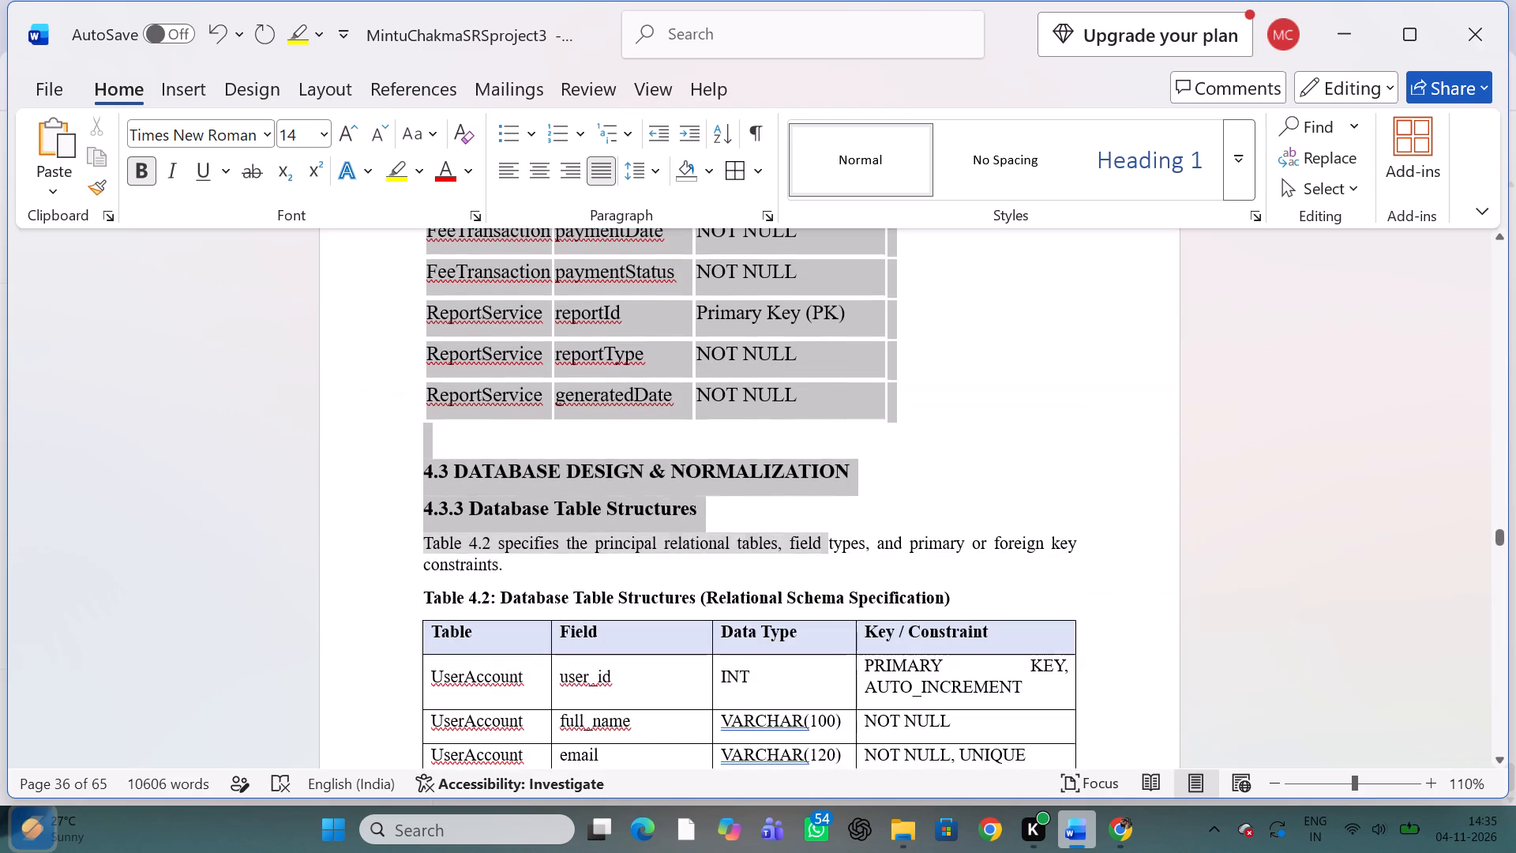
pyautogui.moveTo(796, 461); pyautogui.dragTo(863, 433)
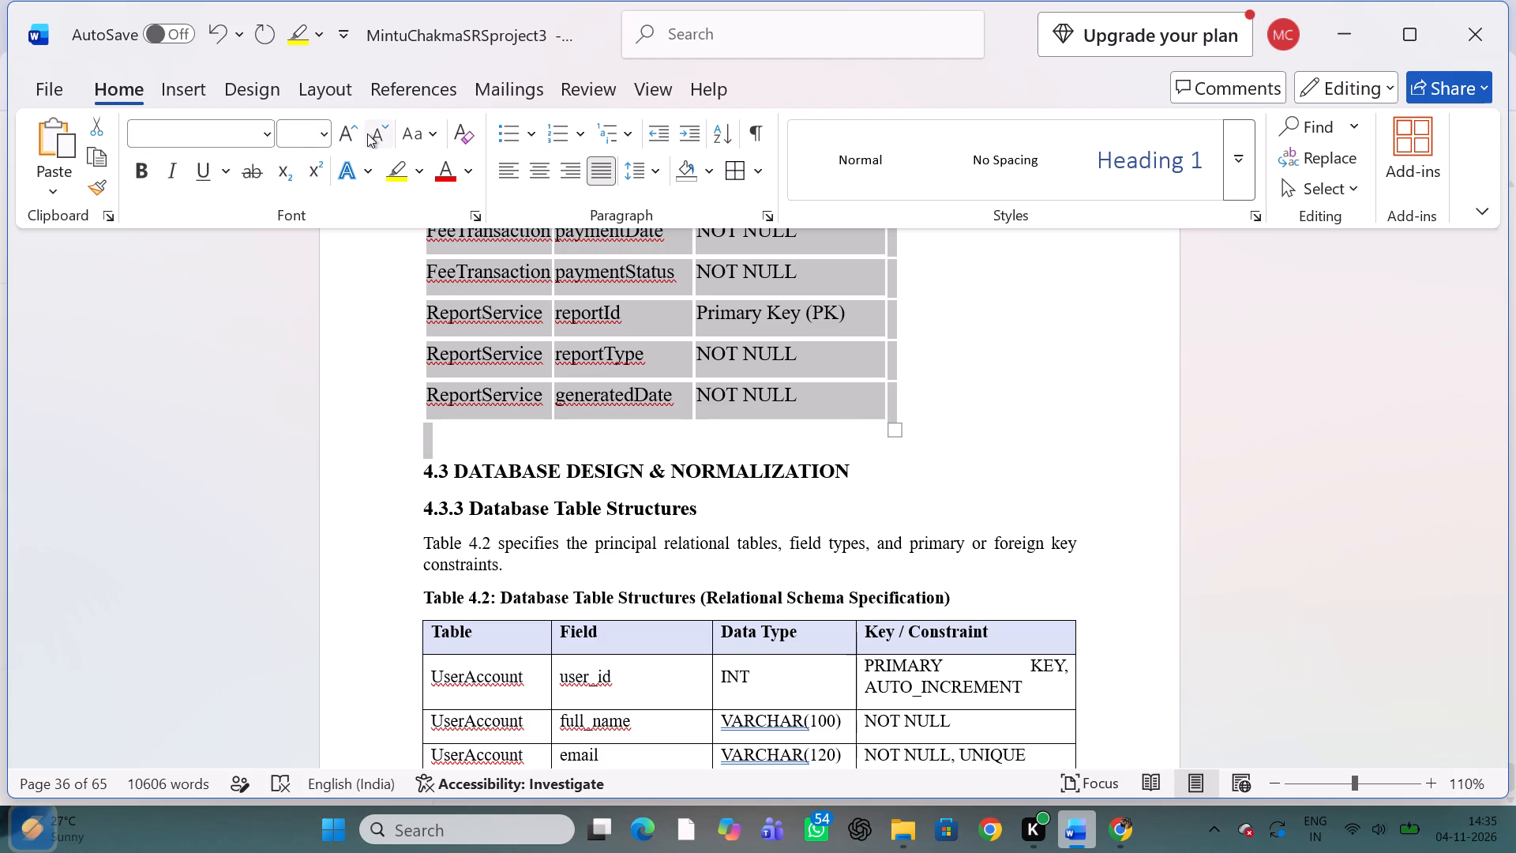
pyautogui.click(367, 133)
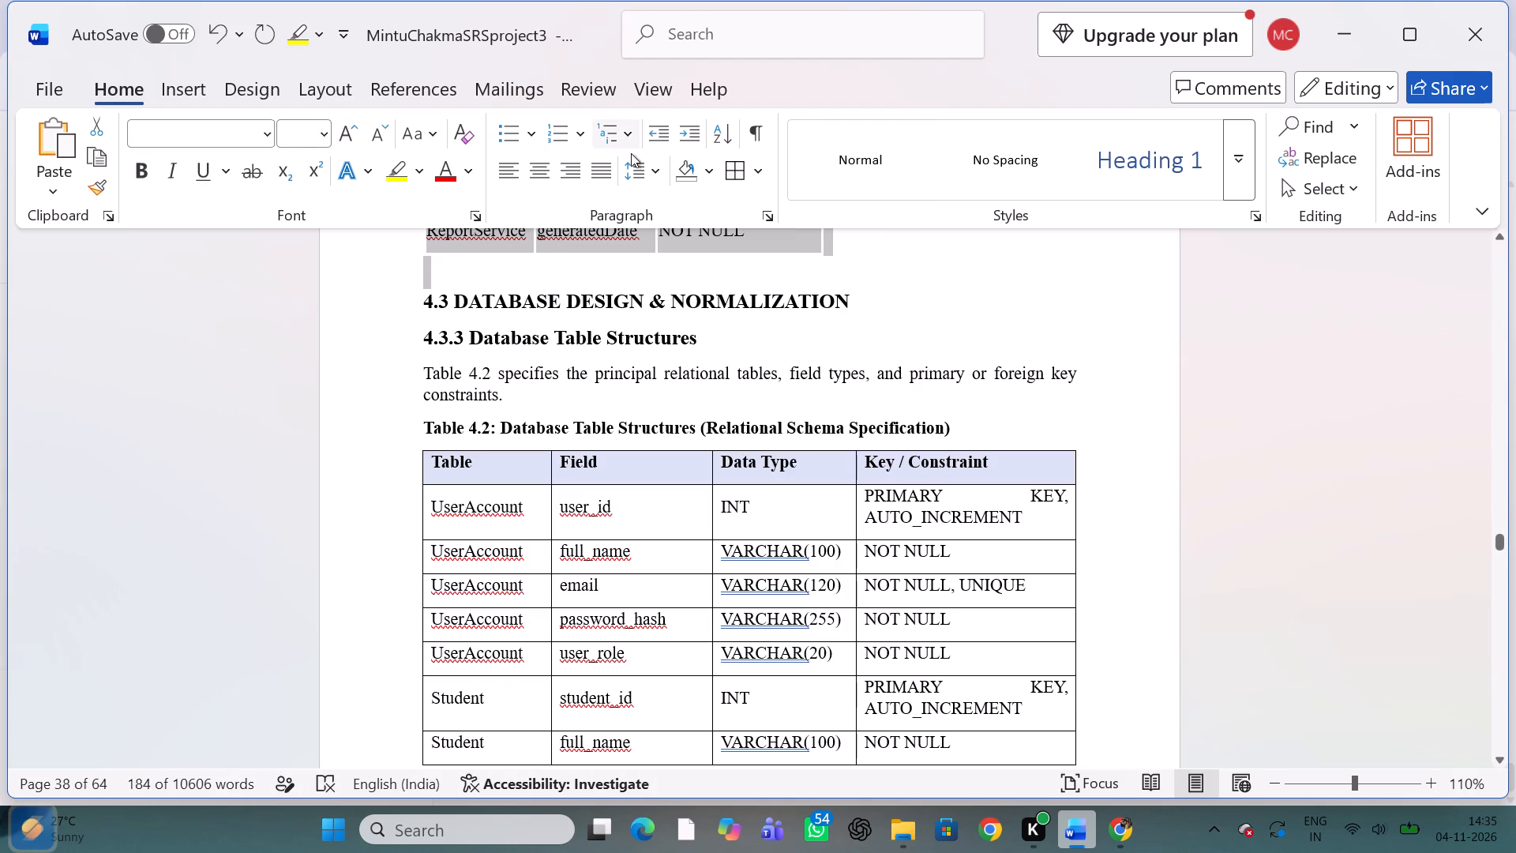
pyautogui.click(733, 169)
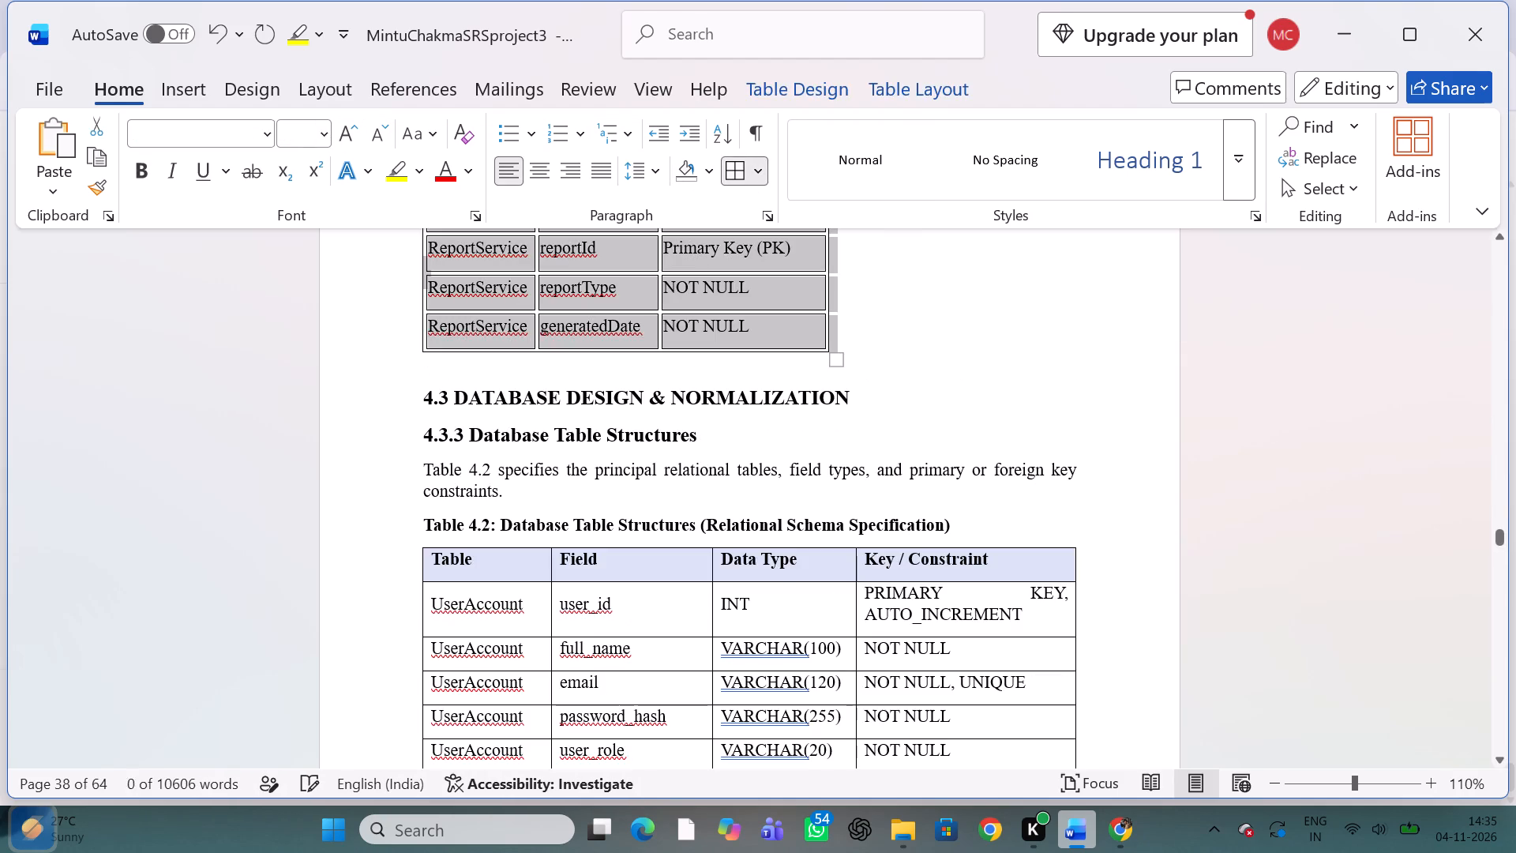
pyautogui.click(329, 393)
pyautogui.click(1070, 318)
# Review the bordered key constraints table and the following report pages through section 5.1.1 Technology Stack Description.
pyautogui.scroll(1, 970, 314)
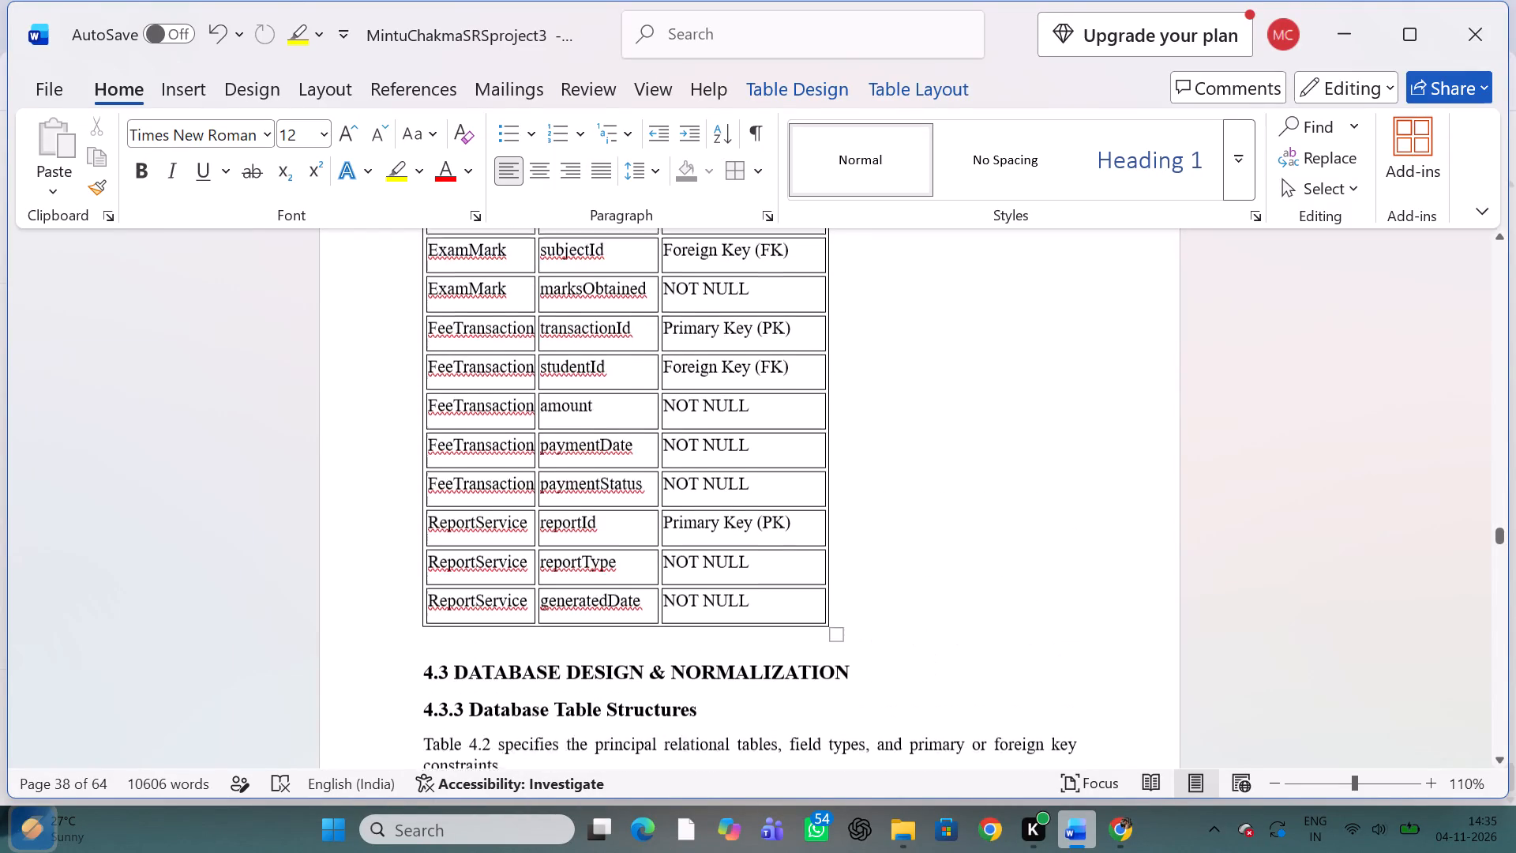
pyautogui.scroll(3, 970, 314)
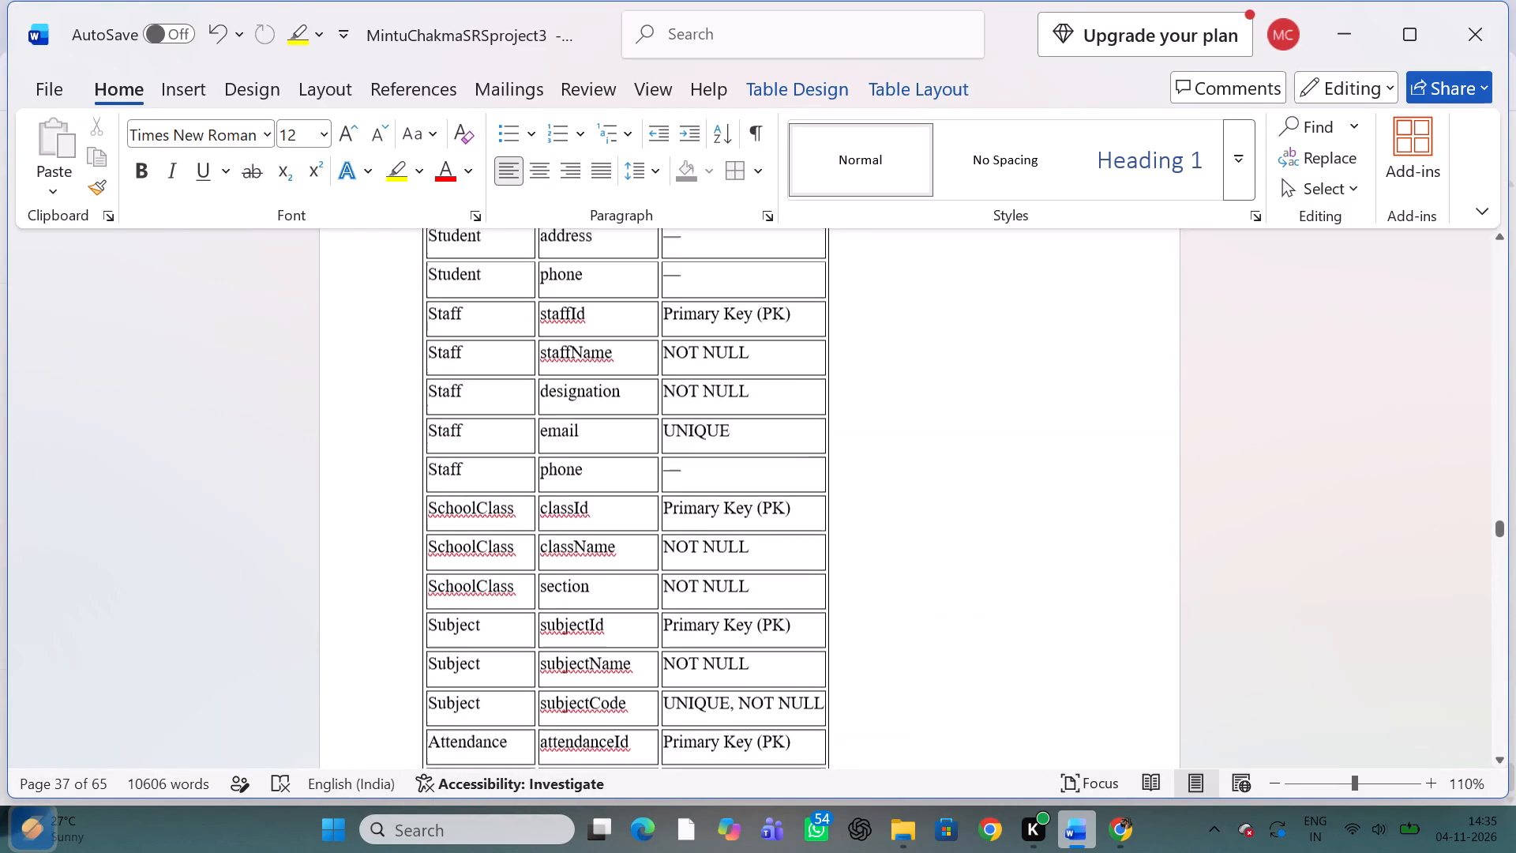
pyautogui.scroll(2, 970, 314)
pyautogui.keyDown('ctrl'); pyautogui.scroll(-1, 970, 314); pyautogui.keyUp('ctrl')
pyautogui.scroll(-3, 970, 314)
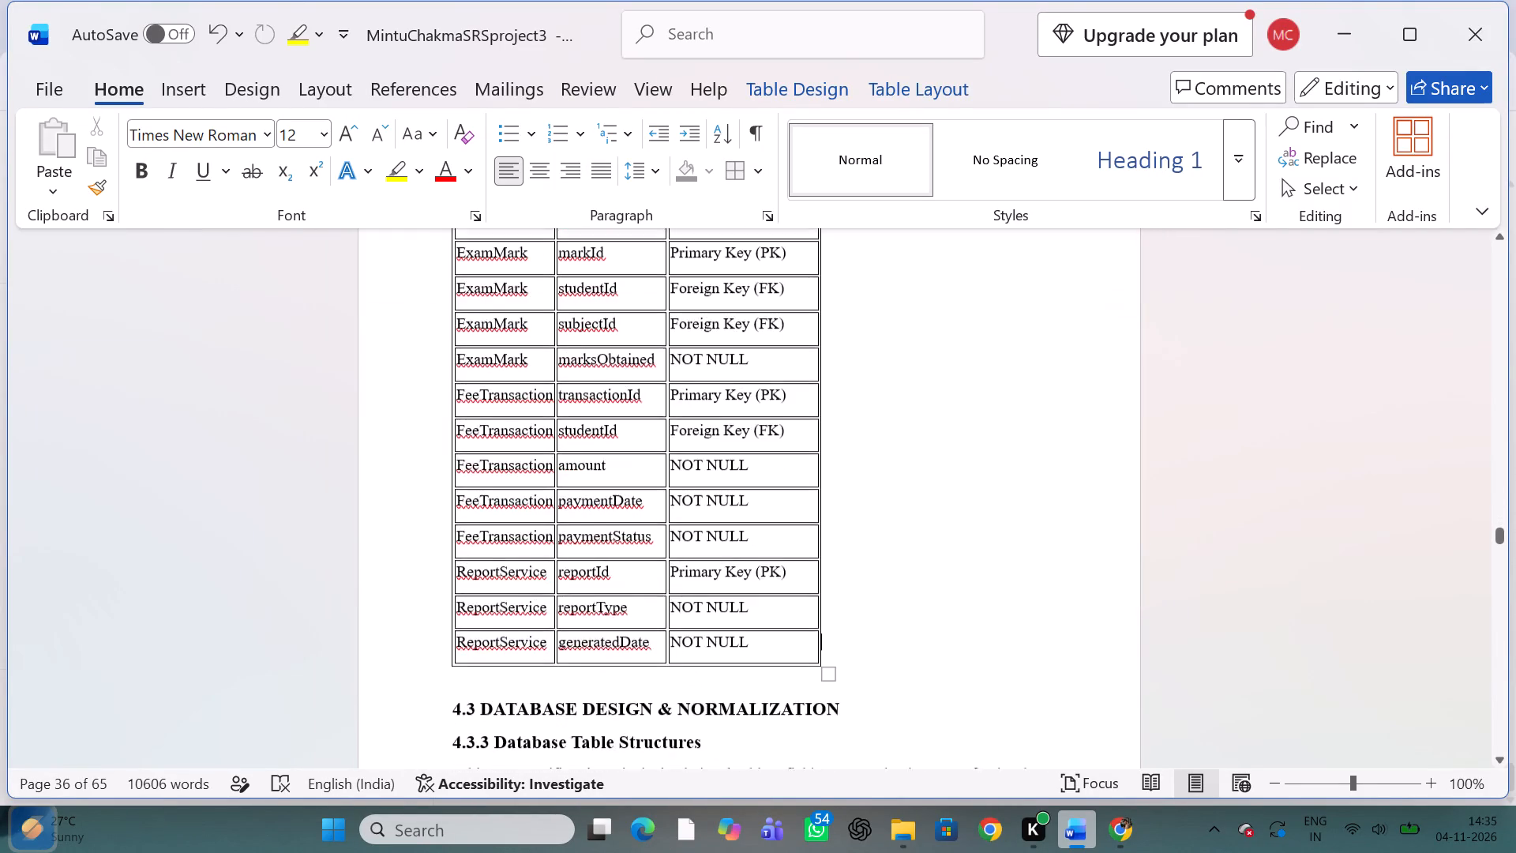
pyautogui.scroll(-4, 970, 314)
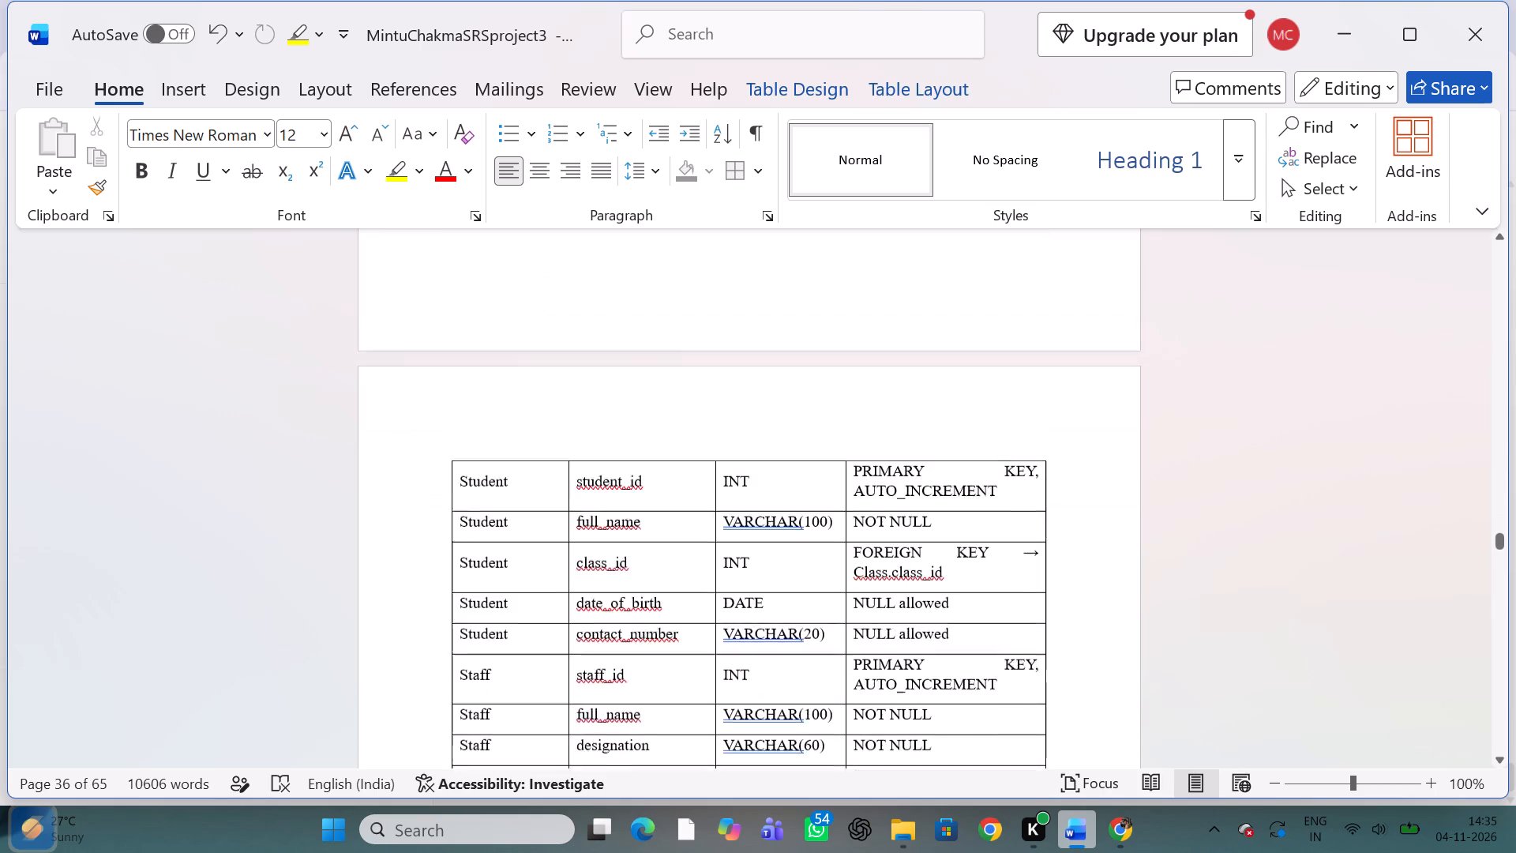
pyautogui.scroll(-2, 970, 314)
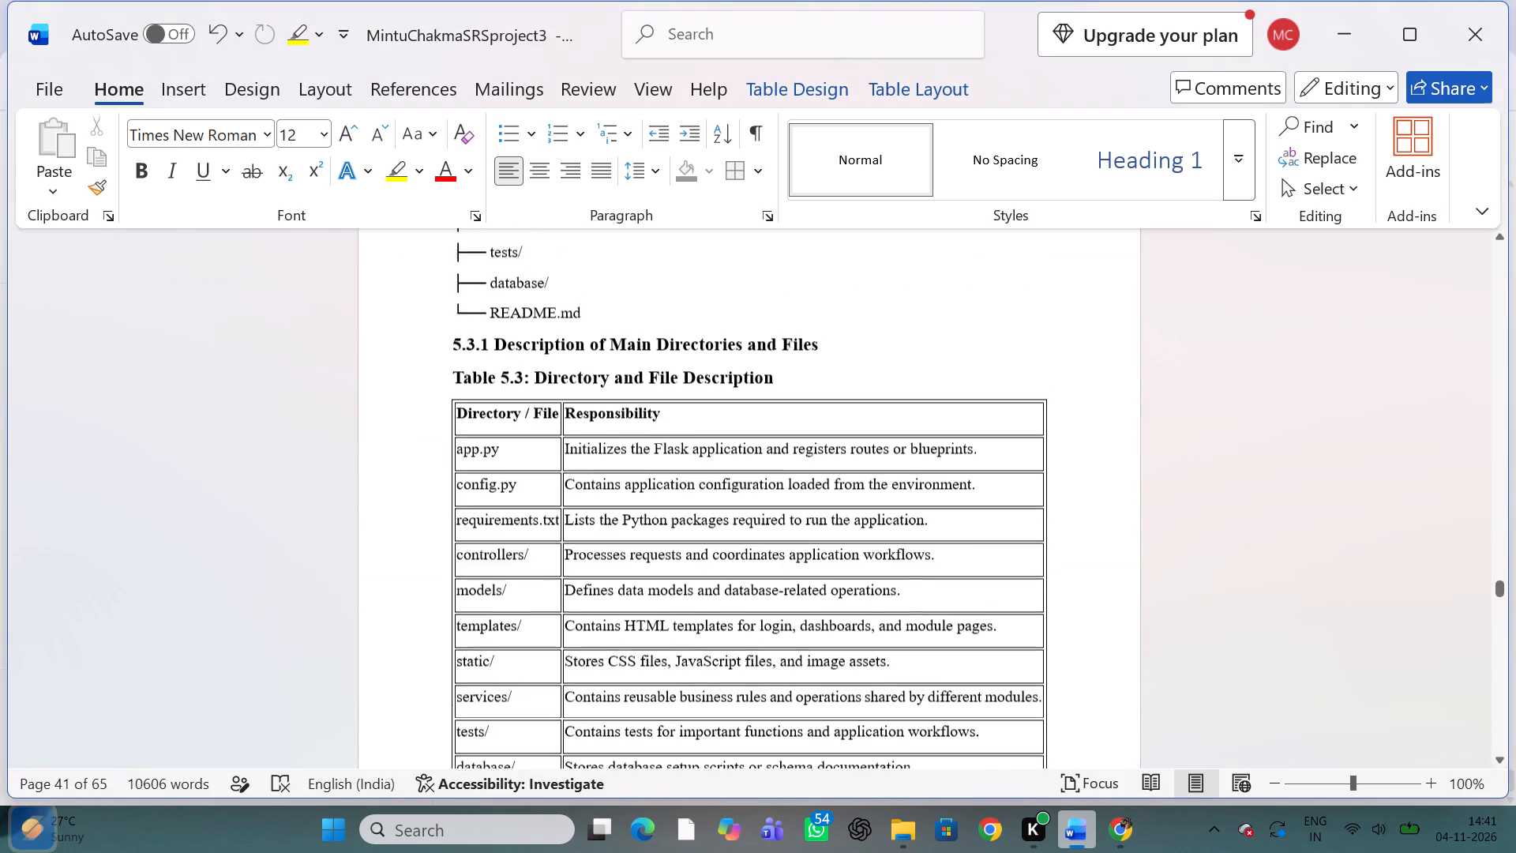
pyautogui.scroll(-5, 745, 462)
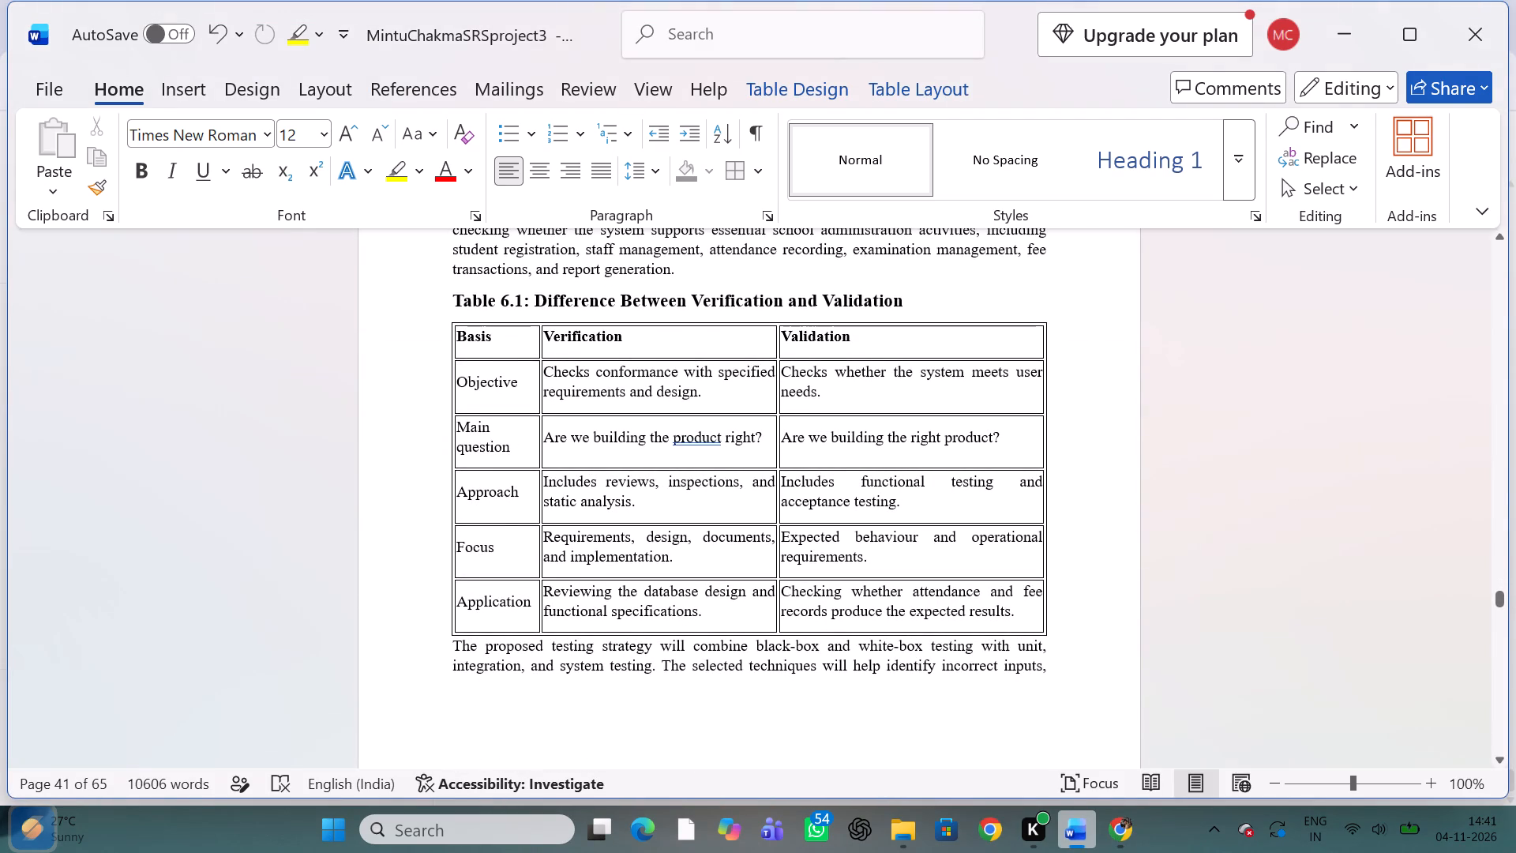
pyautogui.scroll(-4, 745, 462)
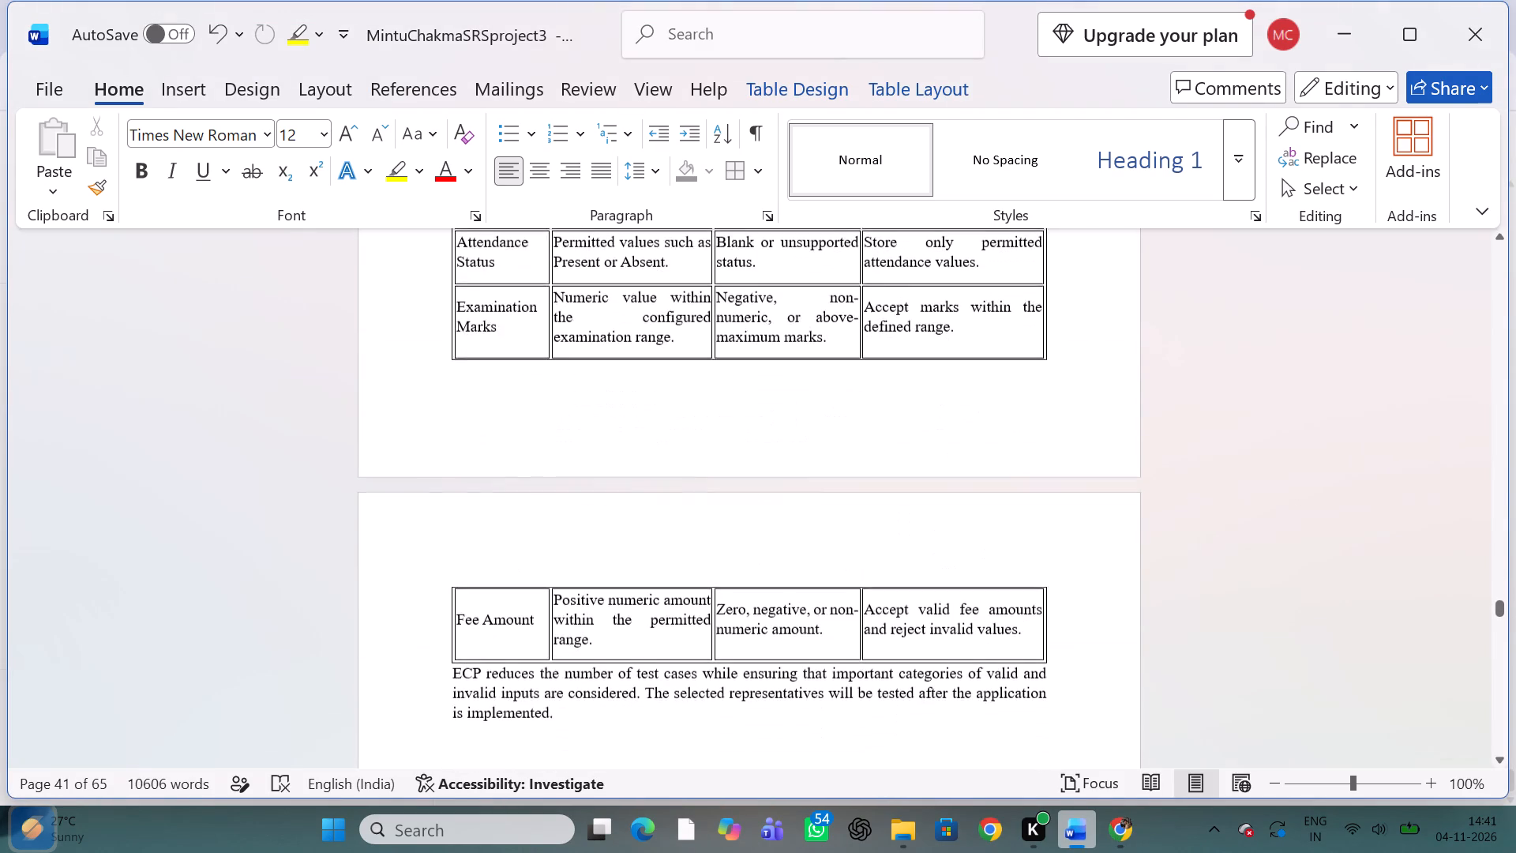
pyautogui.scroll(-4, 745, 462)
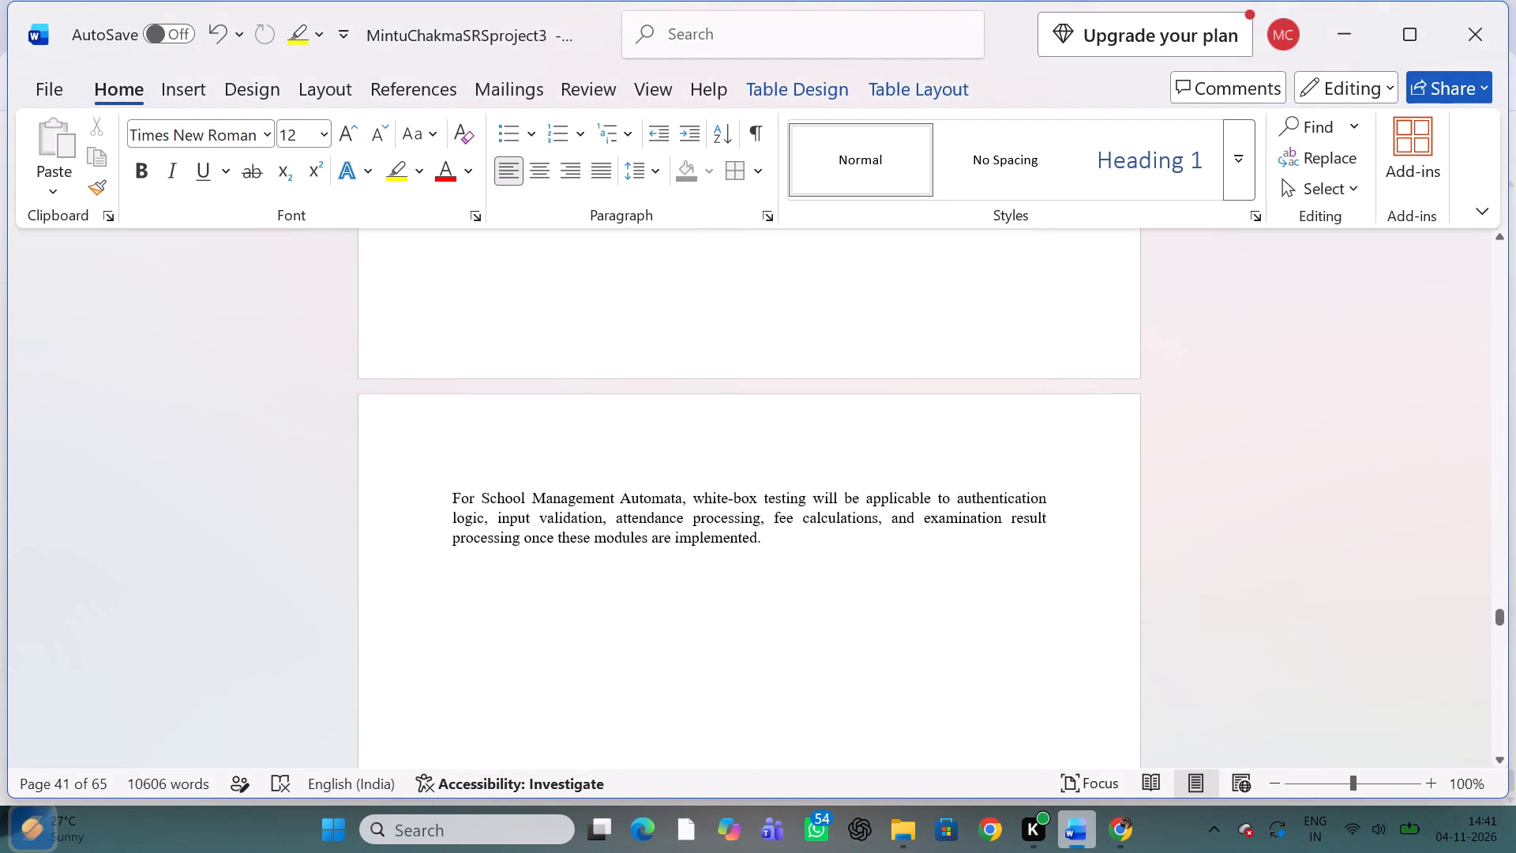
pyautogui.scroll(-5, 745, 462)
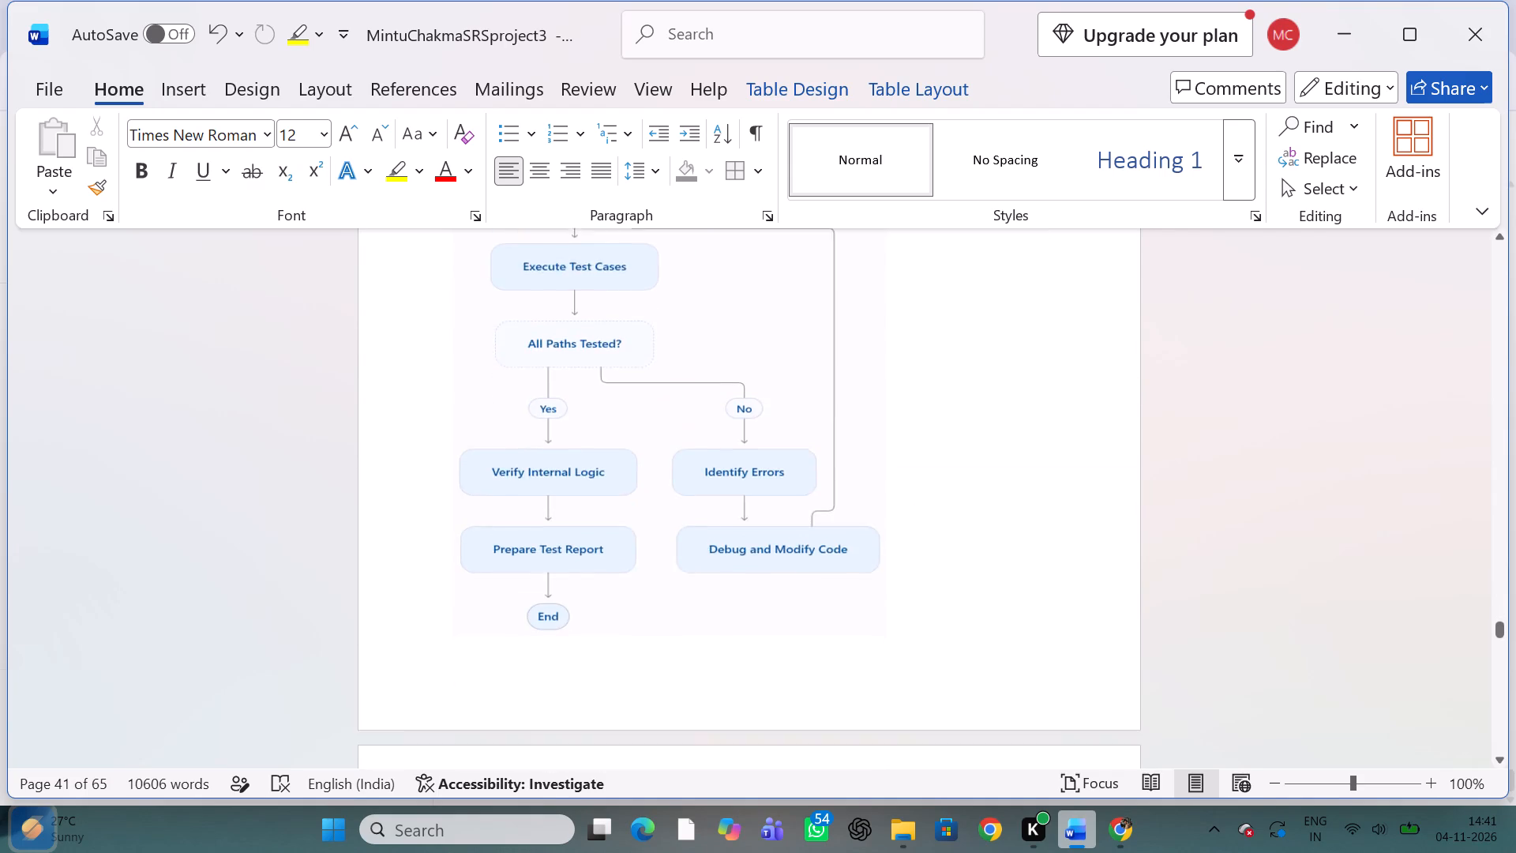
pyautogui.scroll(-3, 745, 462)
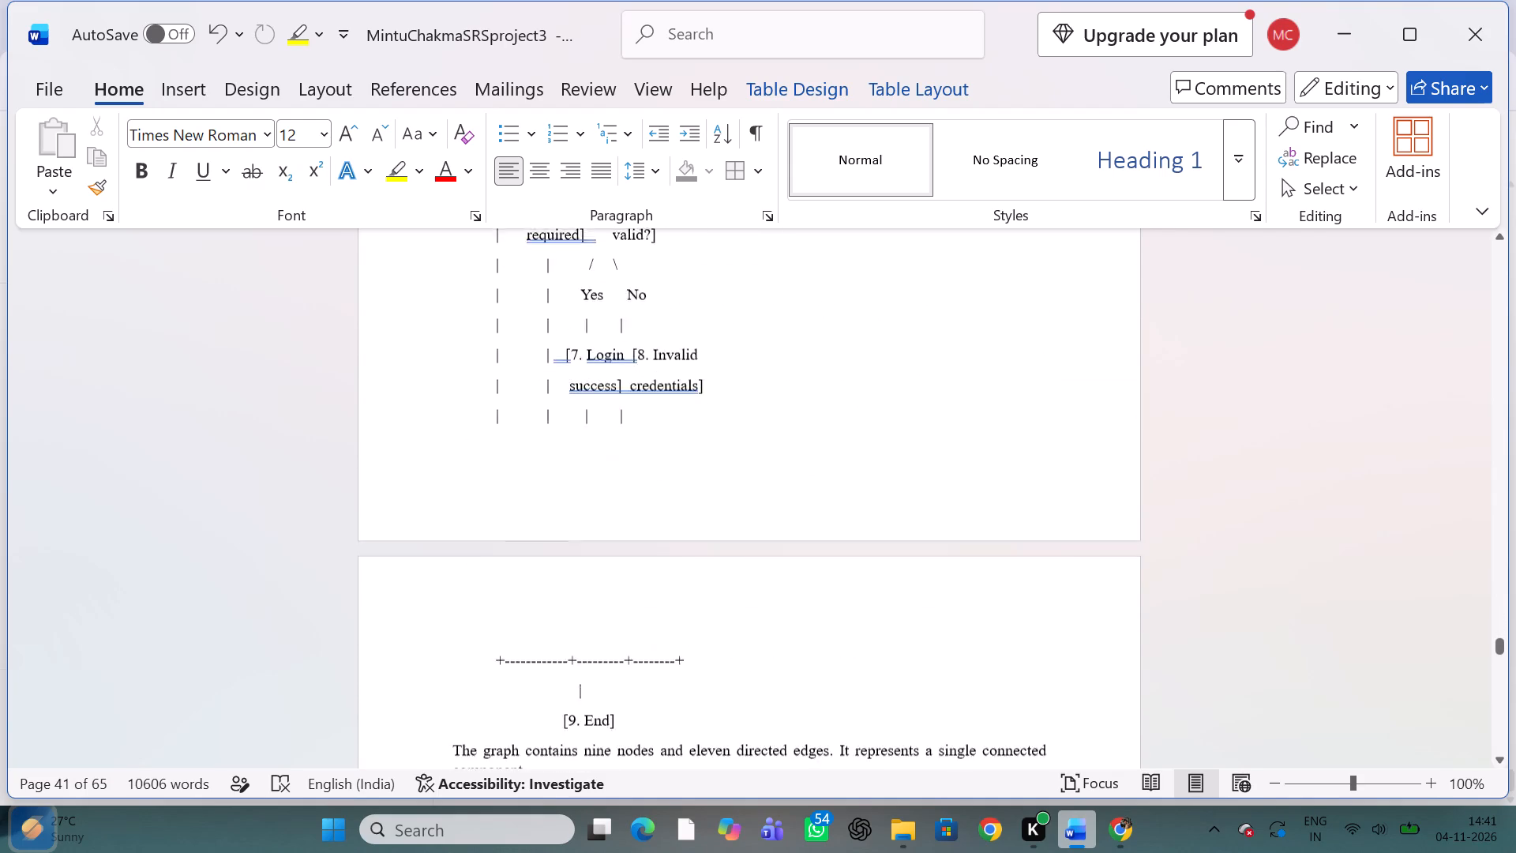
pyautogui.scroll(-4, 745, 462)
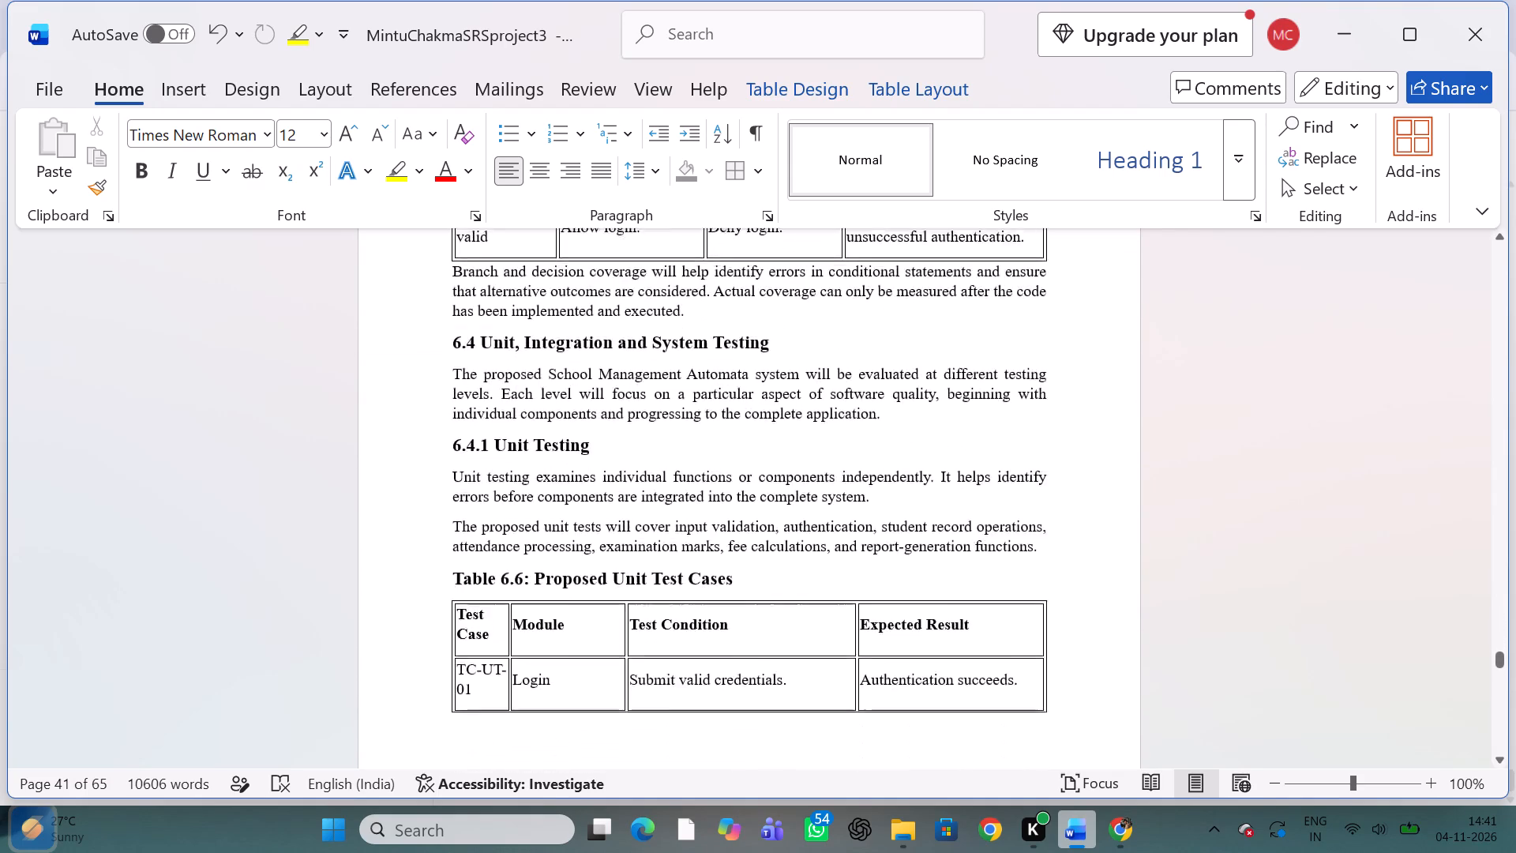
pyautogui.scroll(-4, 745, 462)
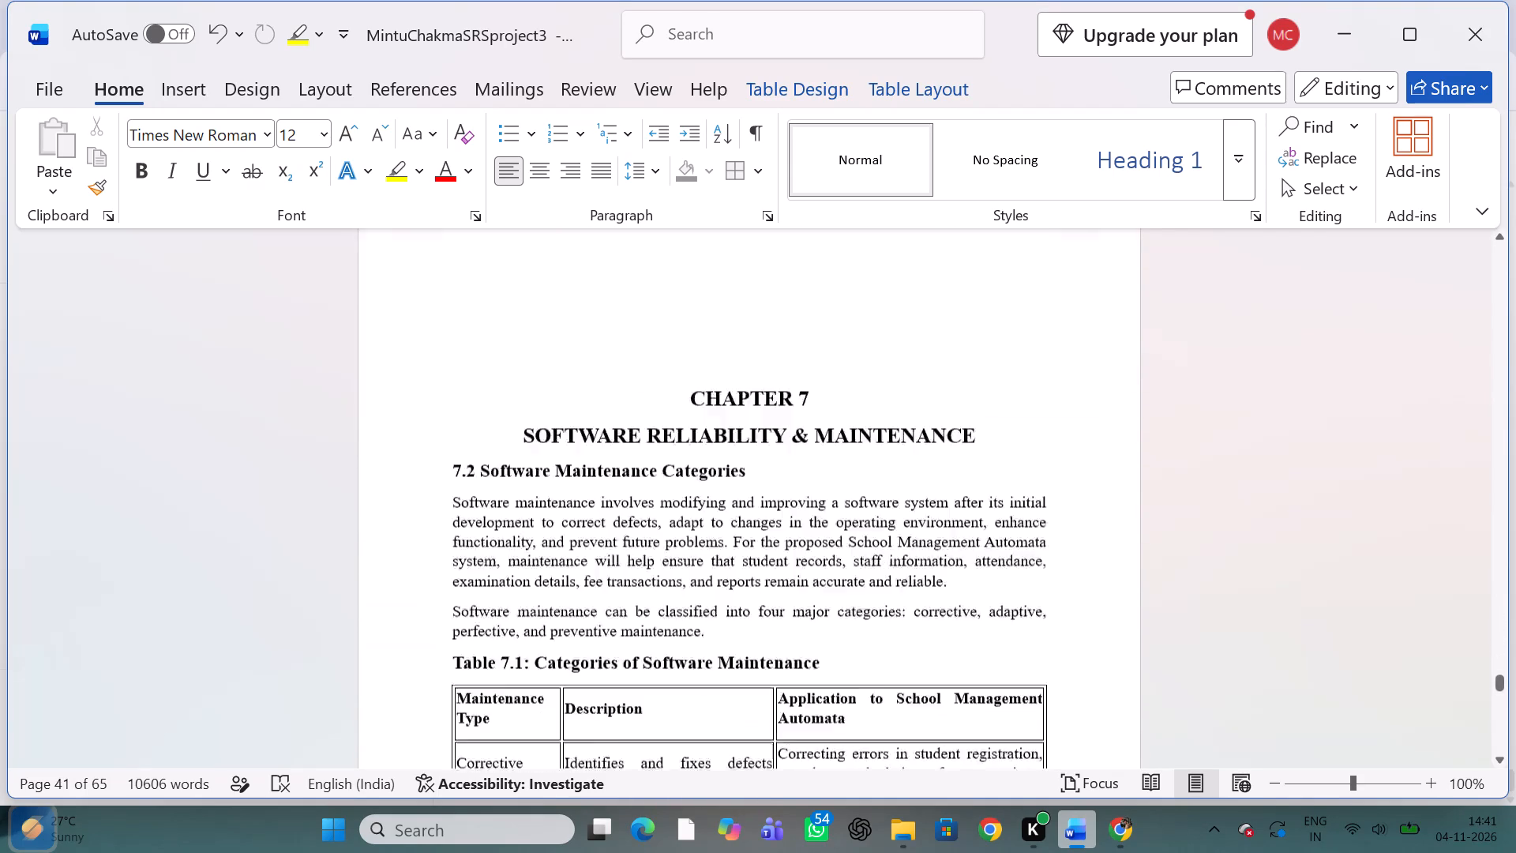
pyautogui.scroll(-2, 745, 462)
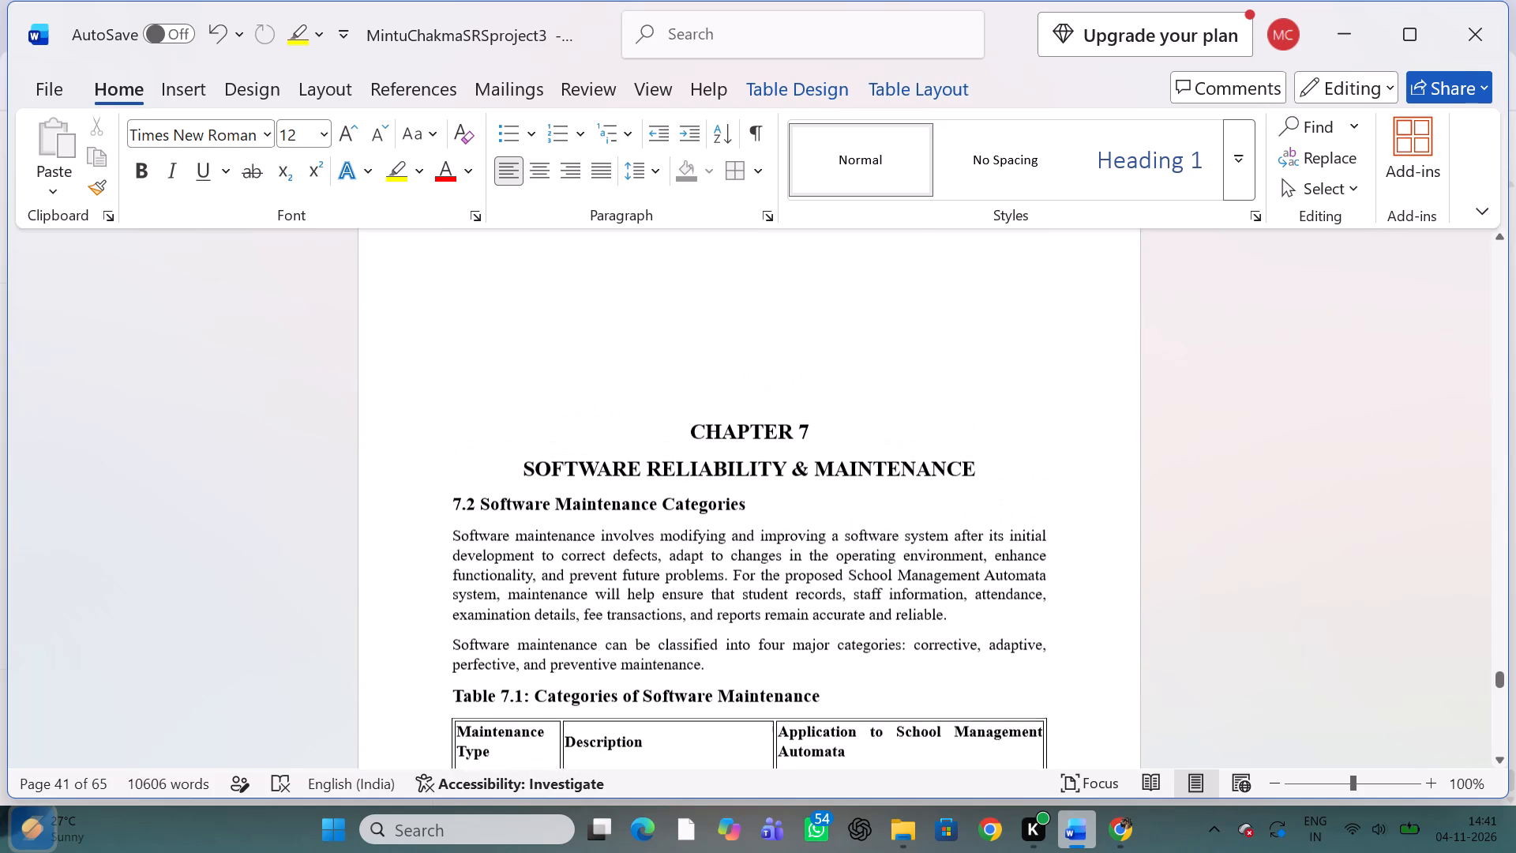
pyautogui.scroll(-2, 745, 462)
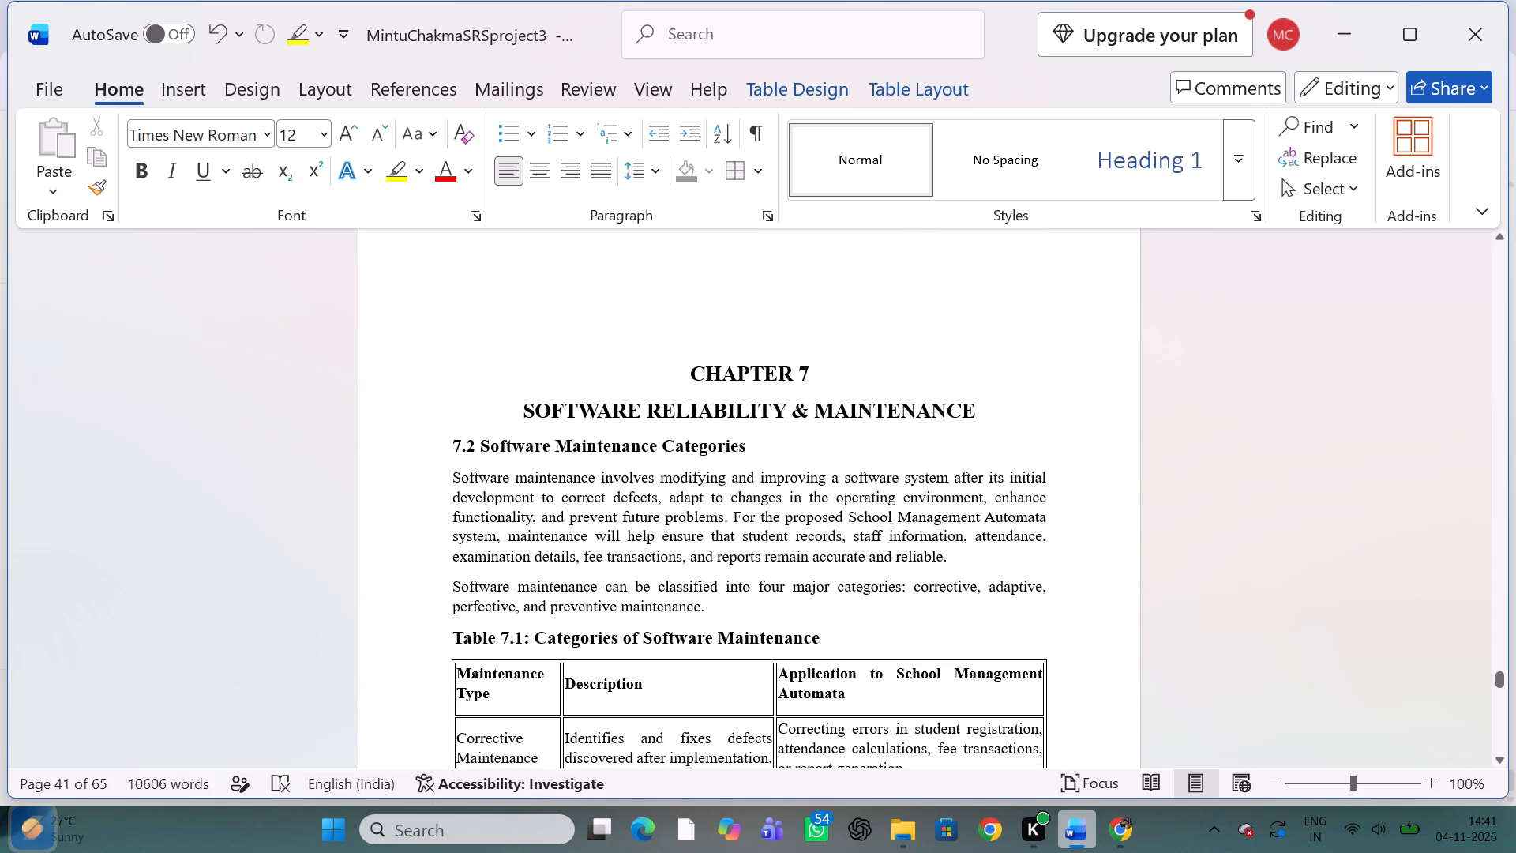
pyautogui.scroll(-4, 745, 462)
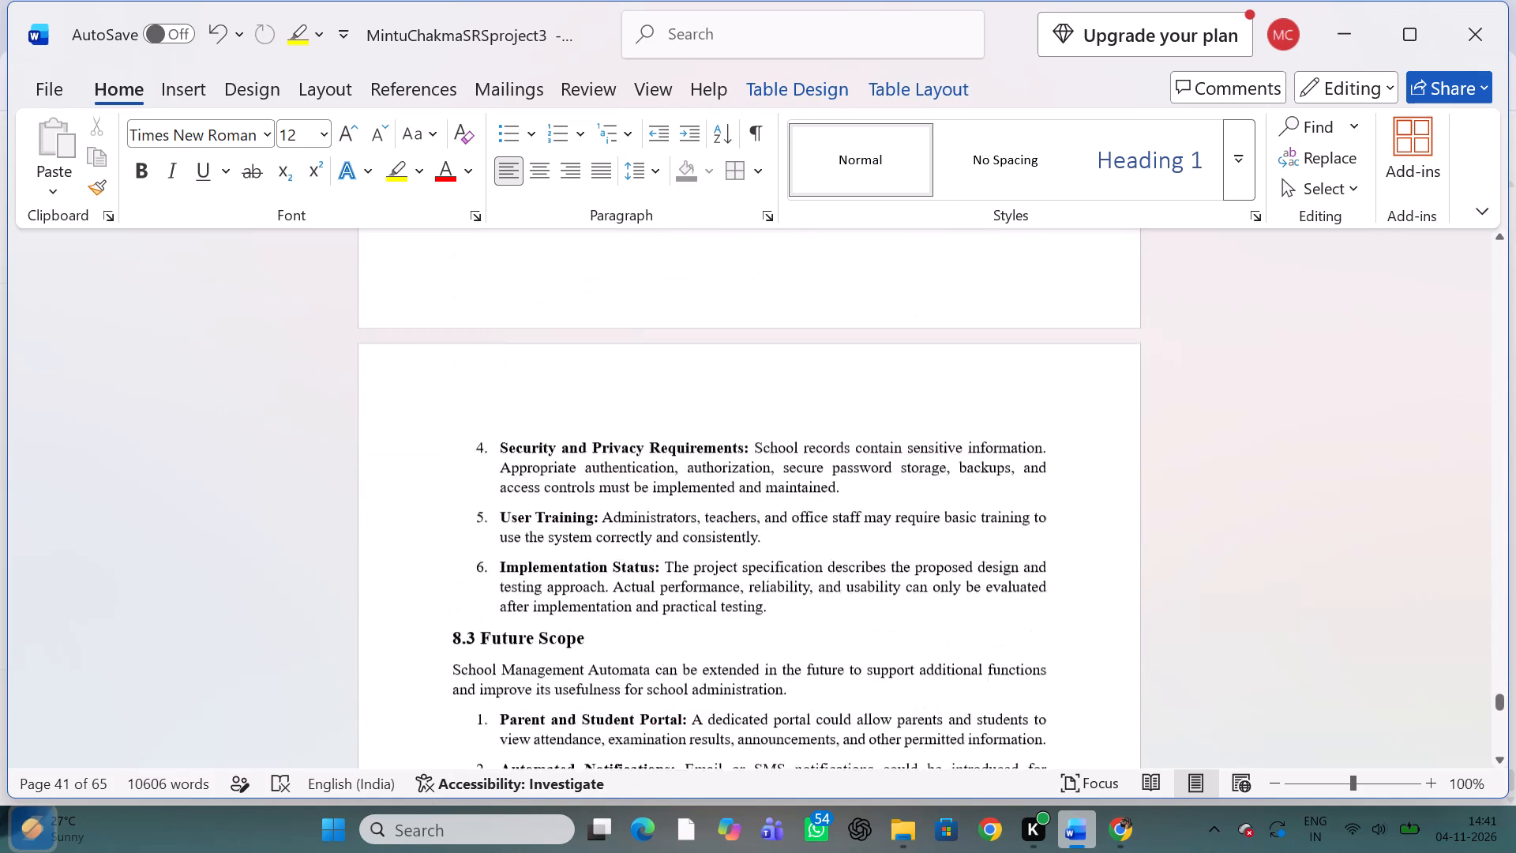
pyautogui.scroll(-2, 745, 462)
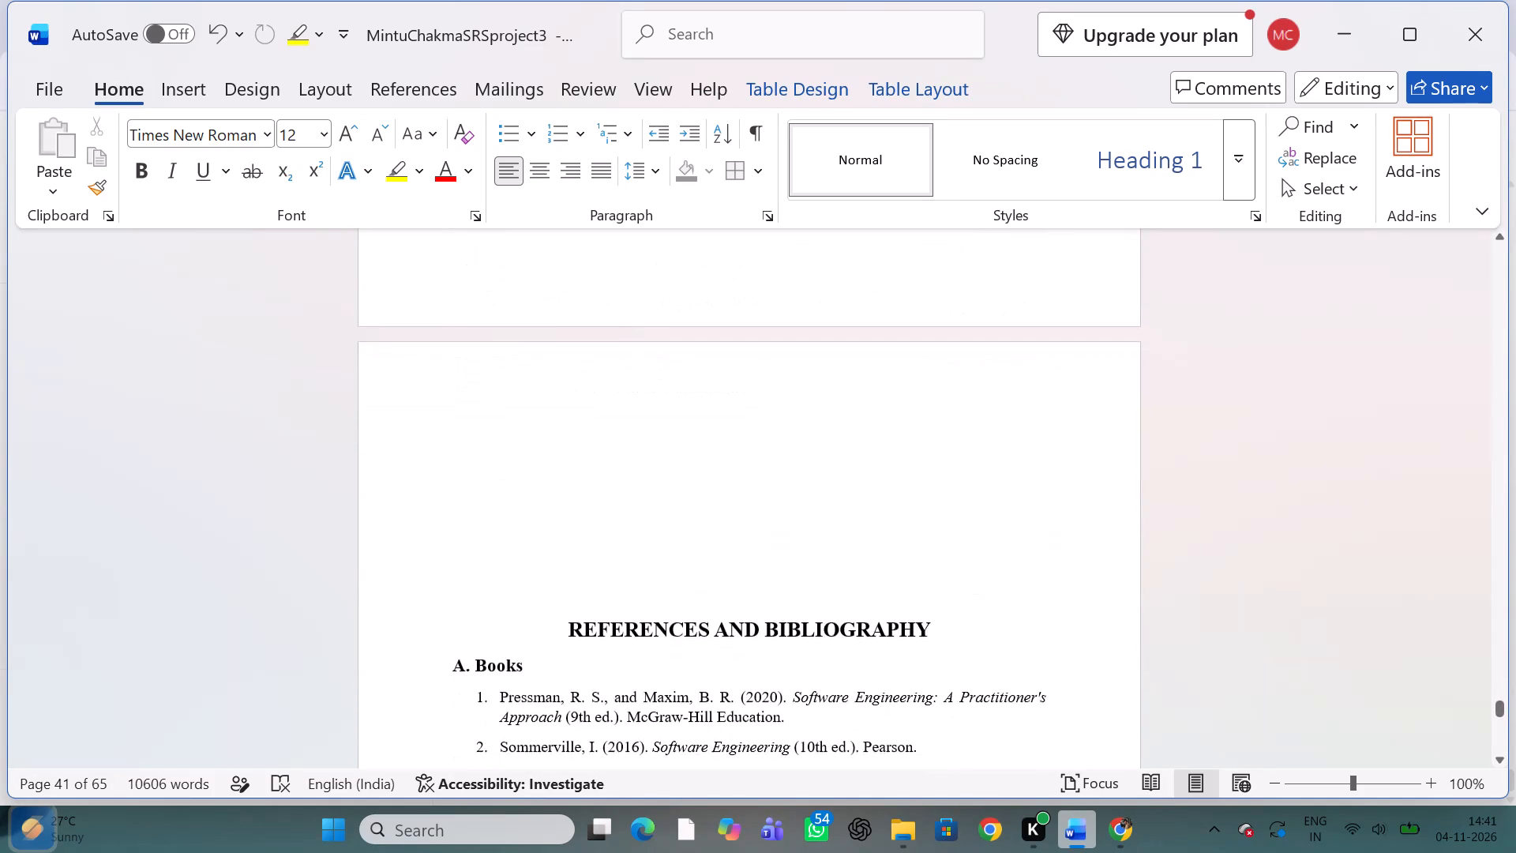
pyautogui.scroll(-1, 745, 462)
# Review the report backwards from the References page through chapters 7 and 6 to the chapter 5 coding standards.
pyautogui.scroll(5, 745, 462)
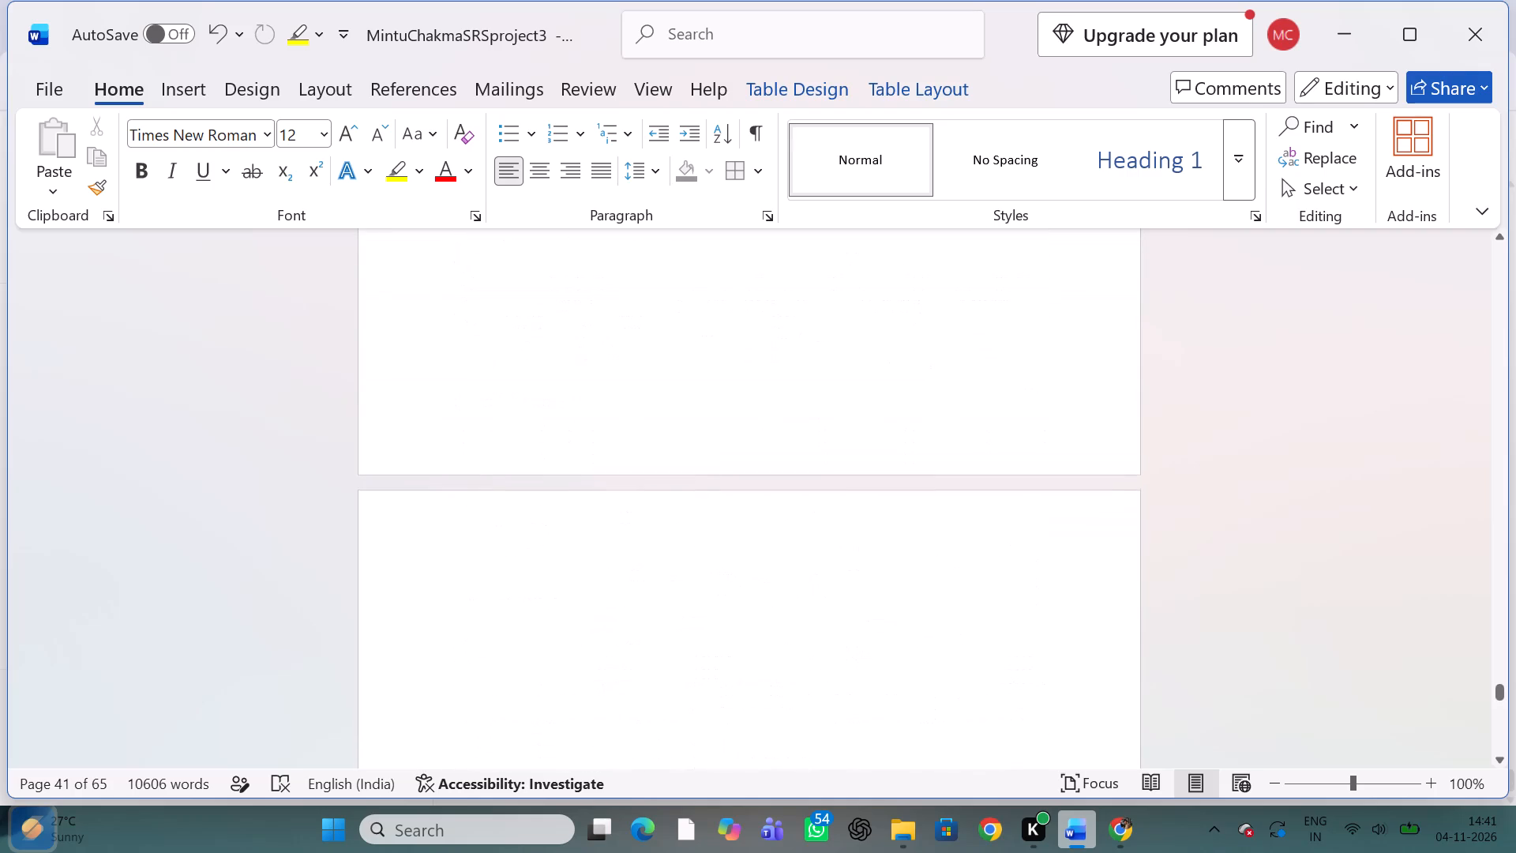
pyautogui.scroll(2, 745, 462)
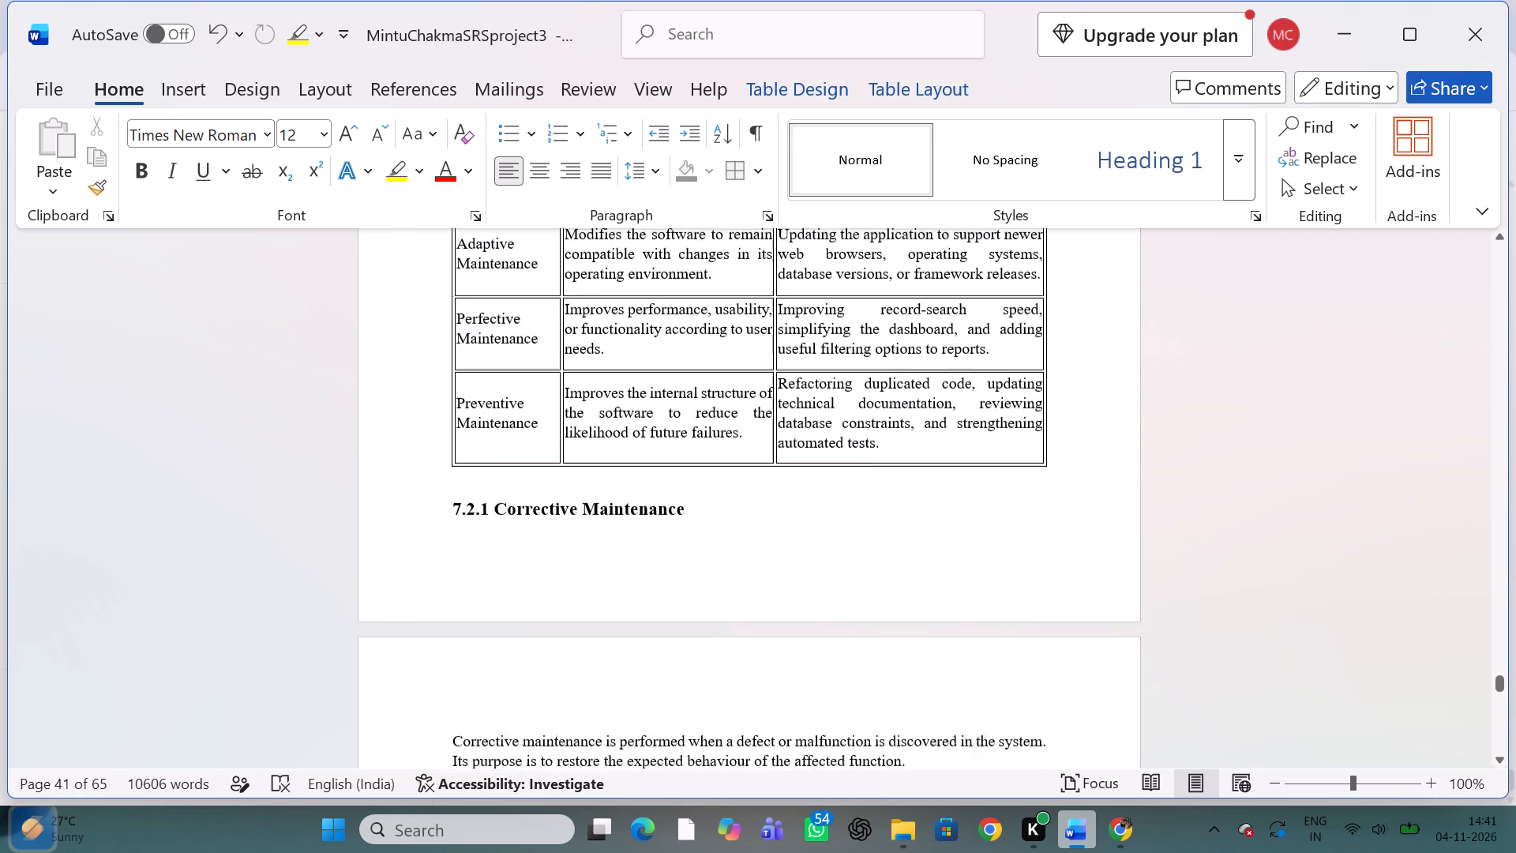
pyautogui.scroll(2, 745, 462)
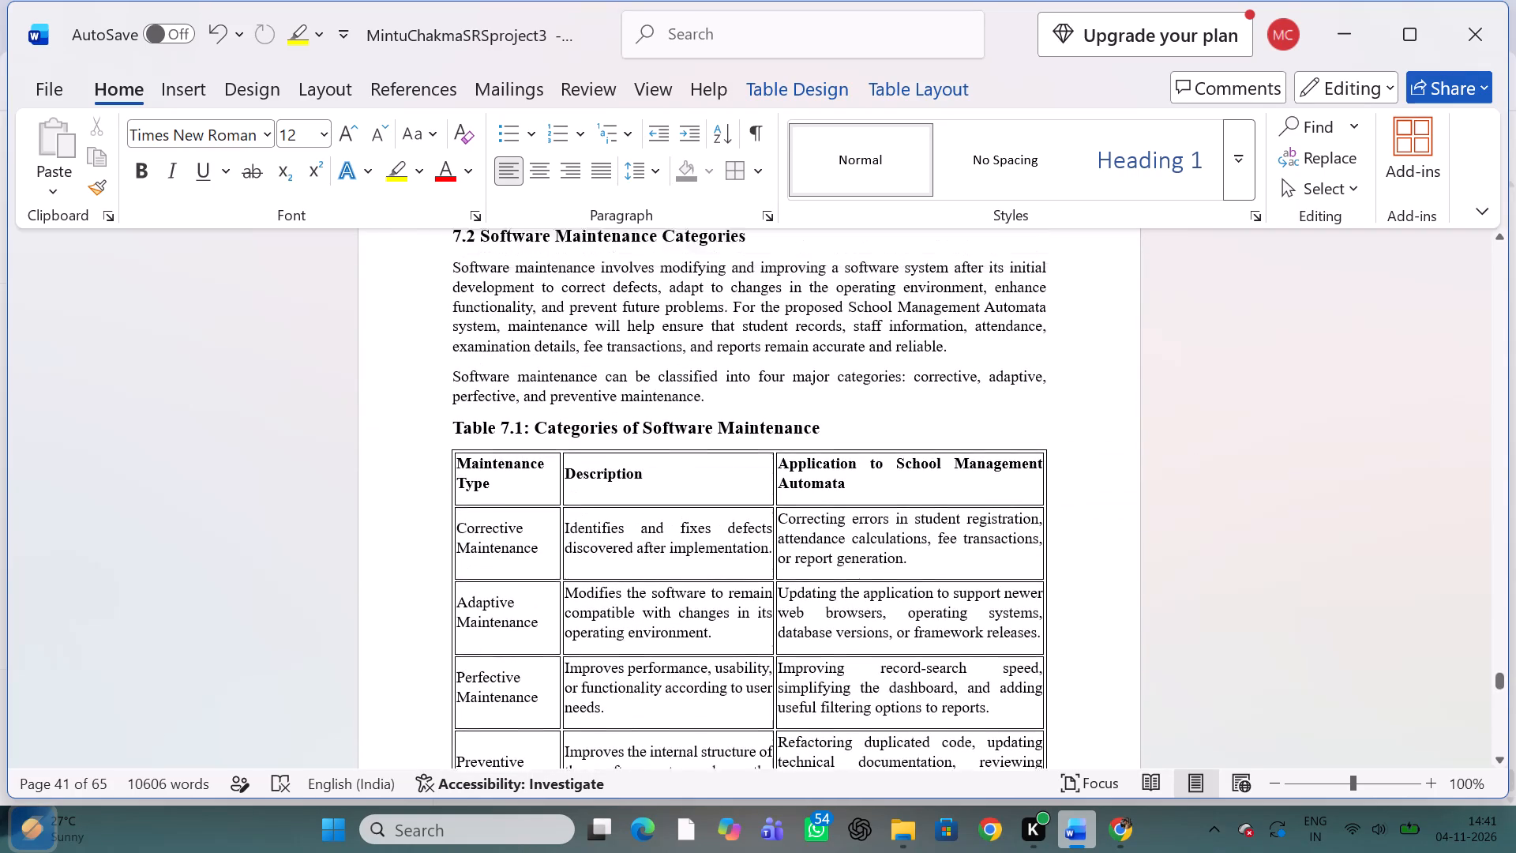
pyautogui.scroll(4, 745, 462)
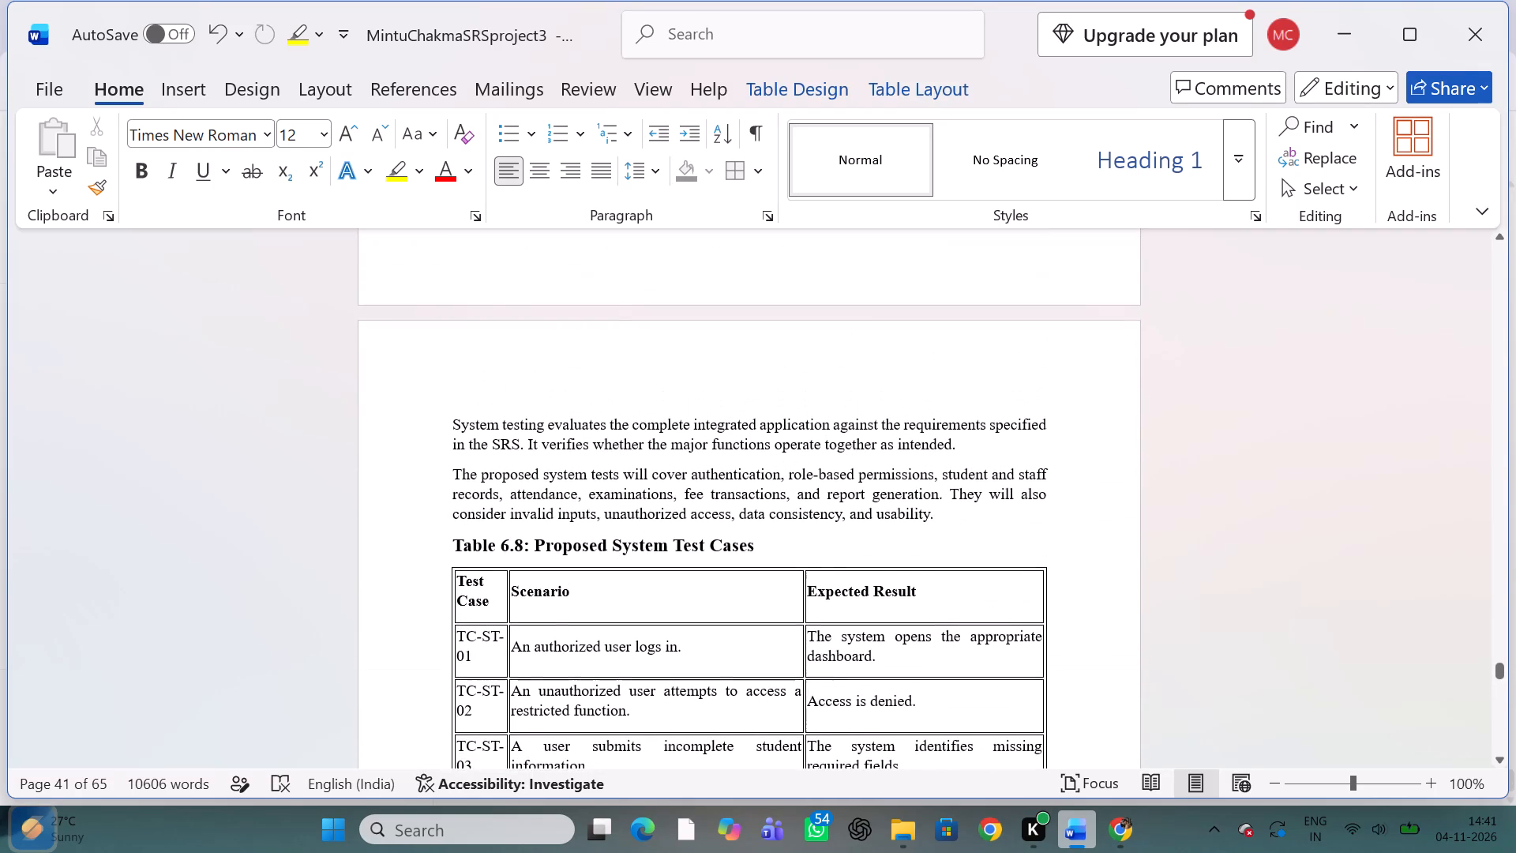
pyautogui.scroll(3, 745, 462)
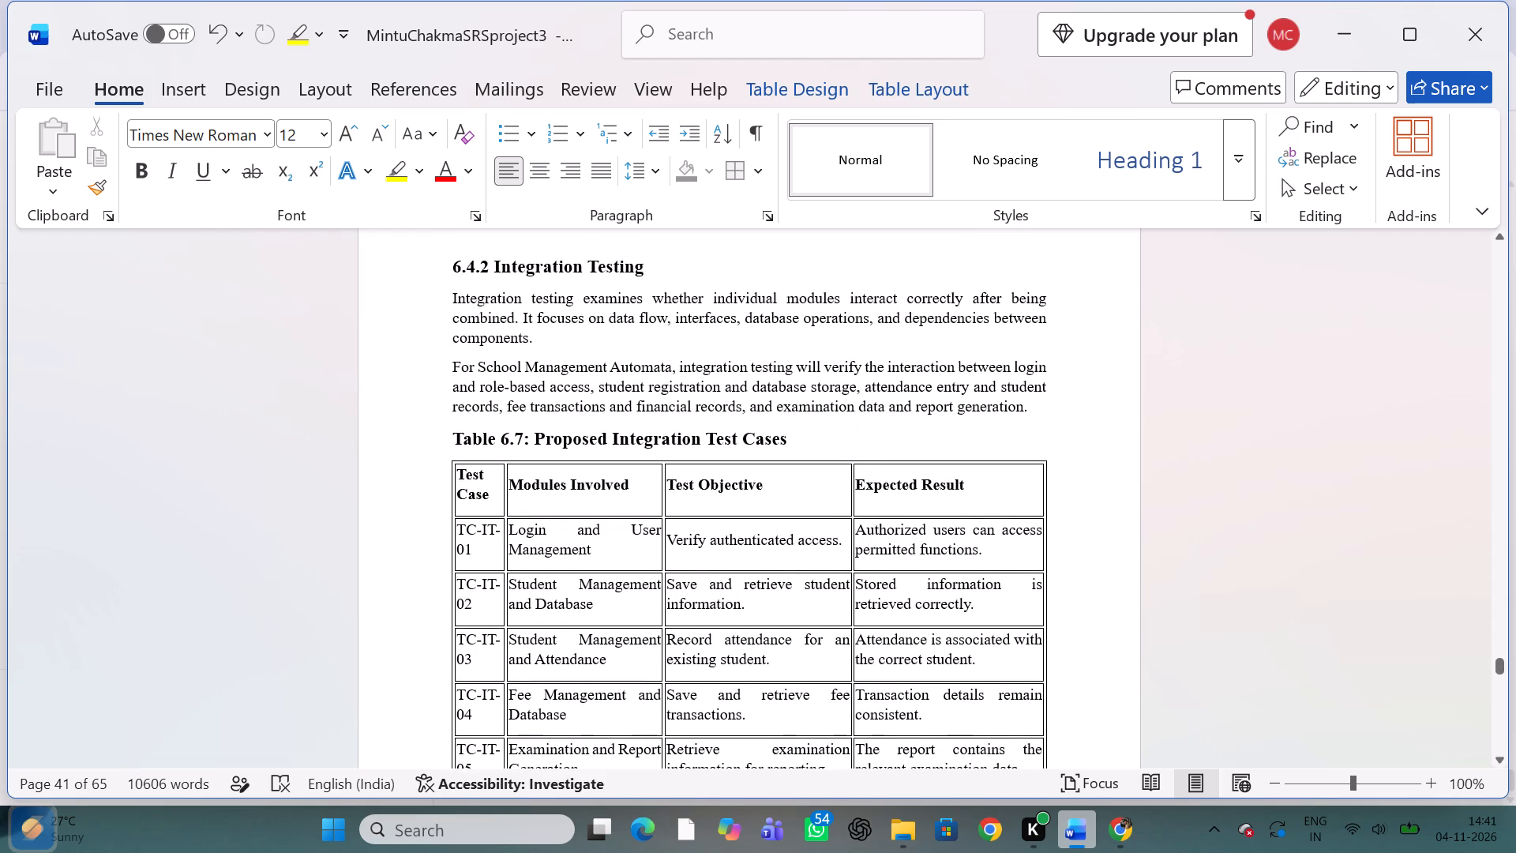
pyautogui.scroll(2, 745, 462)
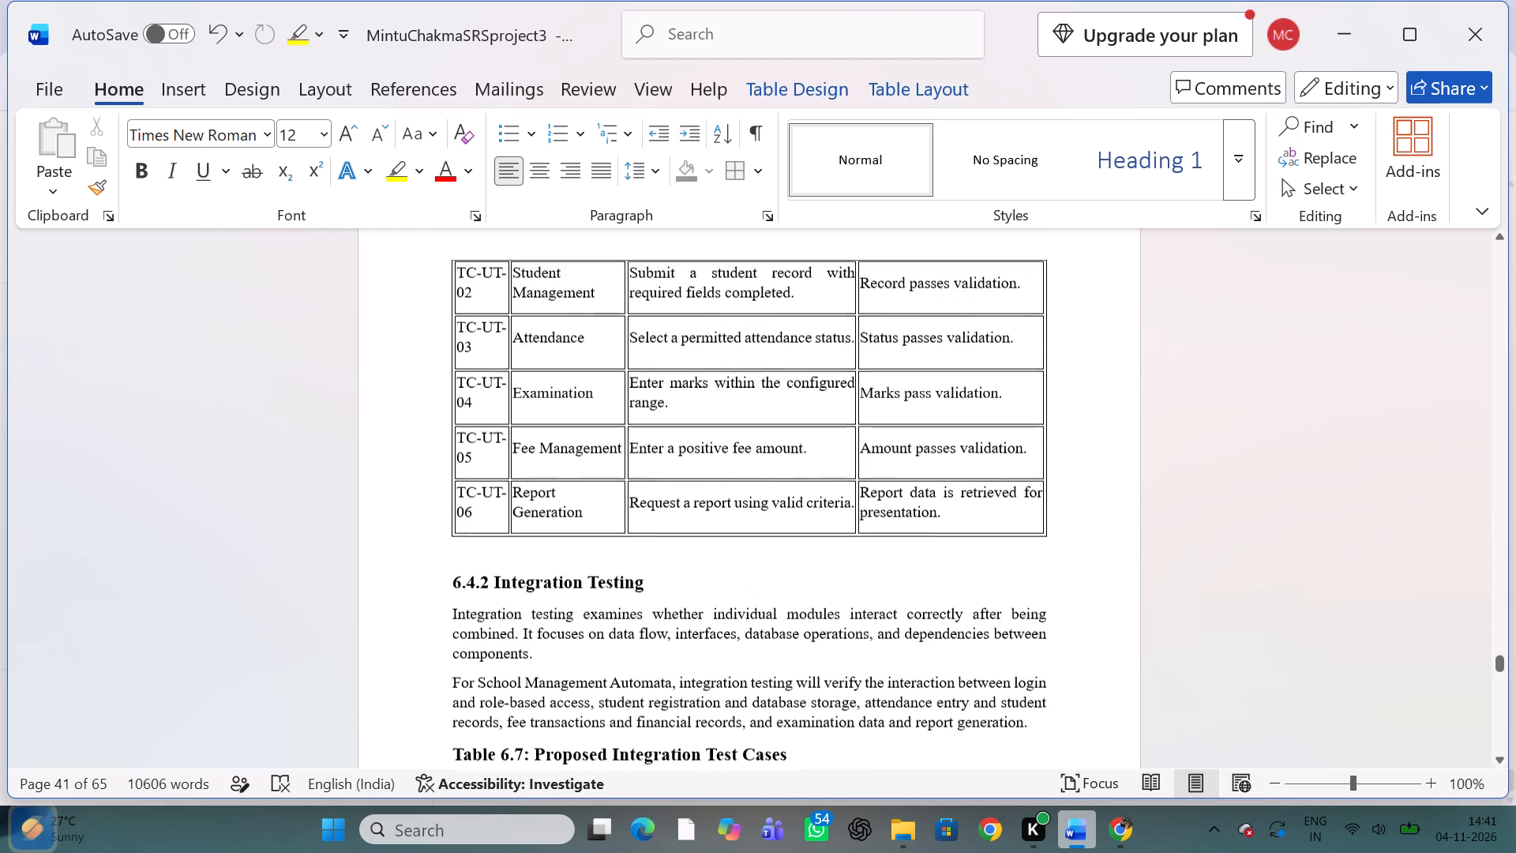
pyautogui.scroll(3, 745, 462)
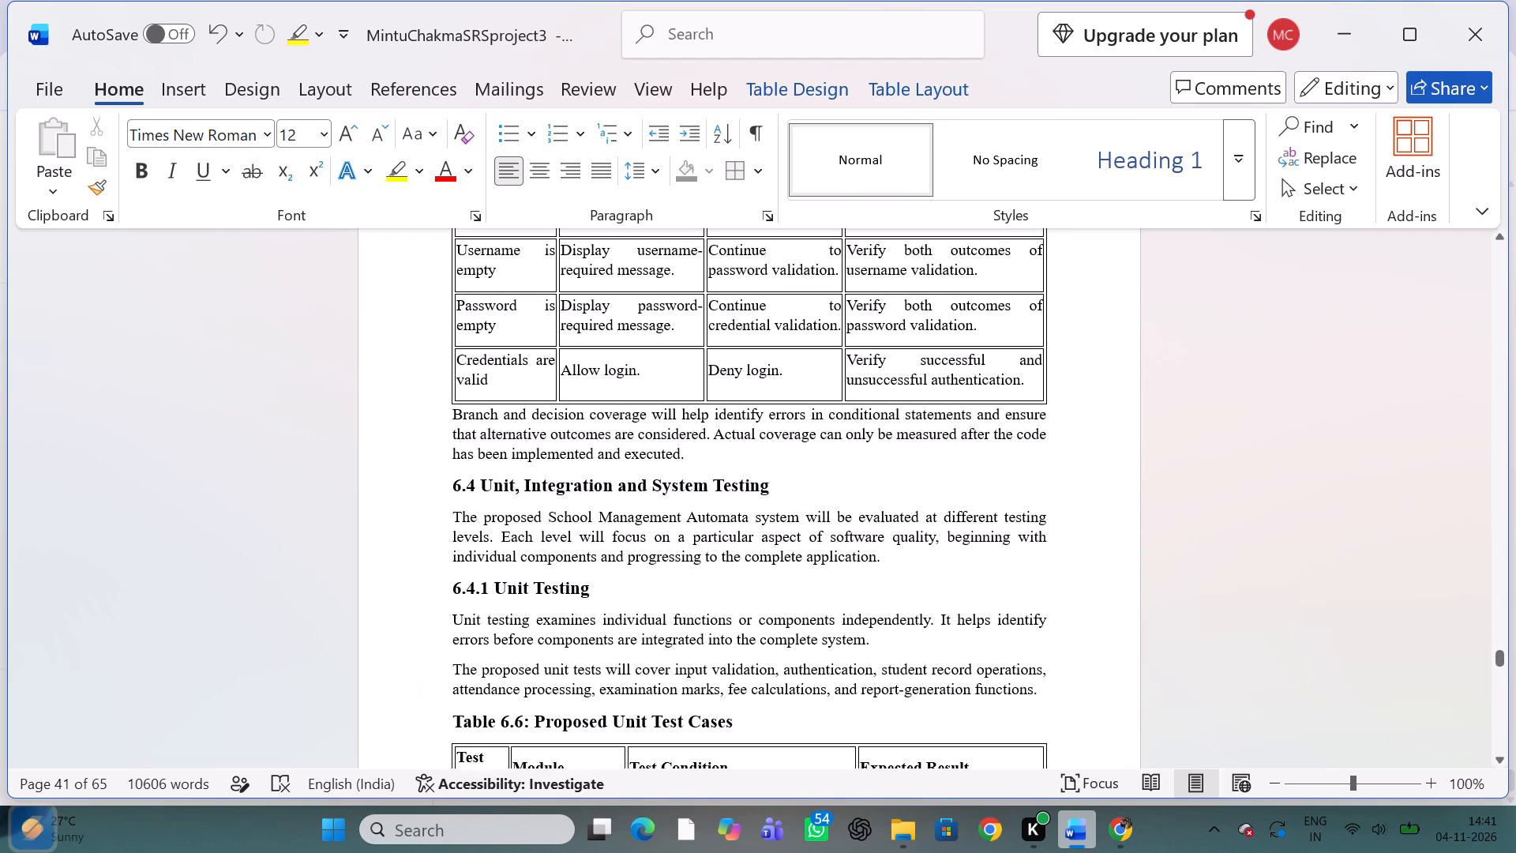
pyautogui.scroll(3, 745, 462)
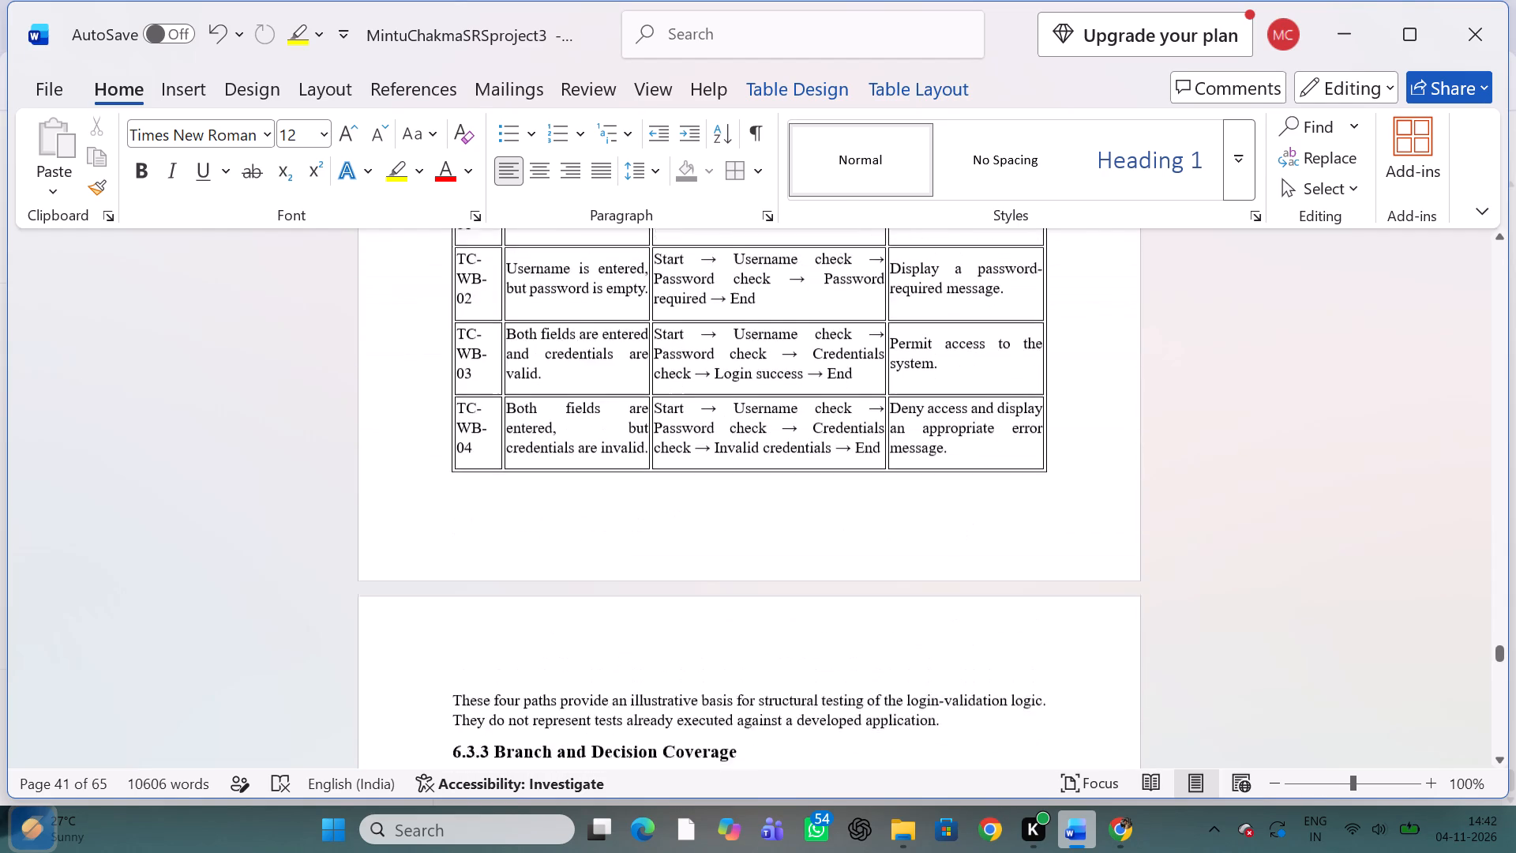
pyautogui.scroll(3, 745, 462)
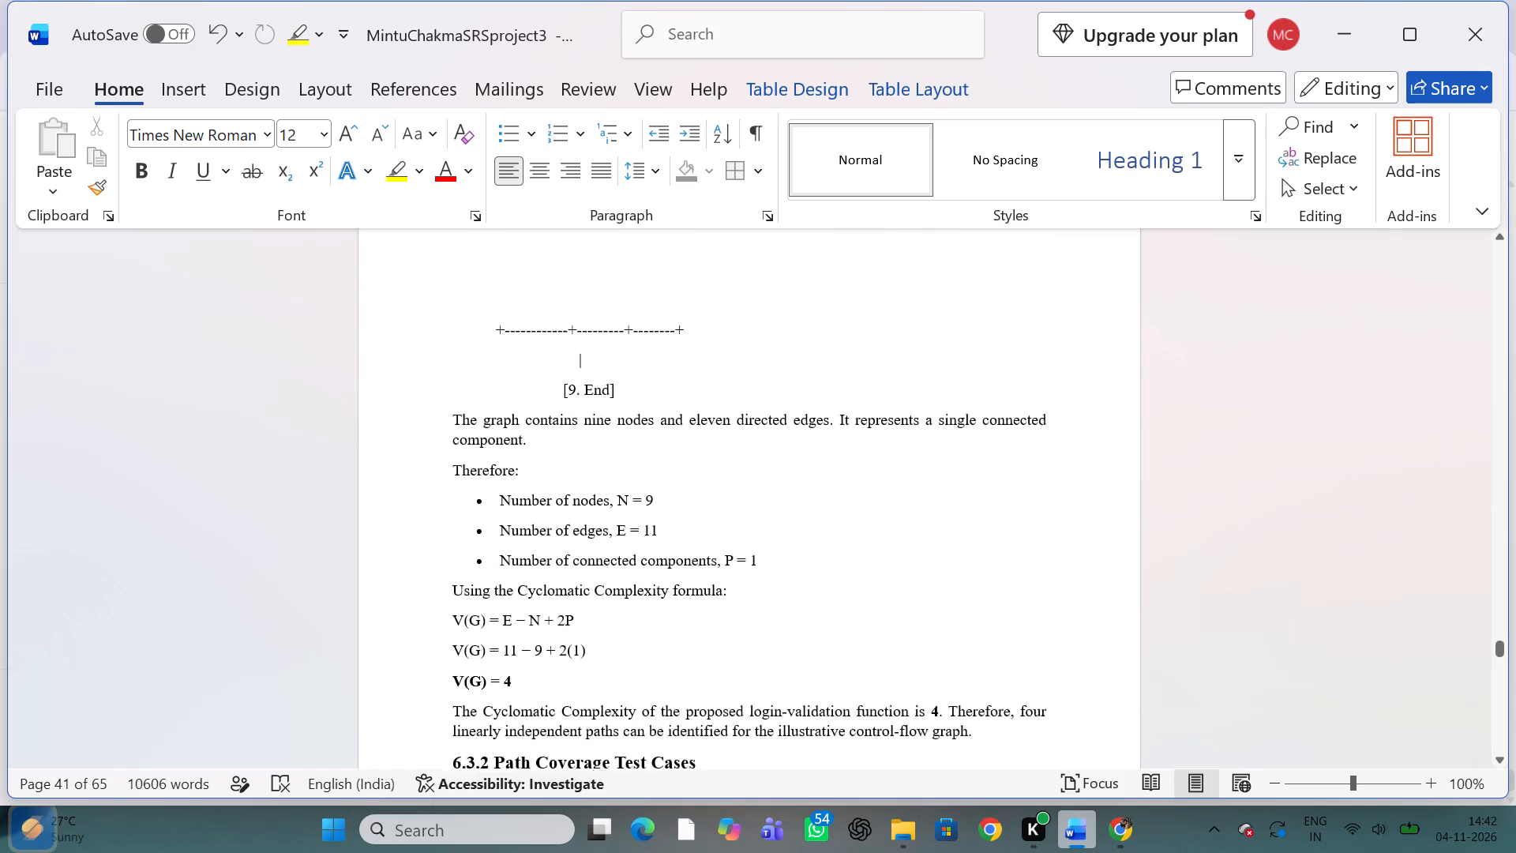
pyautogui.scroll(8, 745, 462)
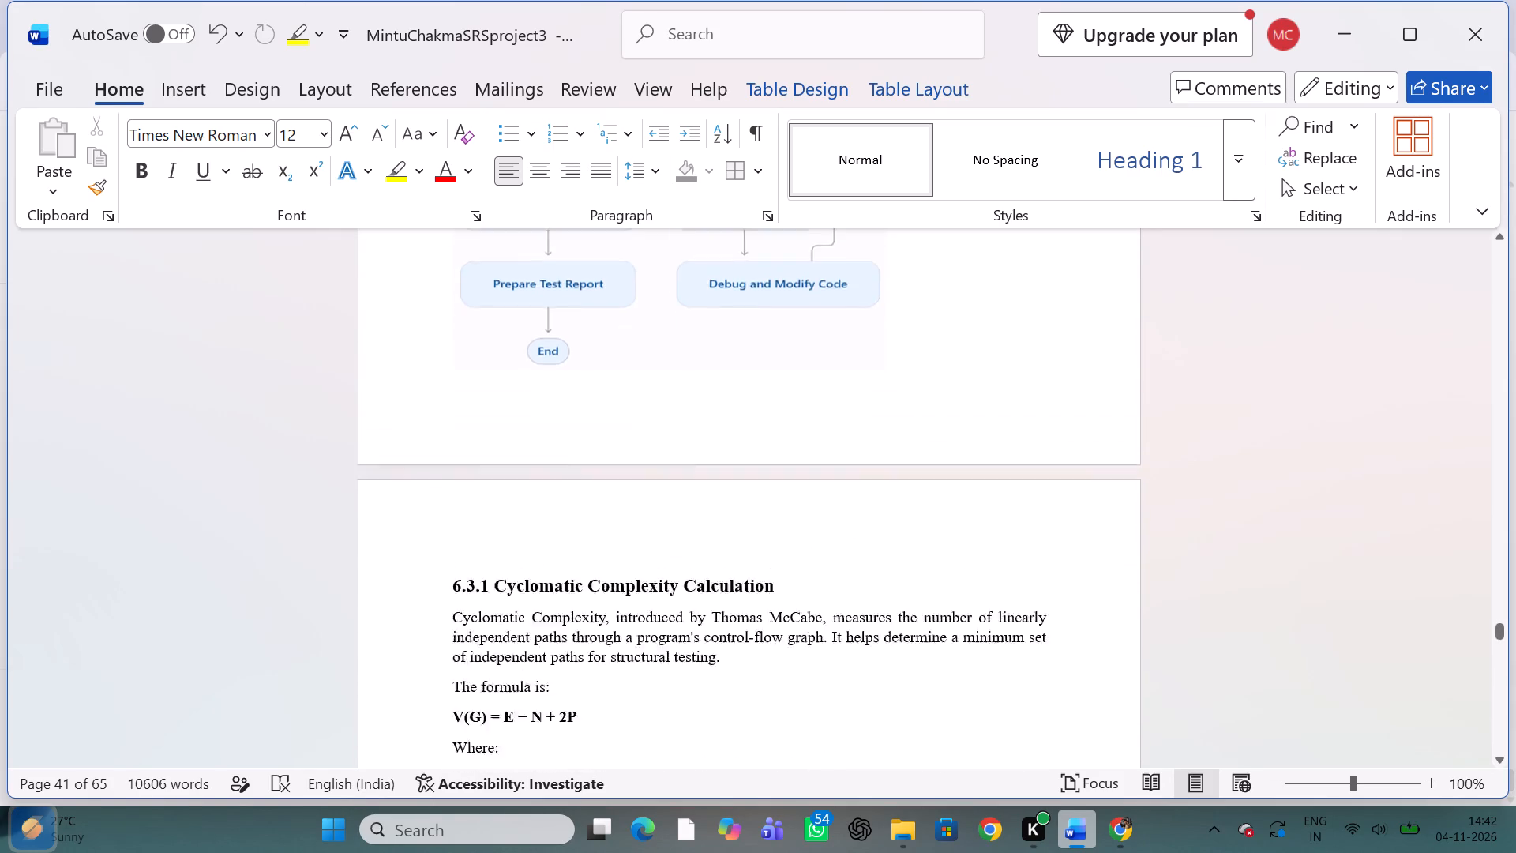
pyautogui.scroll(4, 745, 462)
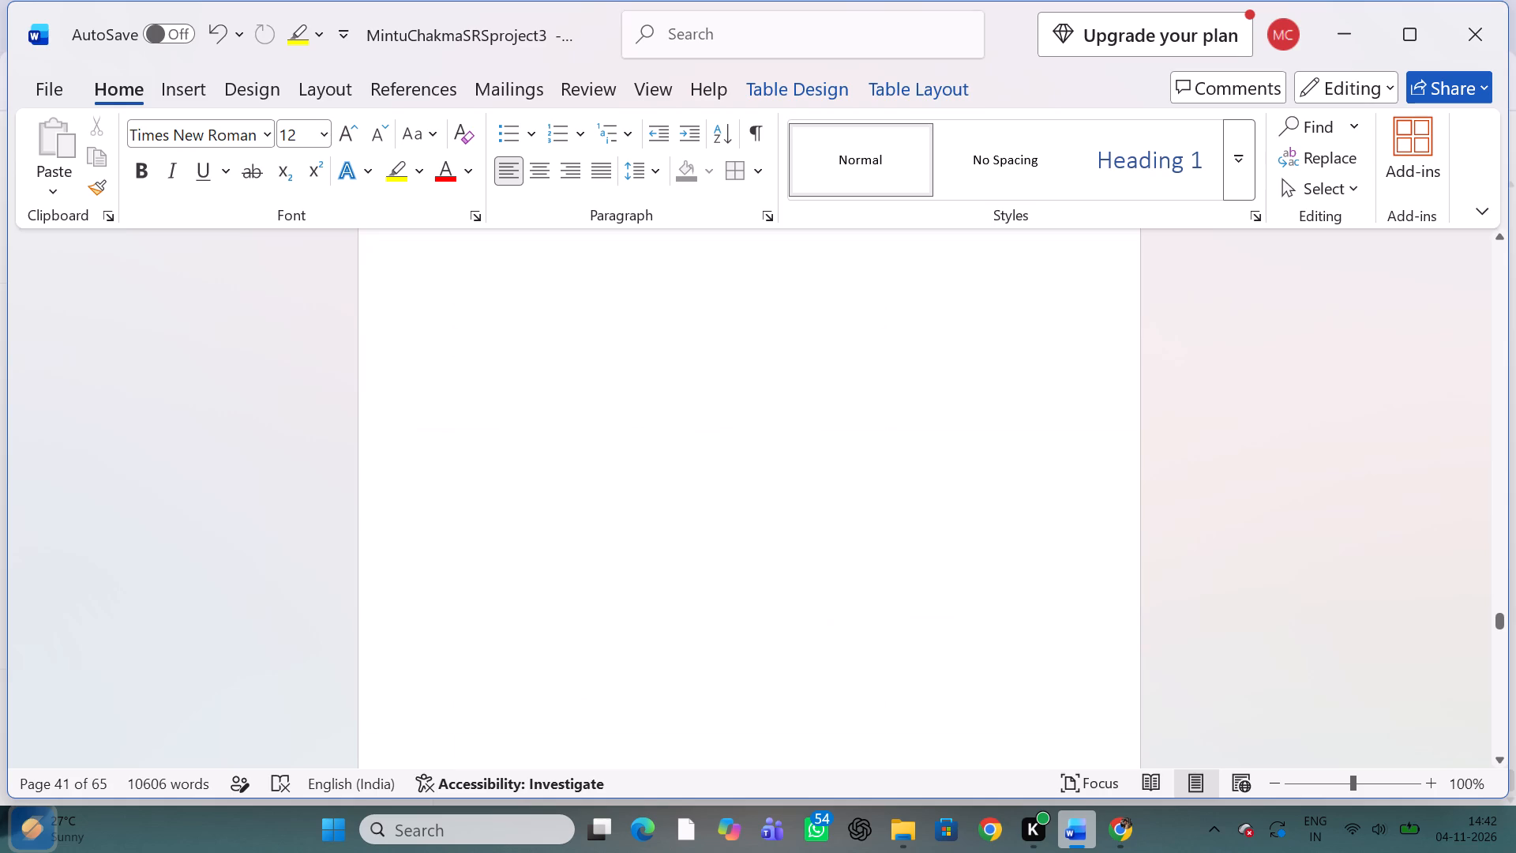
pyautogui.scroll(6, 745, 462)
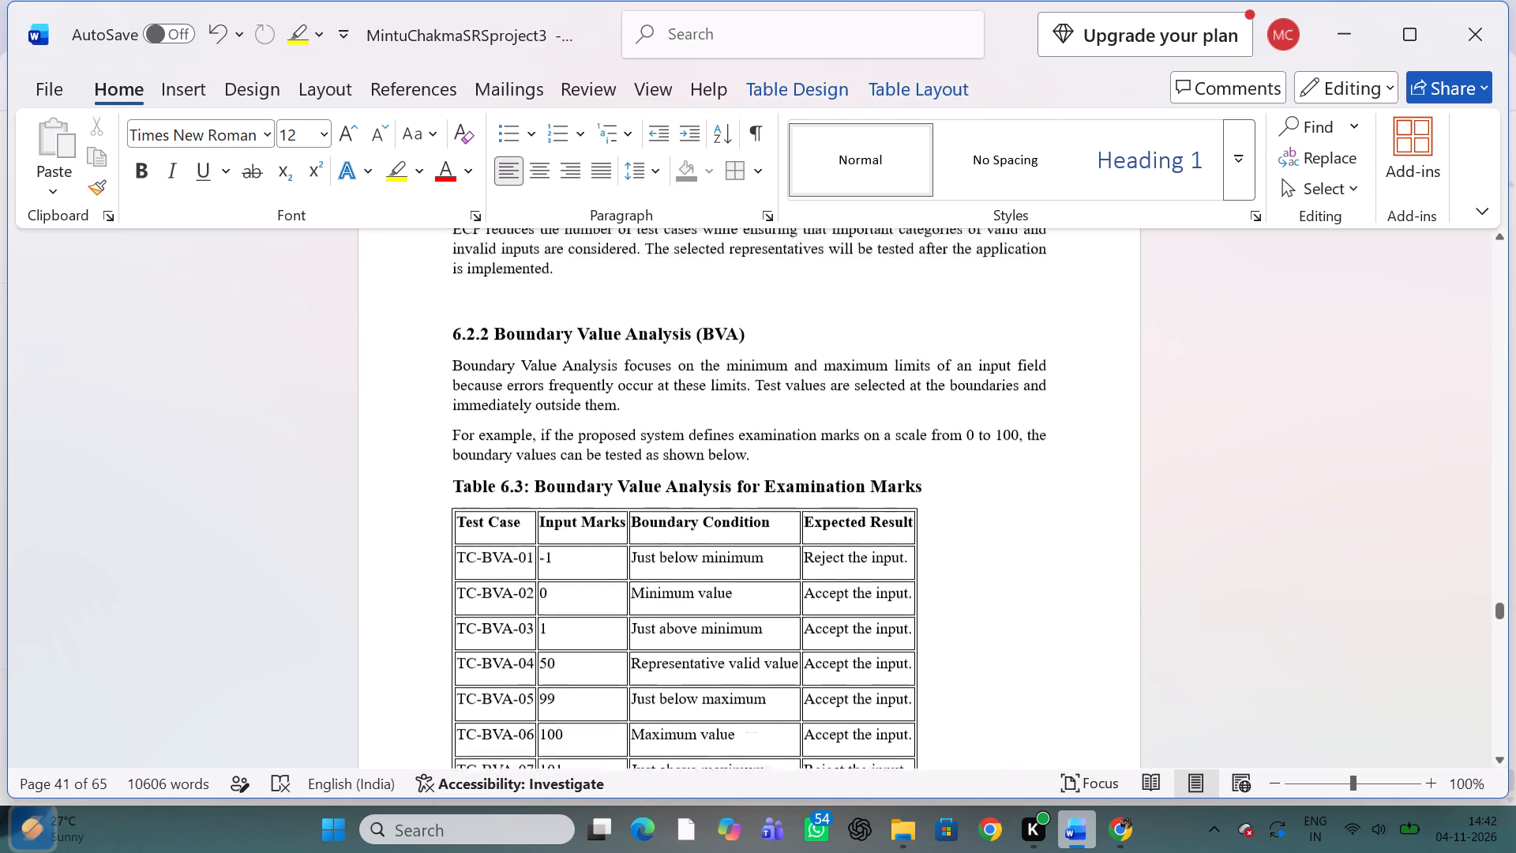
pyautogui.scroll(7, 745, 462)
pyautogui.scroll(-1, 745, 462)
pyautogui.scroll(1, 745, 462)
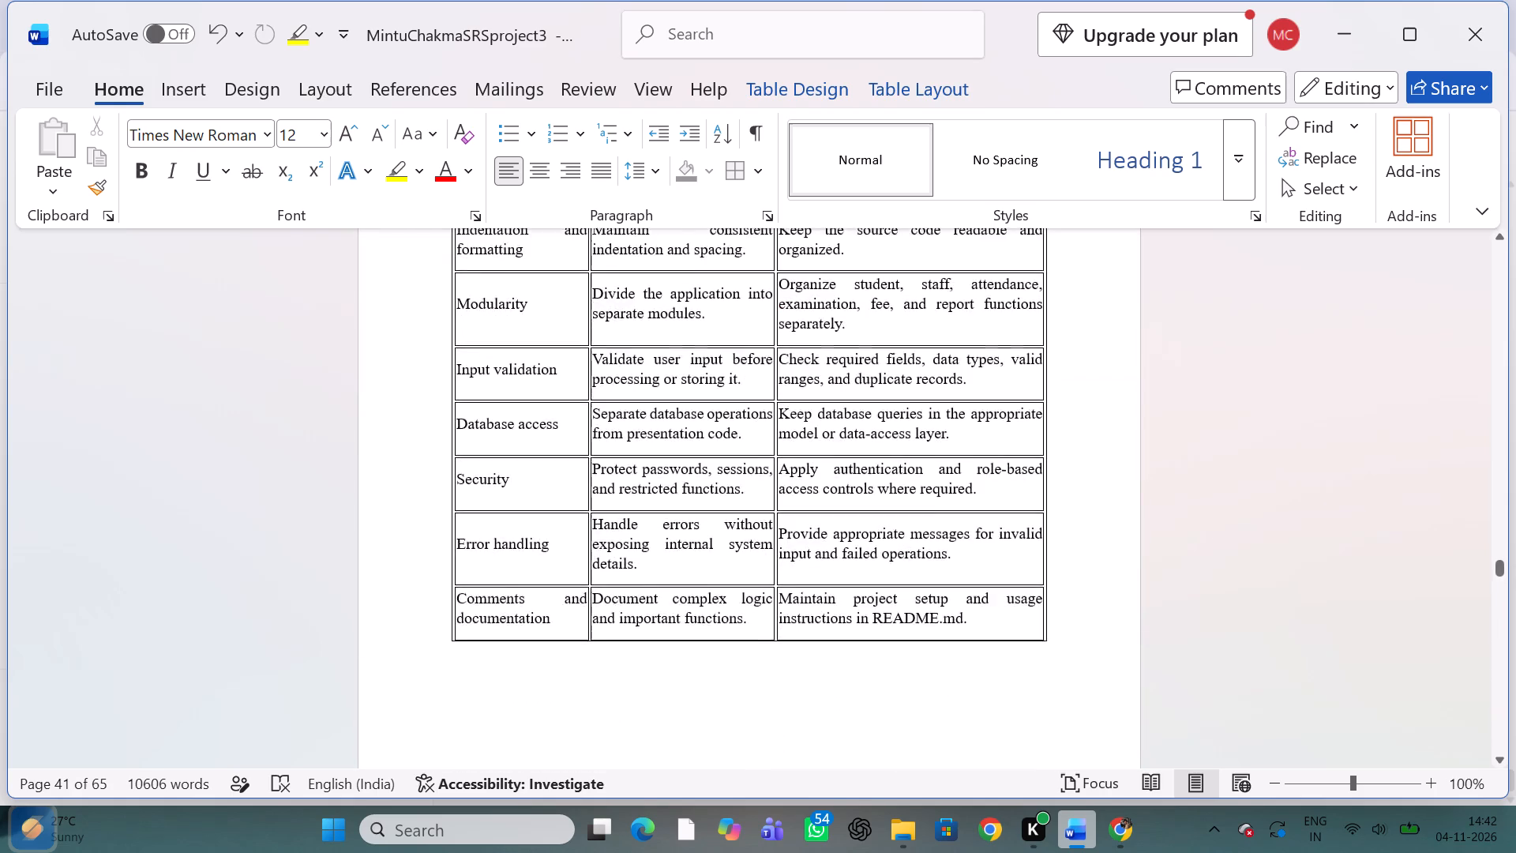
# Delete the whole old technology stack table in section 5.1, from the Component header through the Testing tools row.
pyautogui.scroll(2, 745, 462)
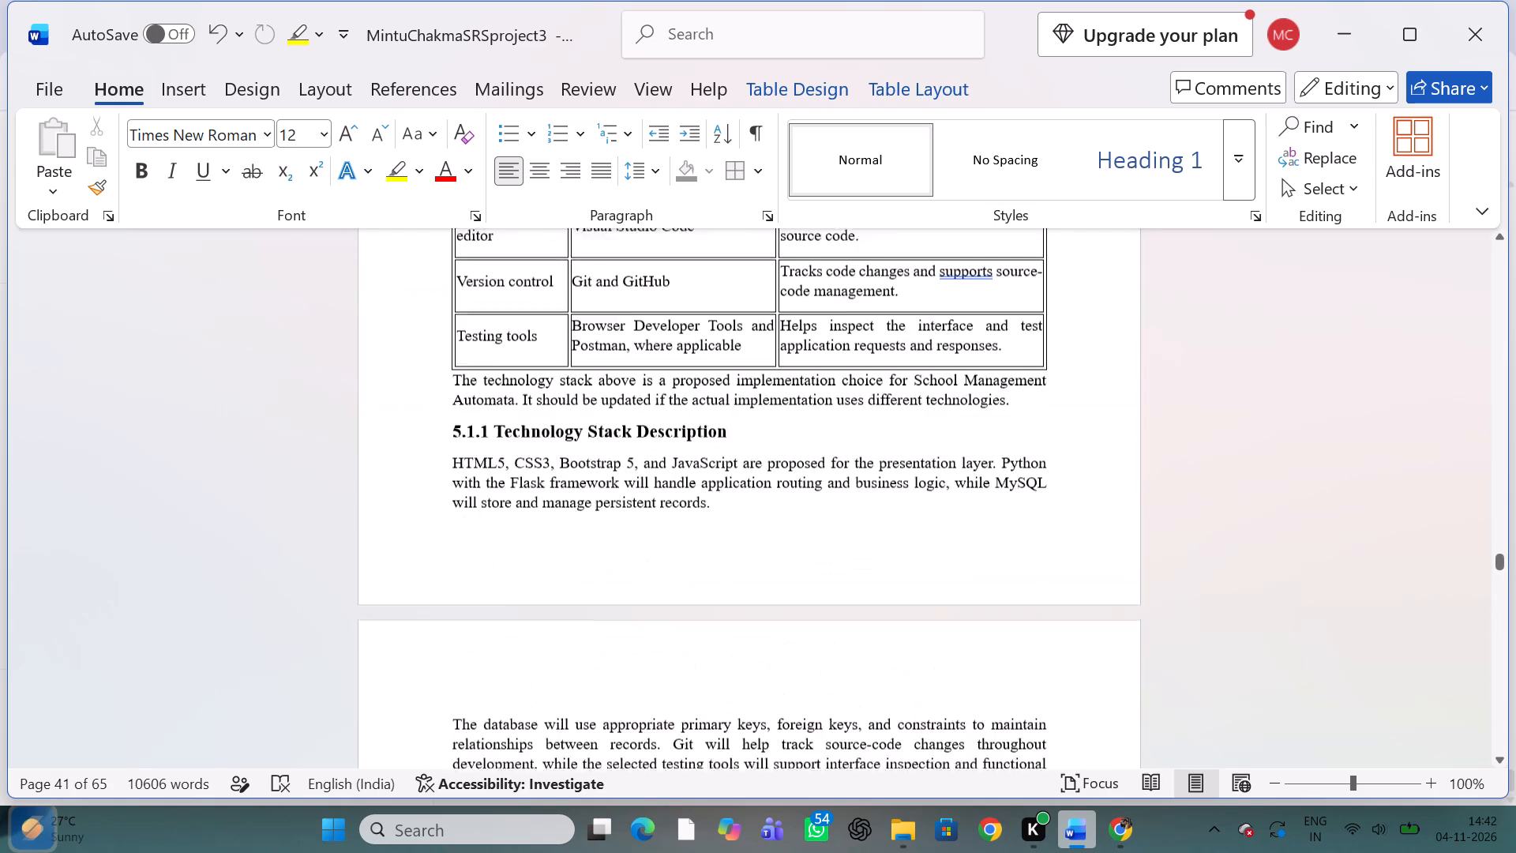
pyautogui.scroll(1, 745, 462)
pyautogui.scroll(-1, 745, 462)
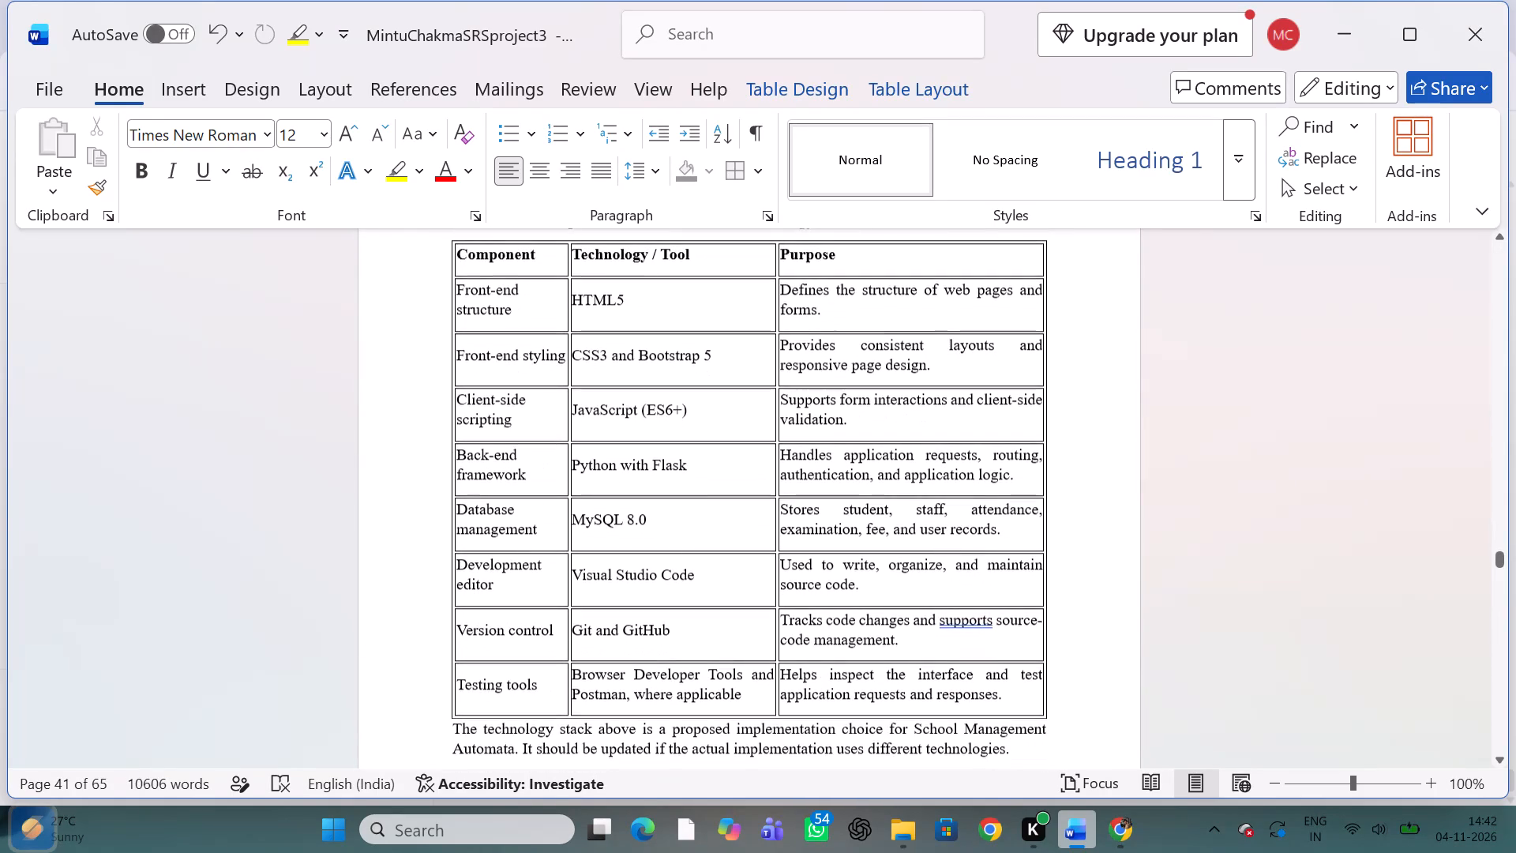
pyautogui.moveTo(459, 256); pyautogui.dragTo(854, 547)
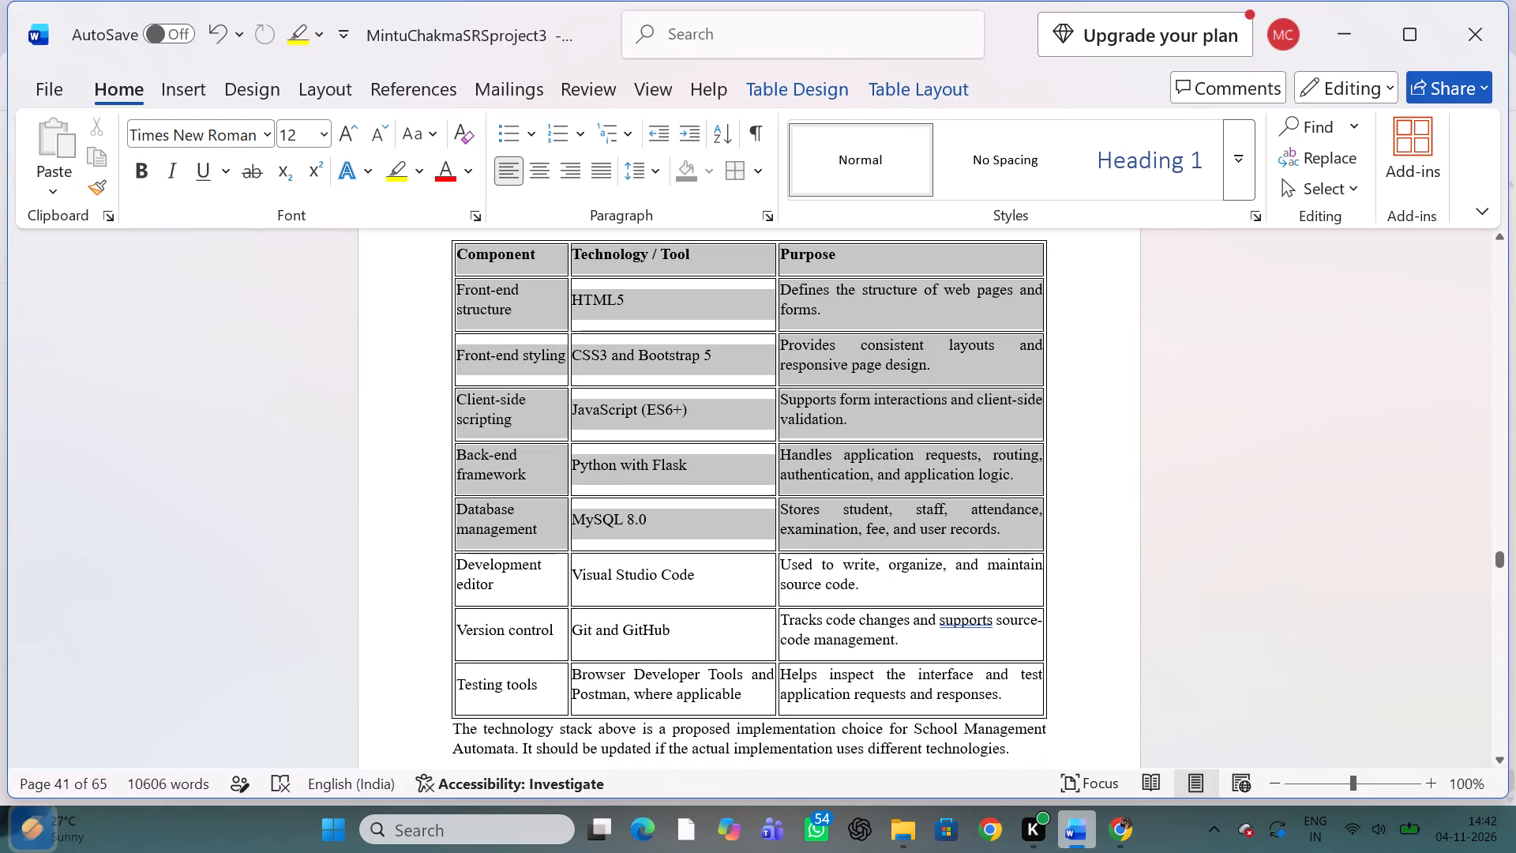
pyautogui.moveTo(854, 547); pyautogui.dragTo(970, 679)
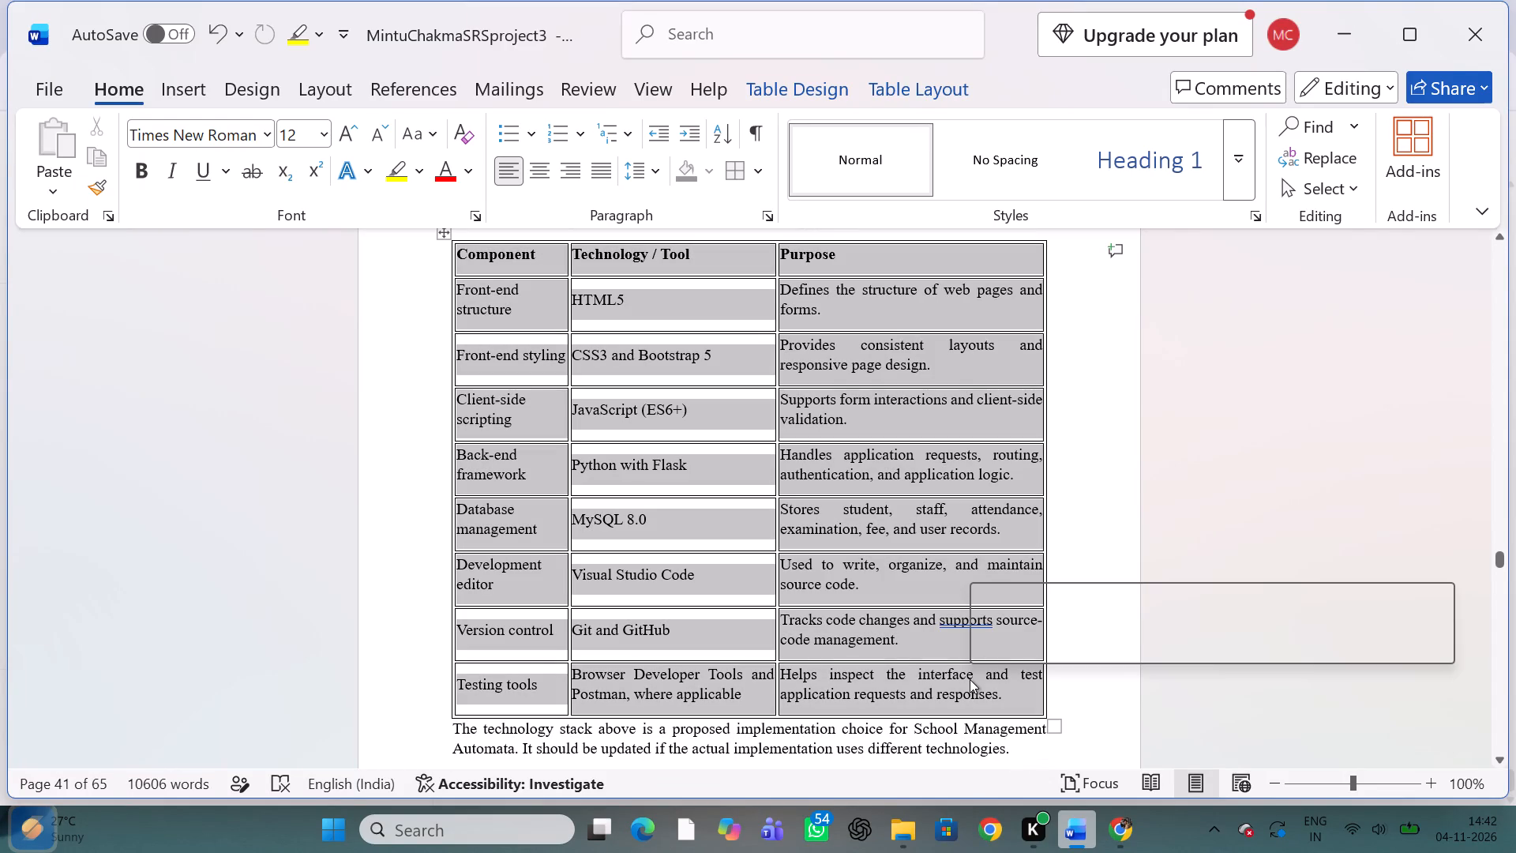
pyautogui.press('BackSpace')
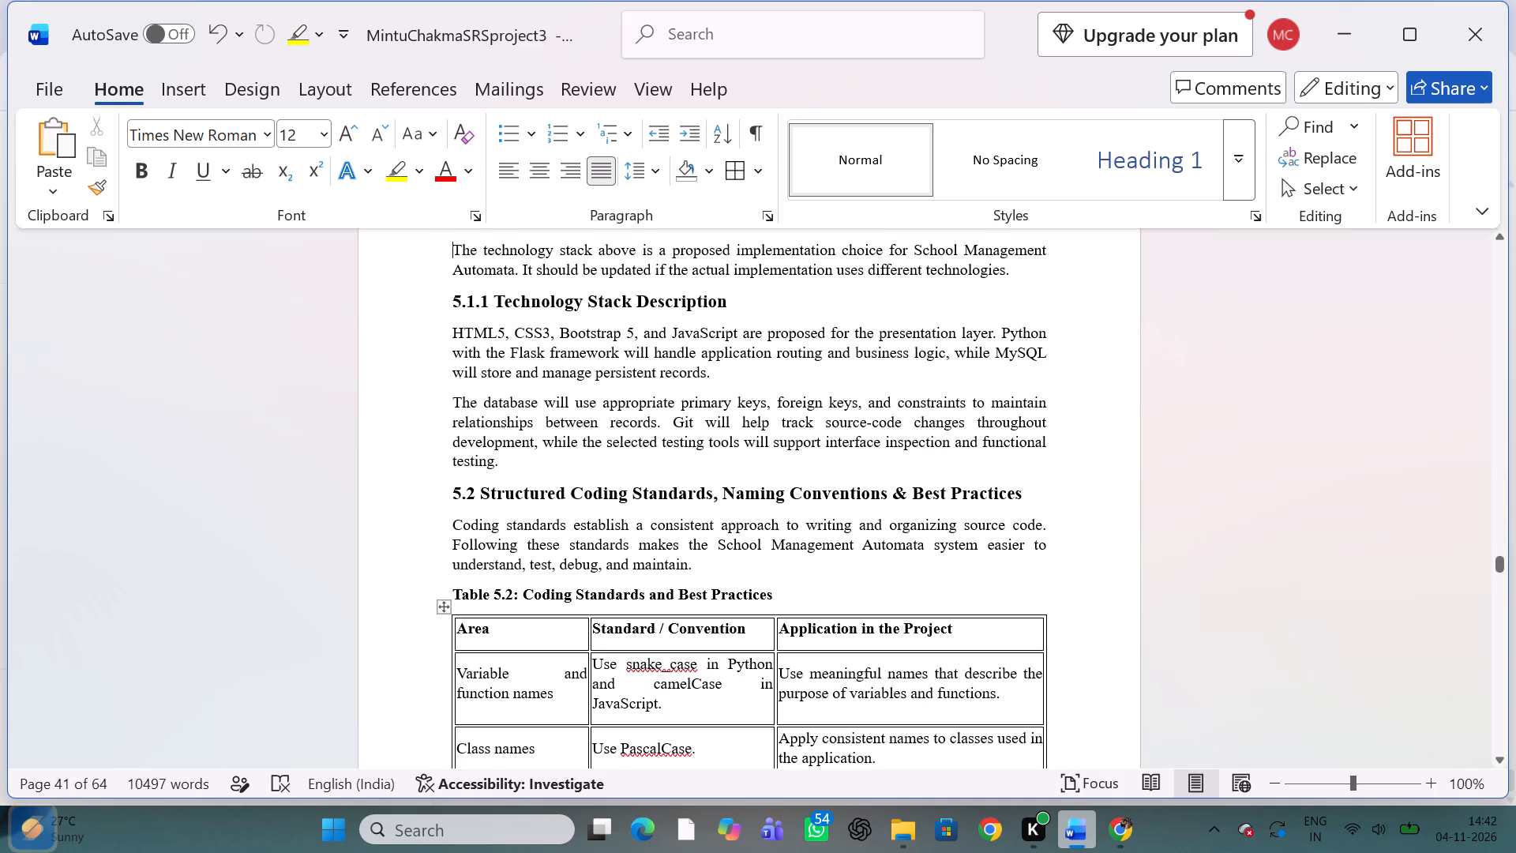
# Delete both body paragraphs under the 5.1.1 Technology Stack Description heading, keeping the heading itself.
pyautogui.click(751, 294)
pyautogui.moveTo(450, 326); pyautogui.dragTo(784, 357)
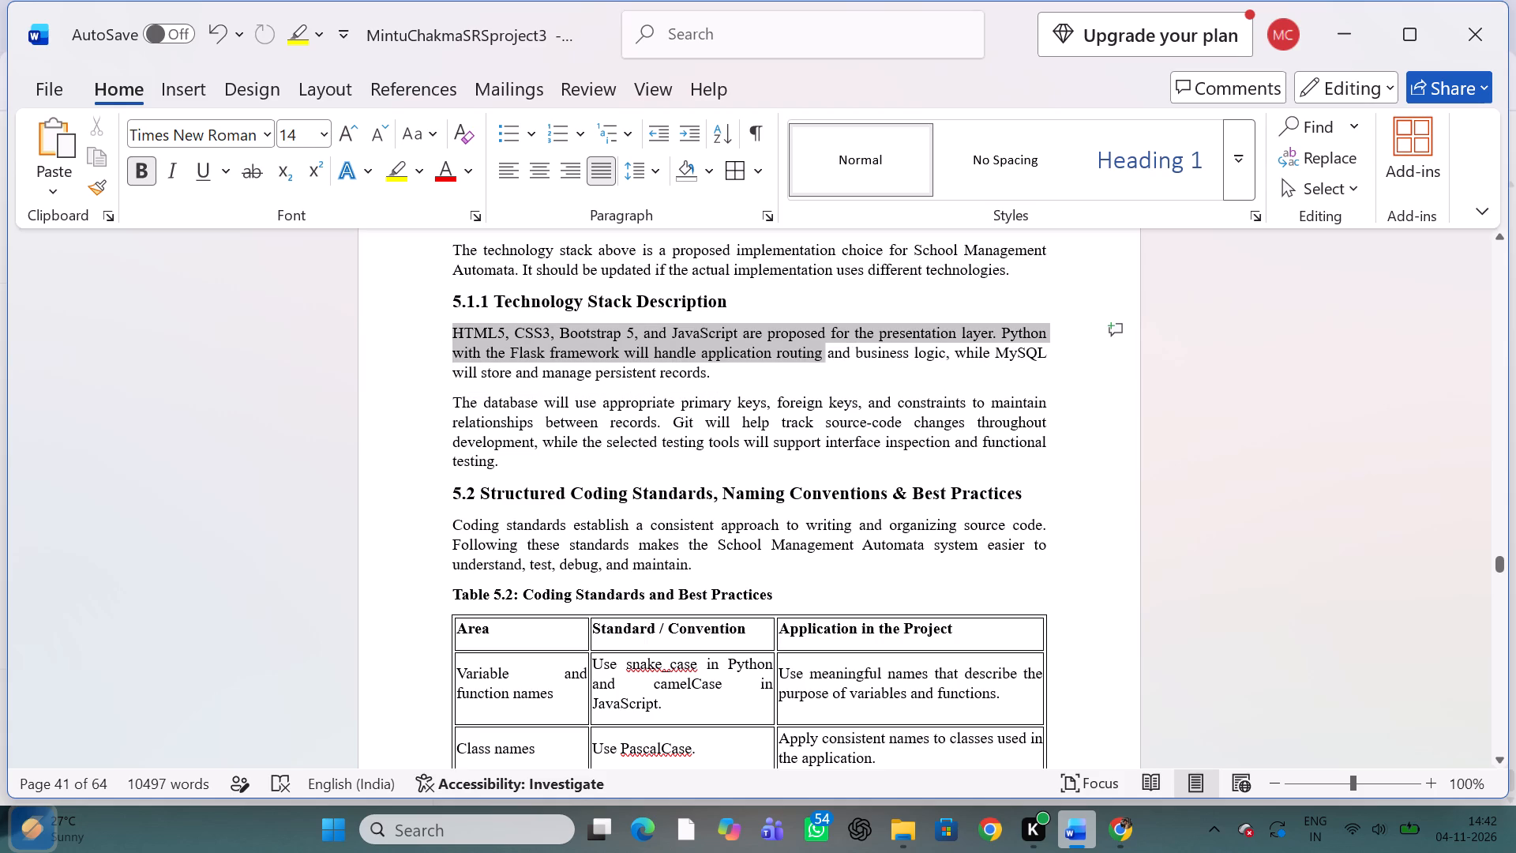
pyautogui.moveTo(784, 357); pyautogui.dragTo(798, 442)
pyautogui.press('BackSpace')
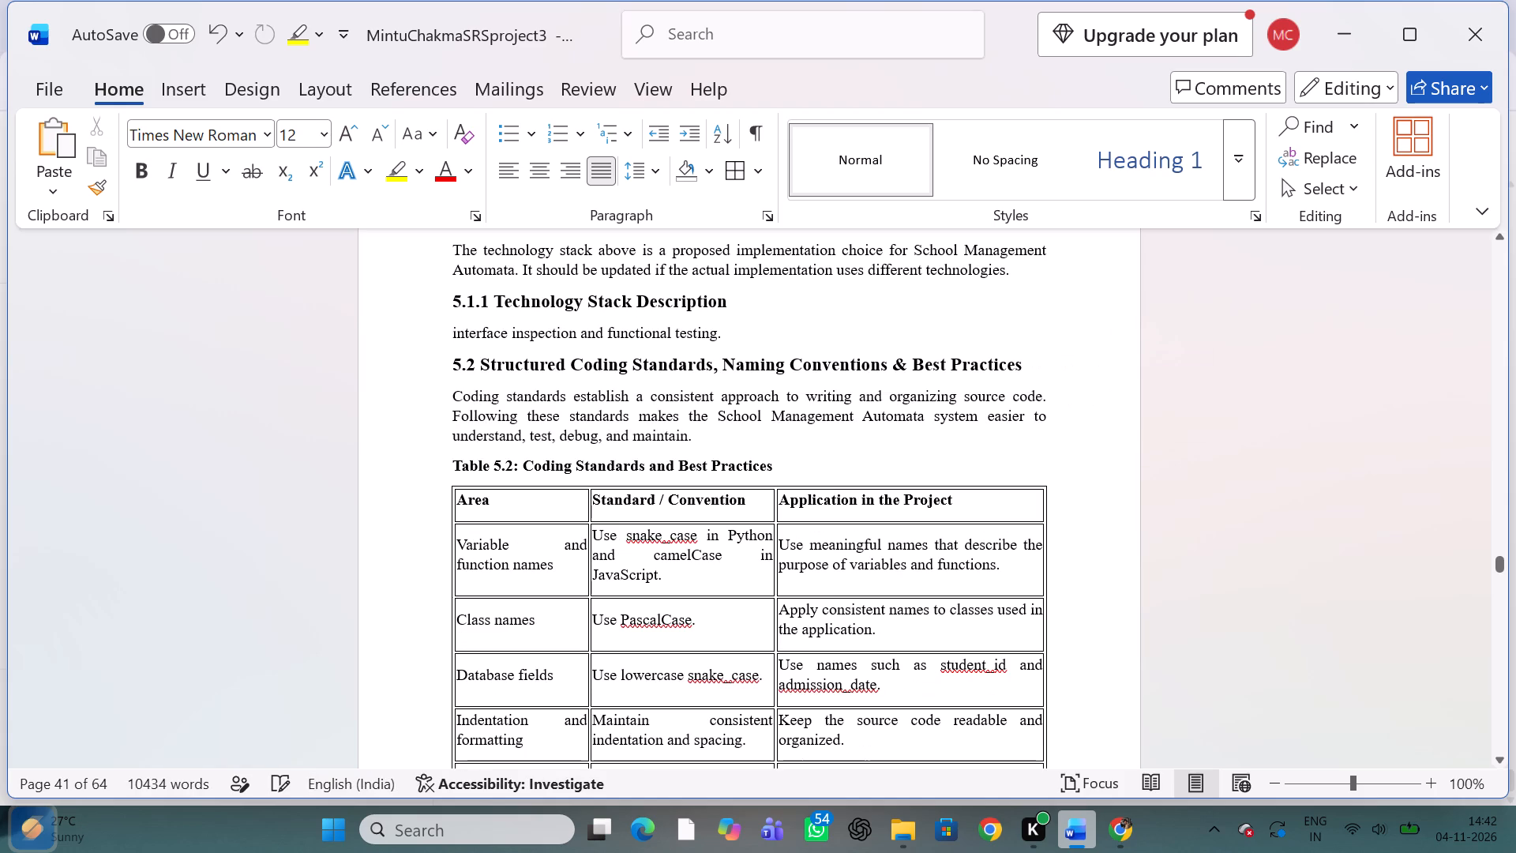
pyautogui.moveTo(749, 329); pyautogui.dragTo(435, 334)
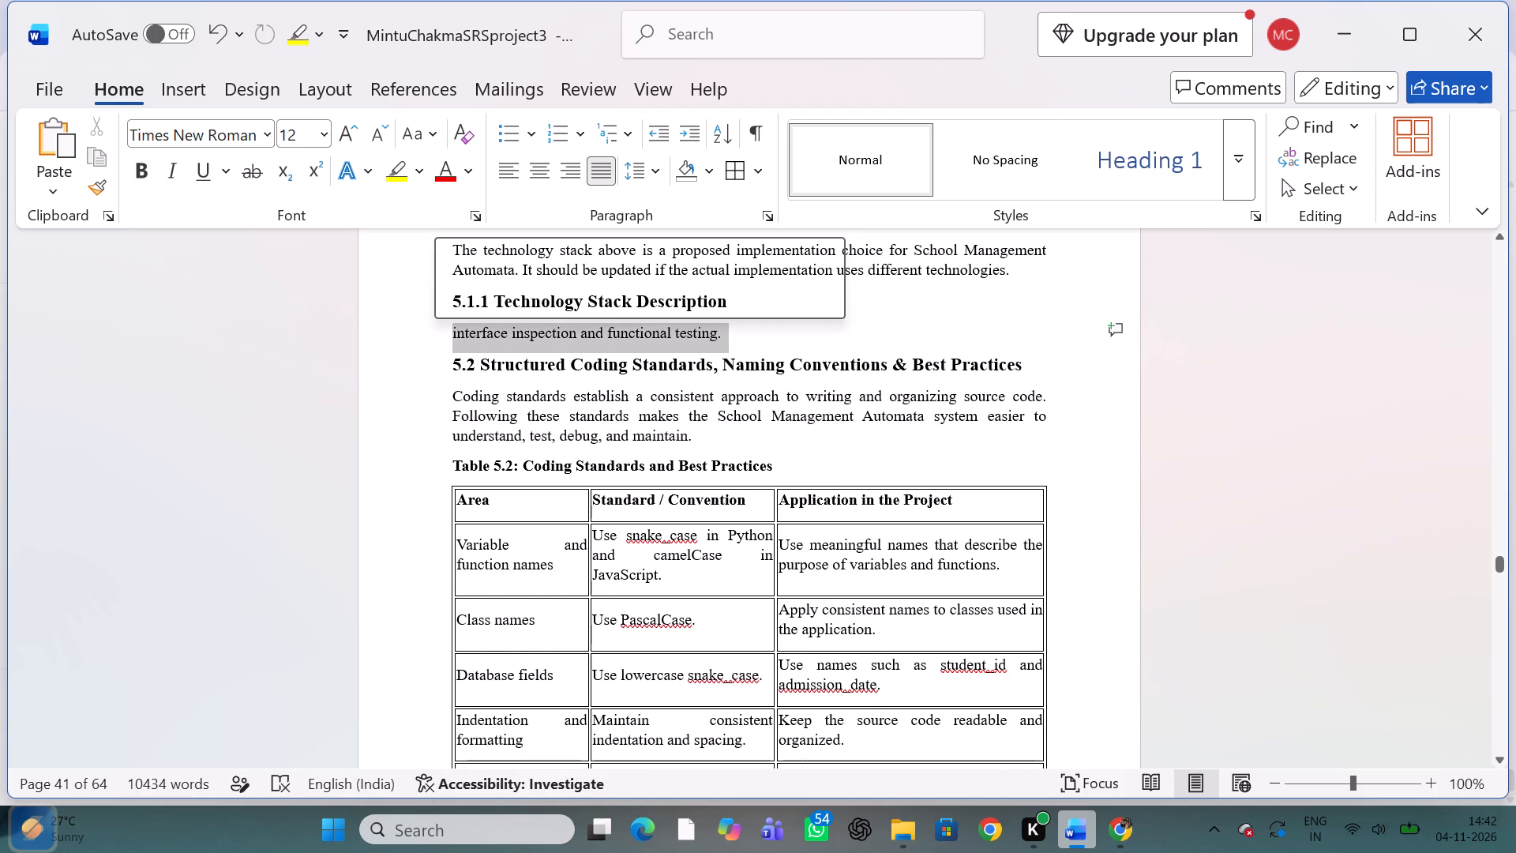
pyautogui.press('BackSpace')
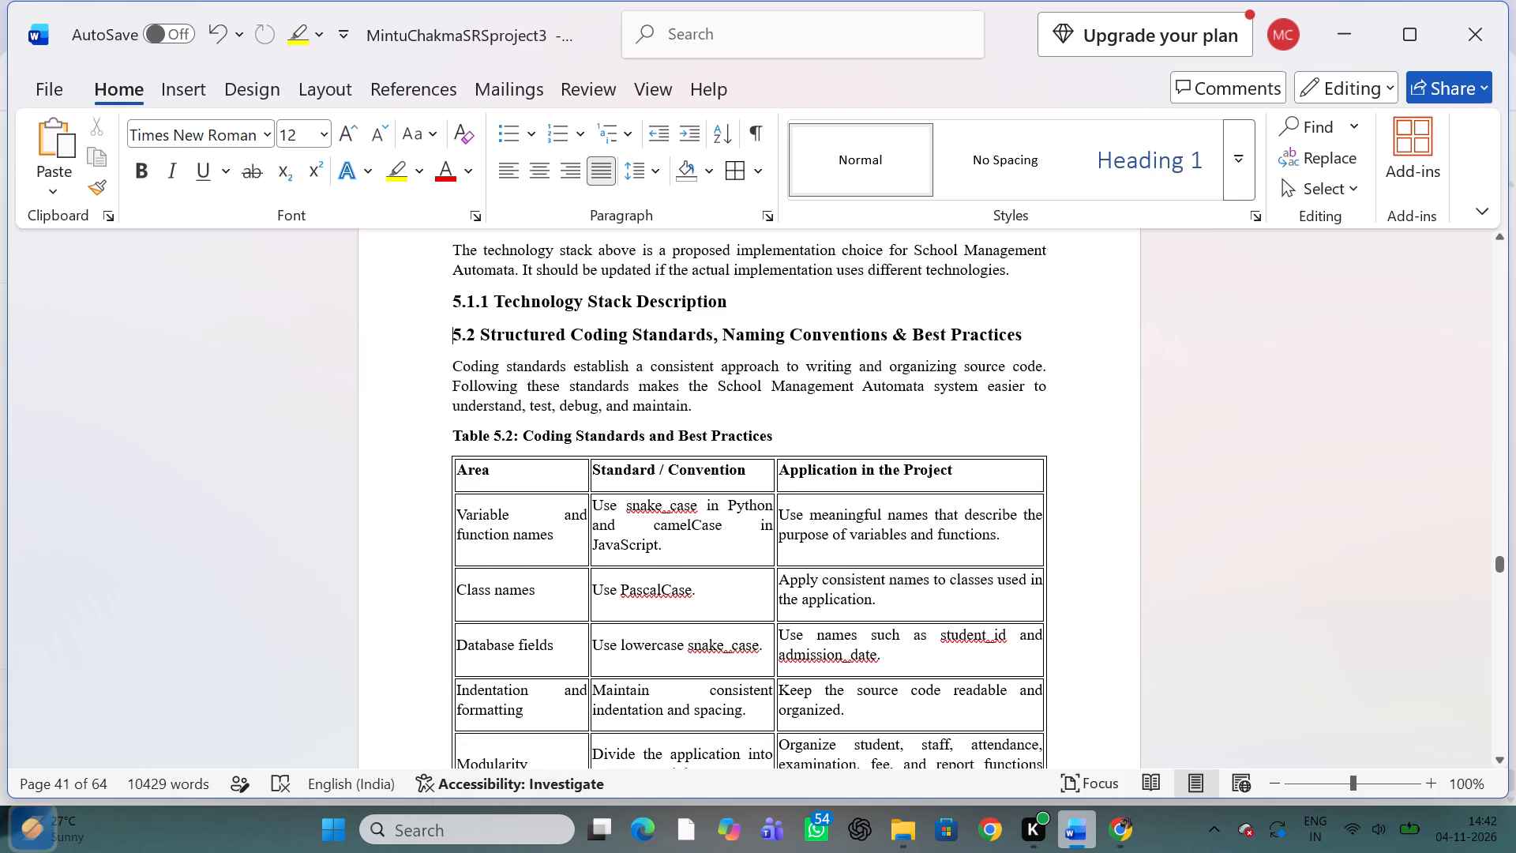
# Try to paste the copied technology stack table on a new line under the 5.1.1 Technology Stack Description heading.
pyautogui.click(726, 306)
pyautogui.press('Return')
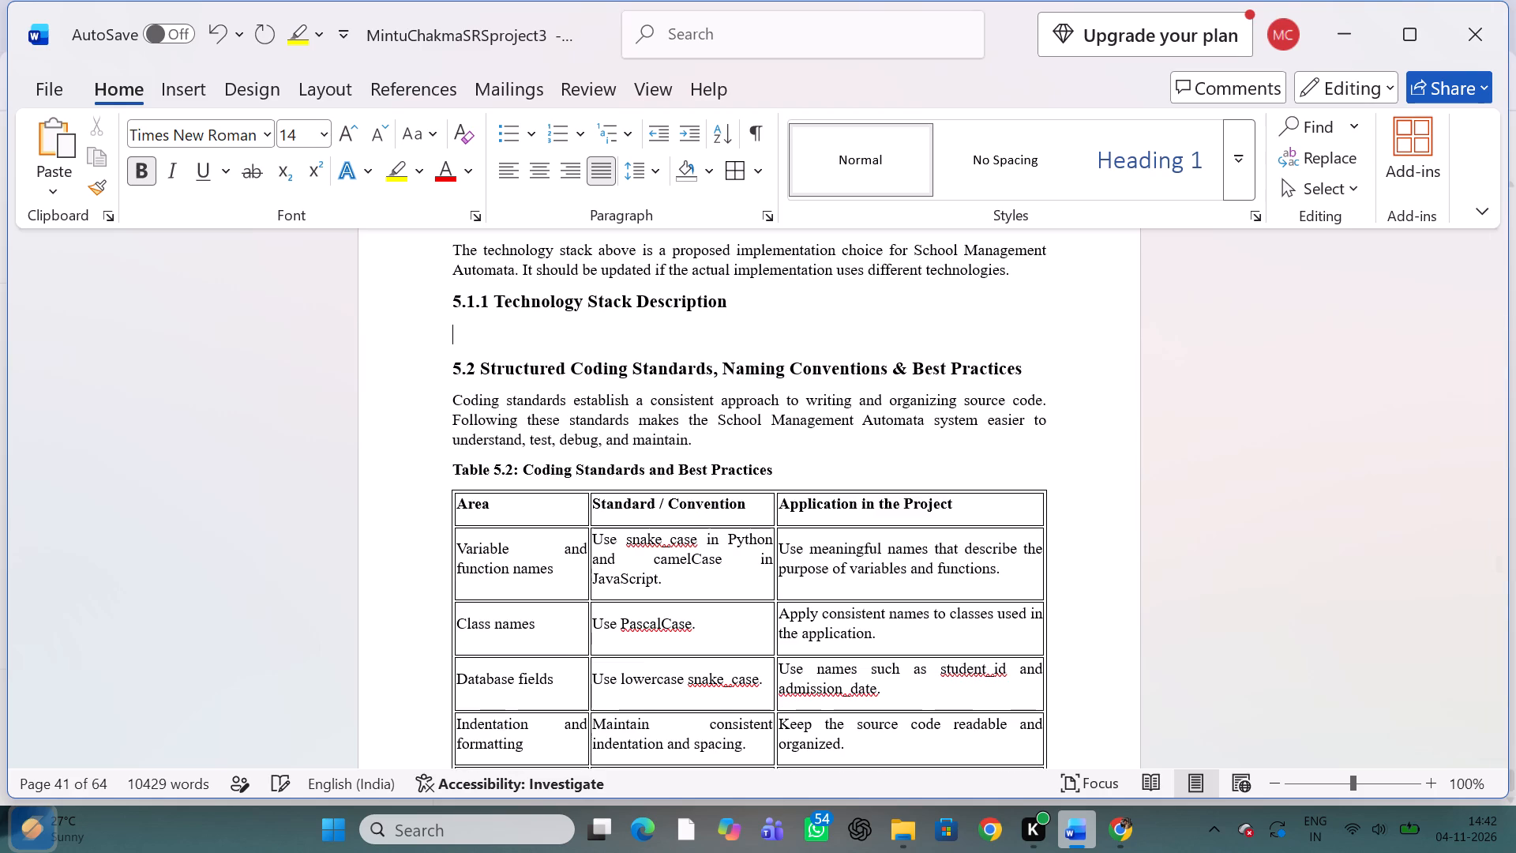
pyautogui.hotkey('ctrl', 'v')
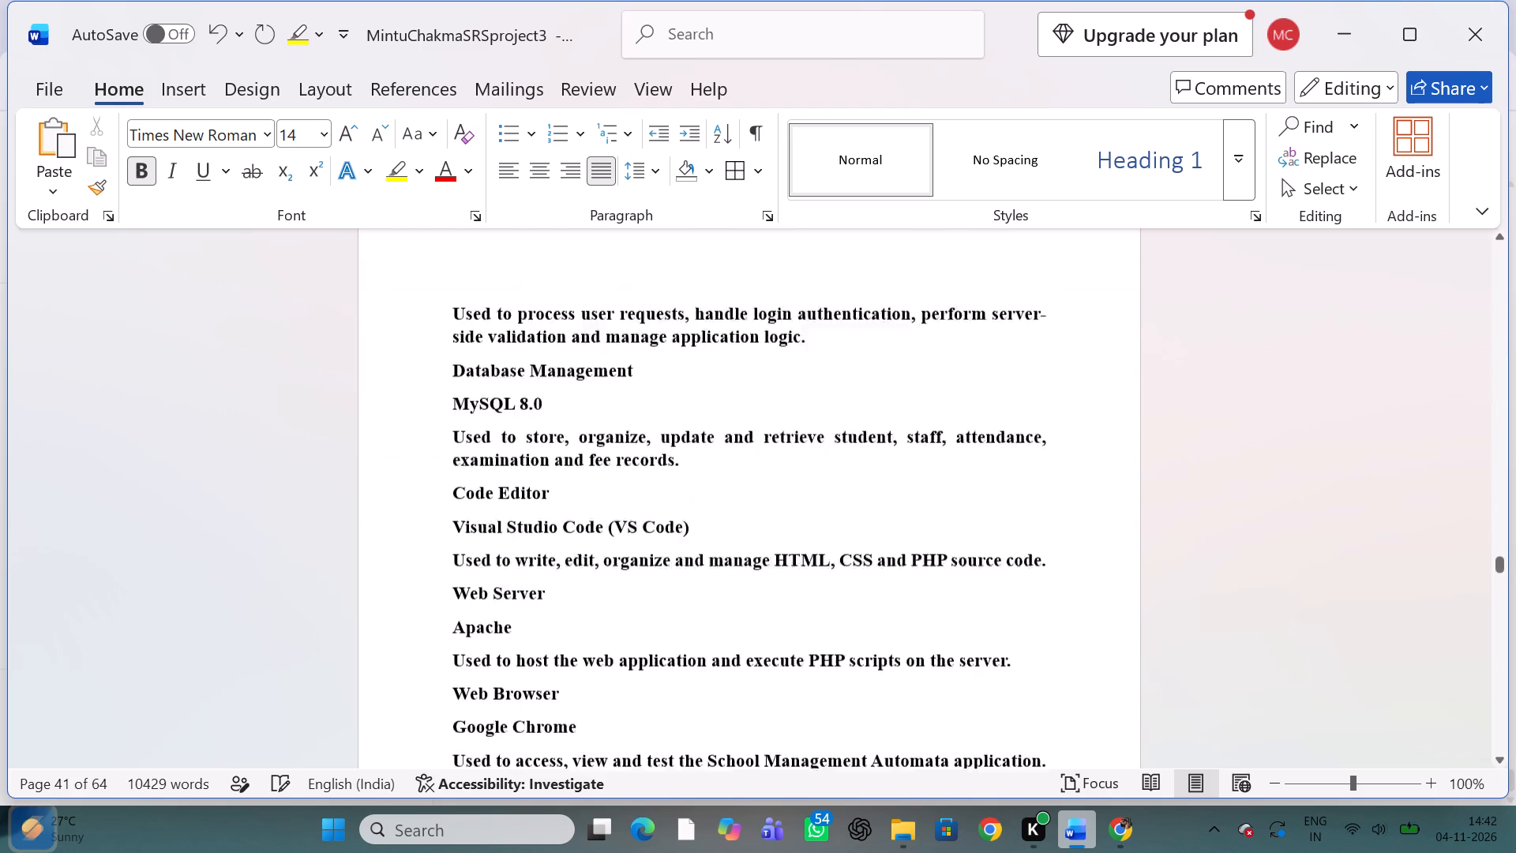
# Examine the layout of the pasted technology stack content between the 5.1.1 heading and section 5.2.
pyautogui.keyDown('ctrl'); pyautogui.scroll(-2, 726, 306); pyautogui.keyUp('ctrl')
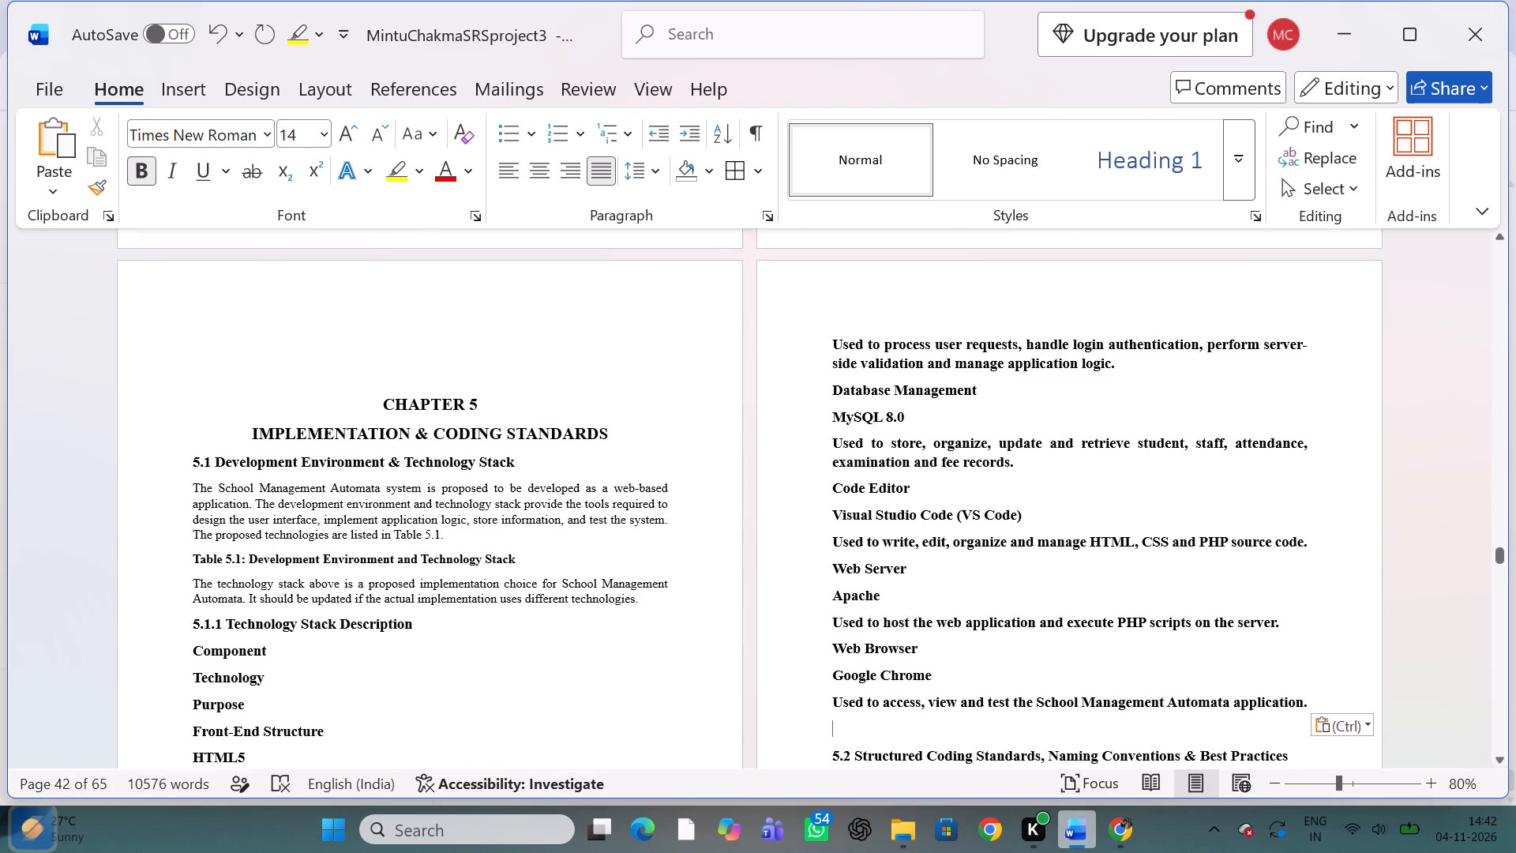
pyautogui.hscroll(-2, 679, 327)
pyautogui.scroll(2, 568, 370)
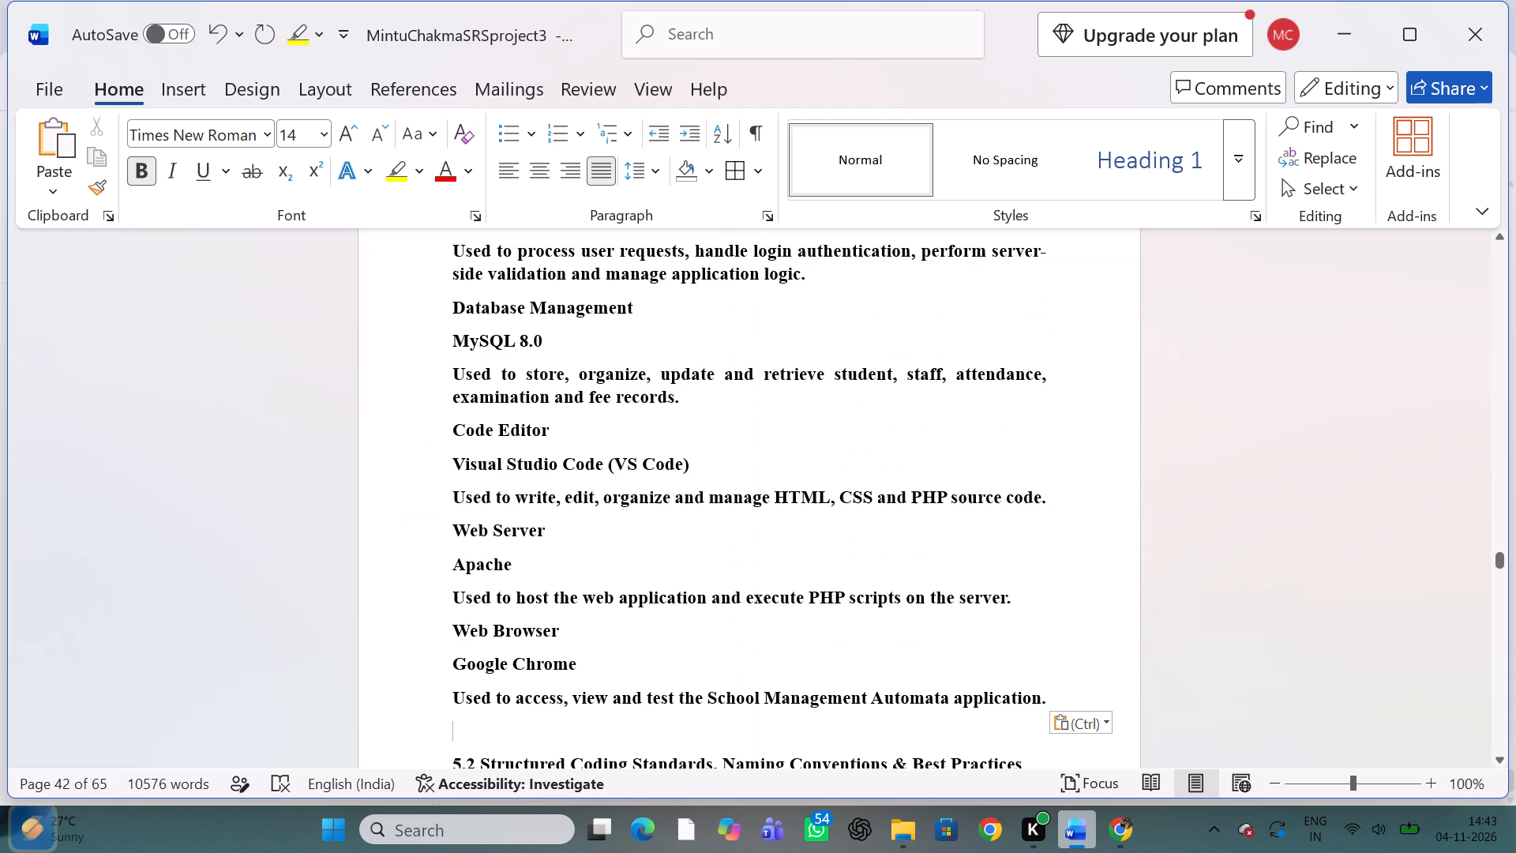
pyautogui.scroll(1, 568, 370)
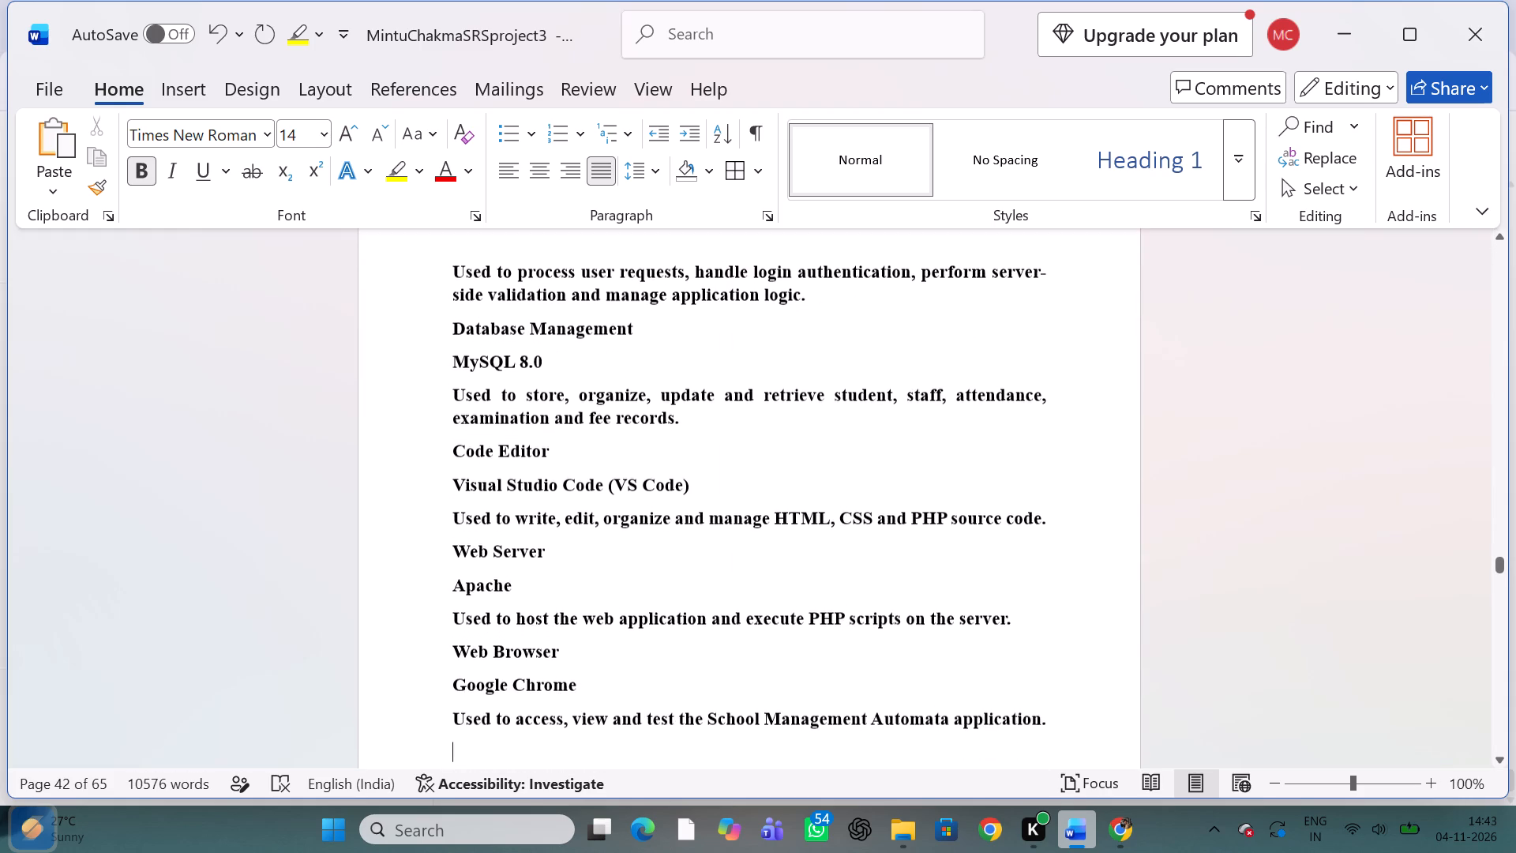
pyautogui.scroll(1, 568, 370)
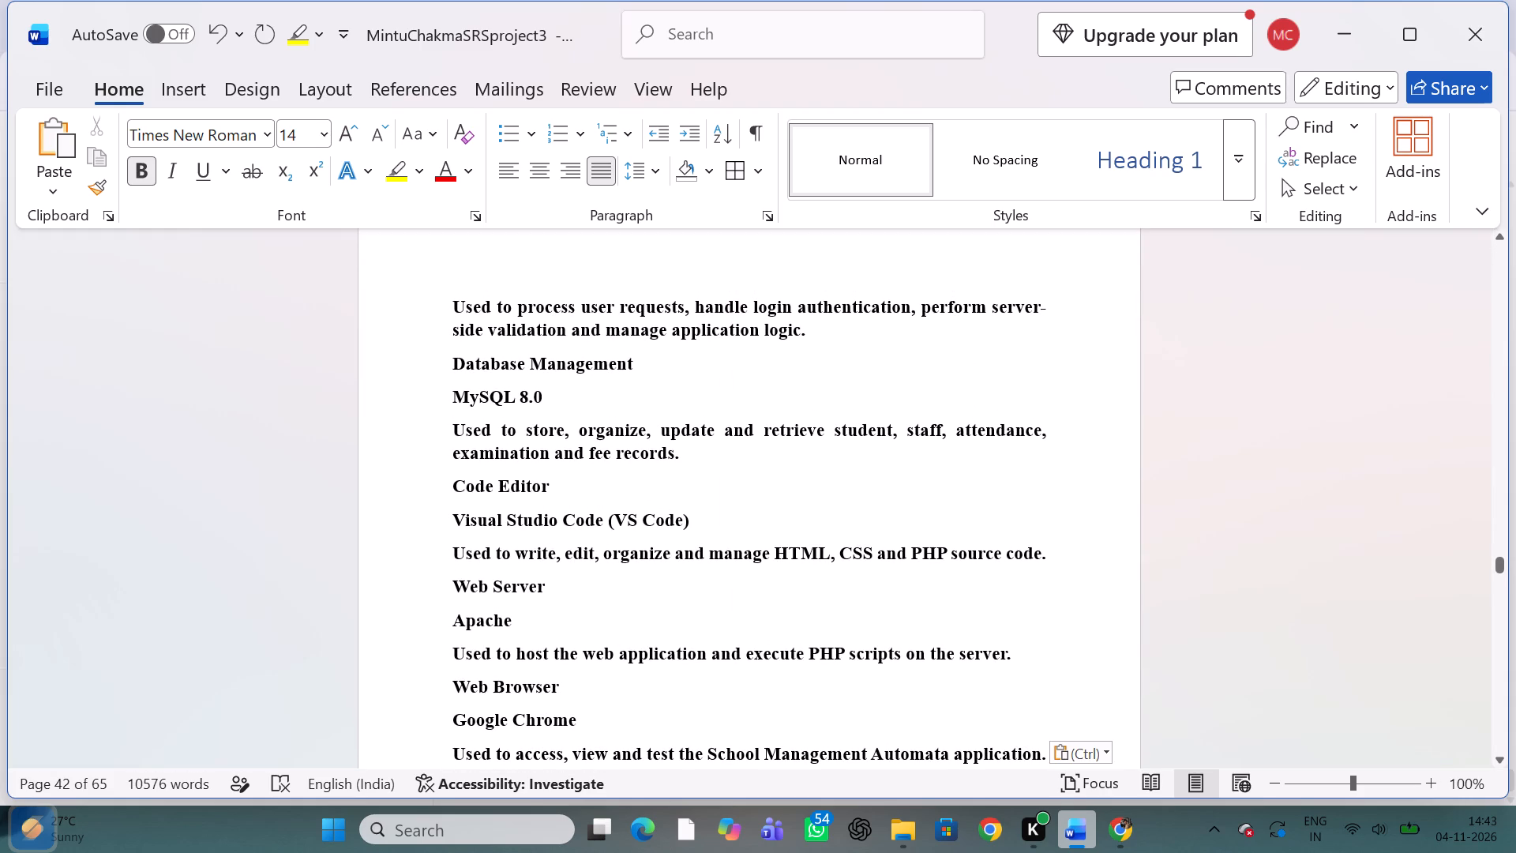
pyautogui.scroll(5, 459, 355)
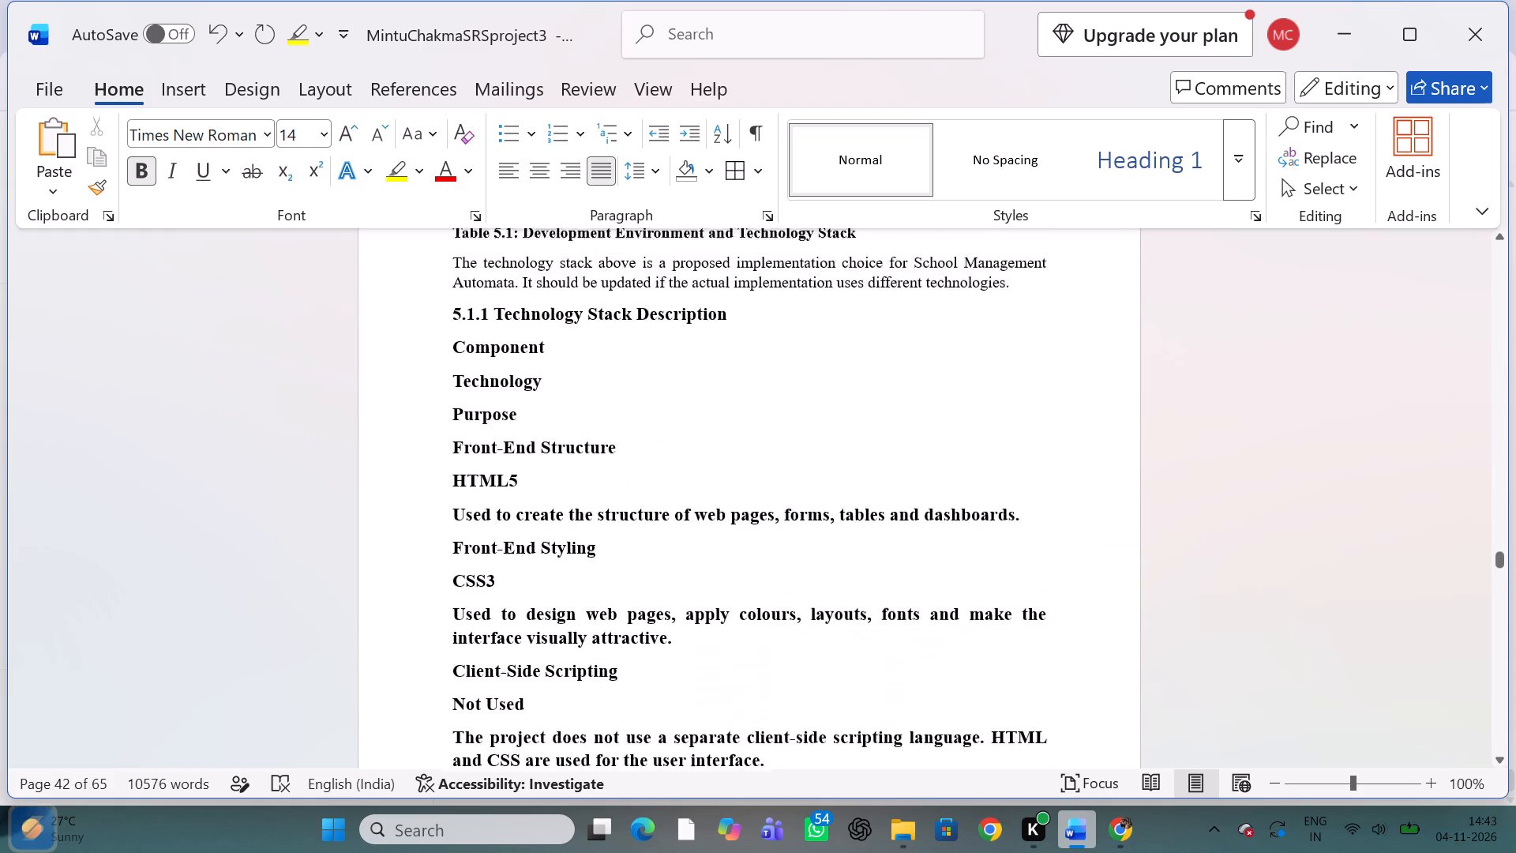
pyautogui.scroll(1, 459, 355)
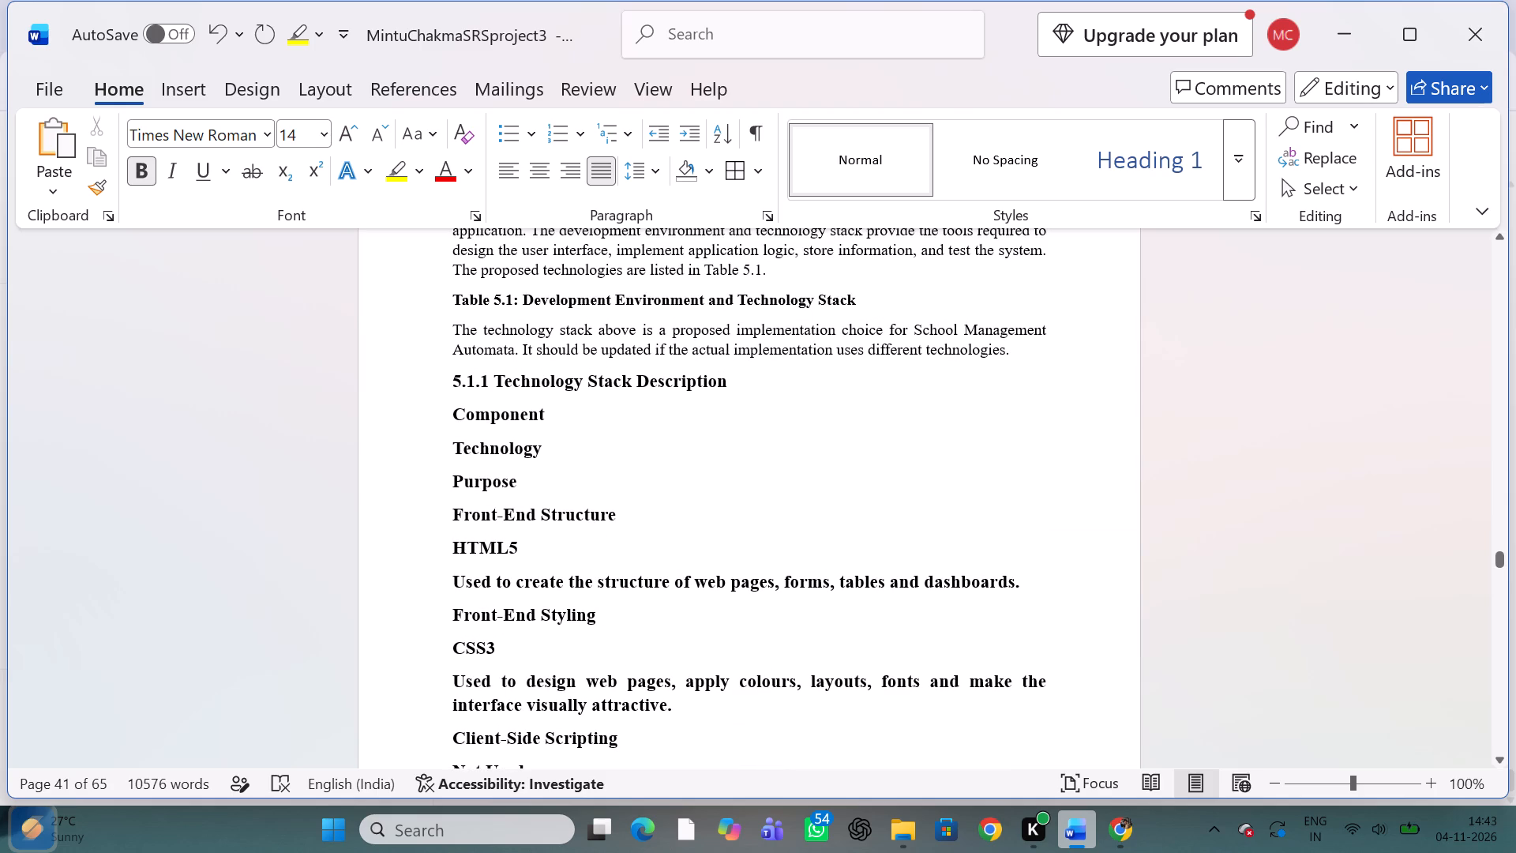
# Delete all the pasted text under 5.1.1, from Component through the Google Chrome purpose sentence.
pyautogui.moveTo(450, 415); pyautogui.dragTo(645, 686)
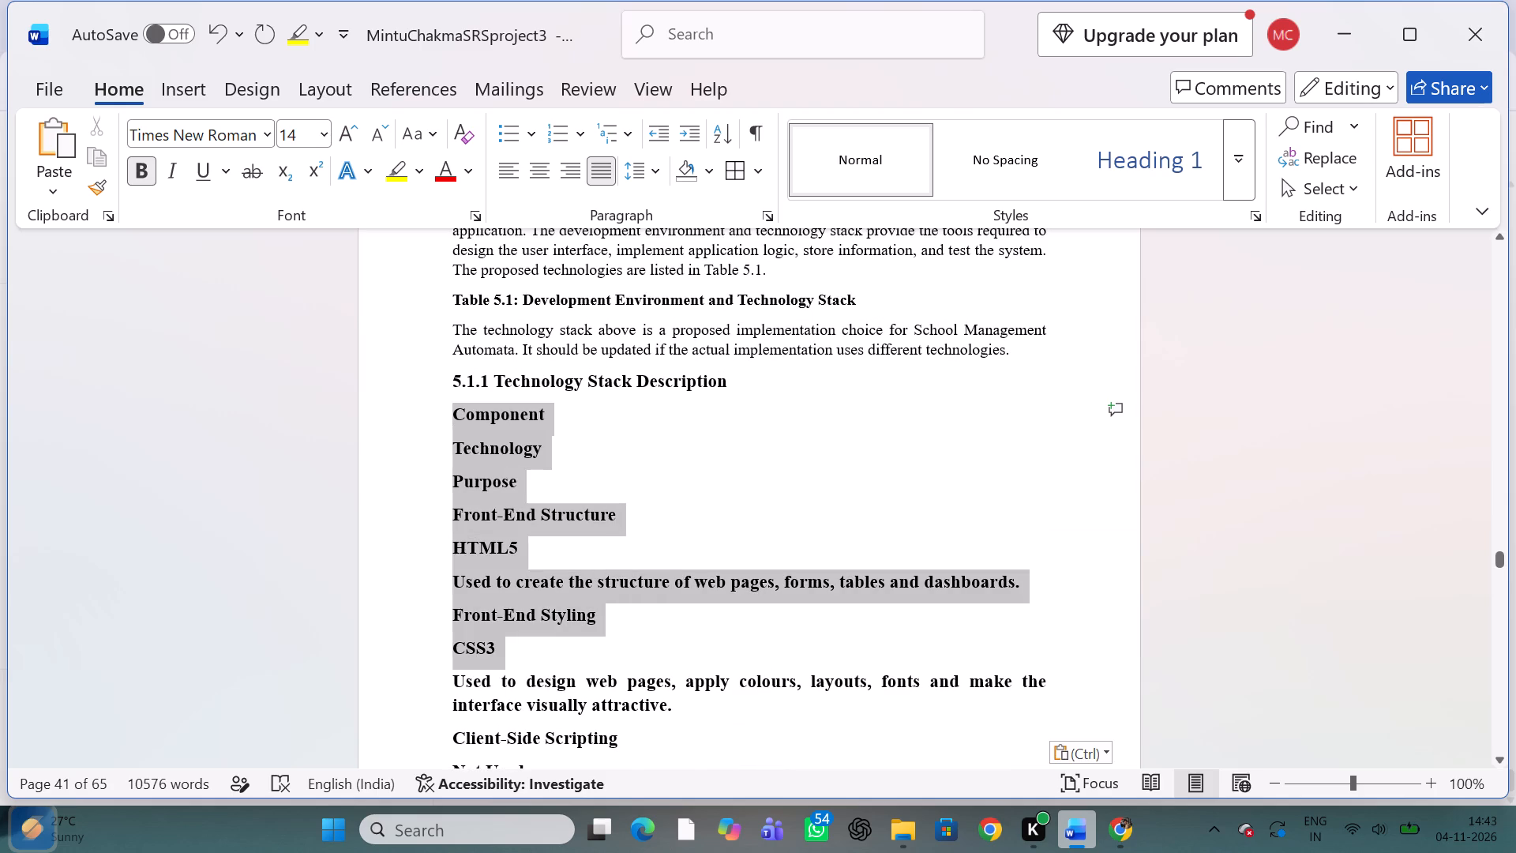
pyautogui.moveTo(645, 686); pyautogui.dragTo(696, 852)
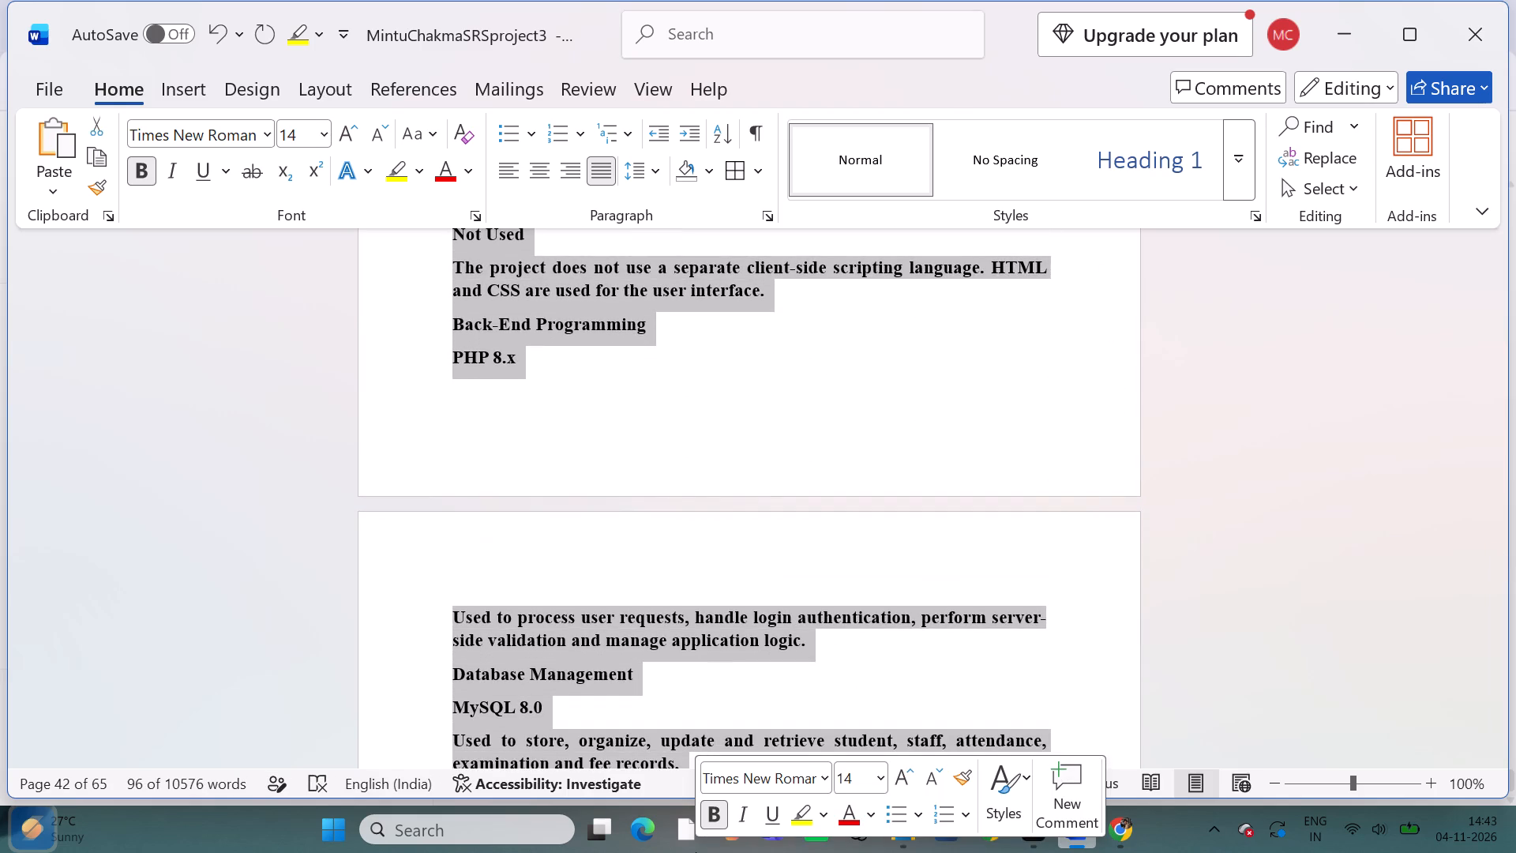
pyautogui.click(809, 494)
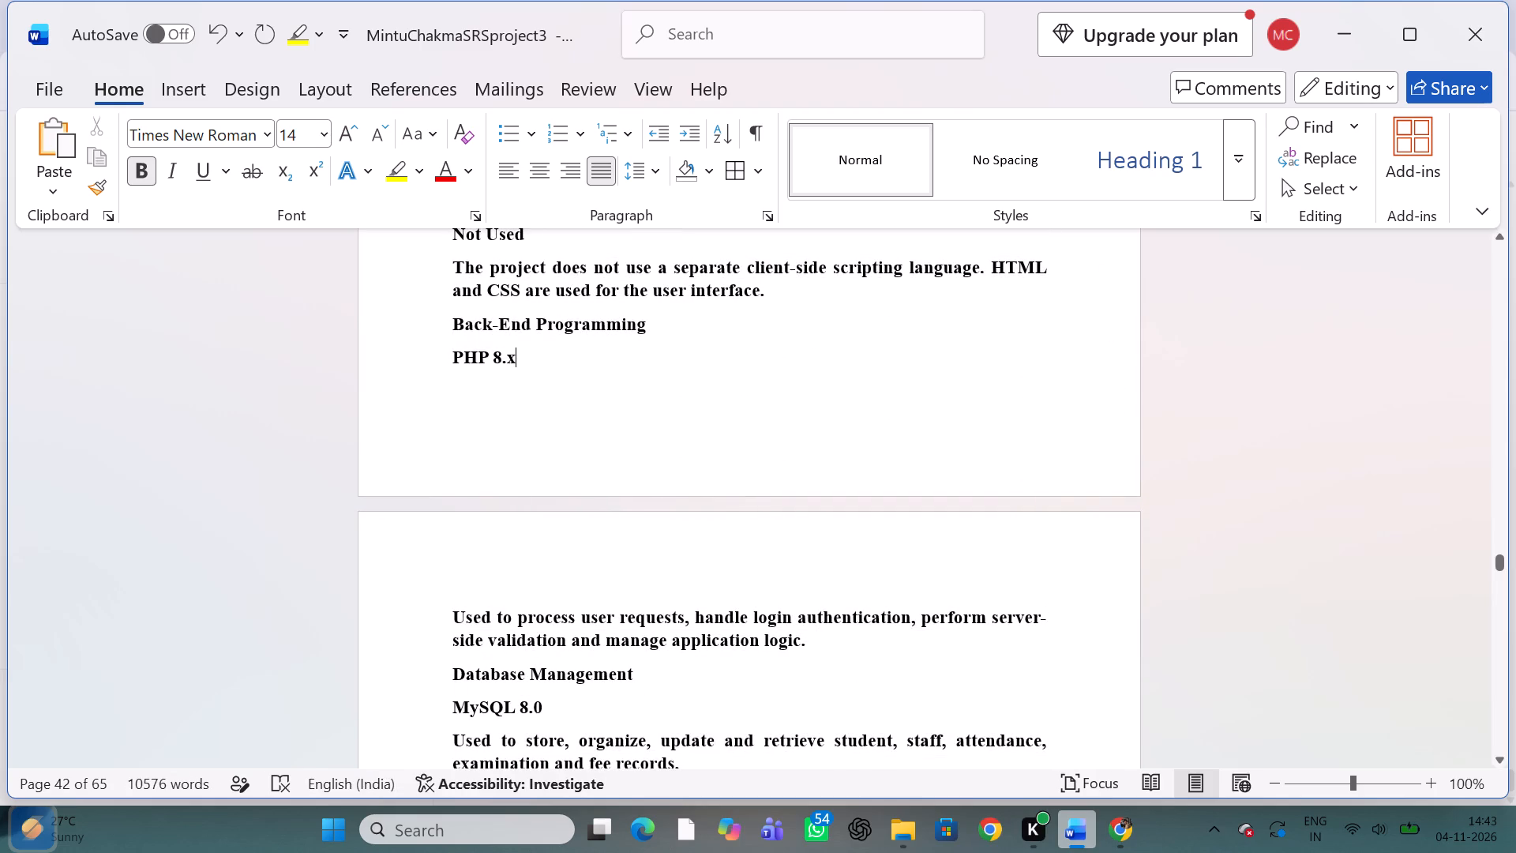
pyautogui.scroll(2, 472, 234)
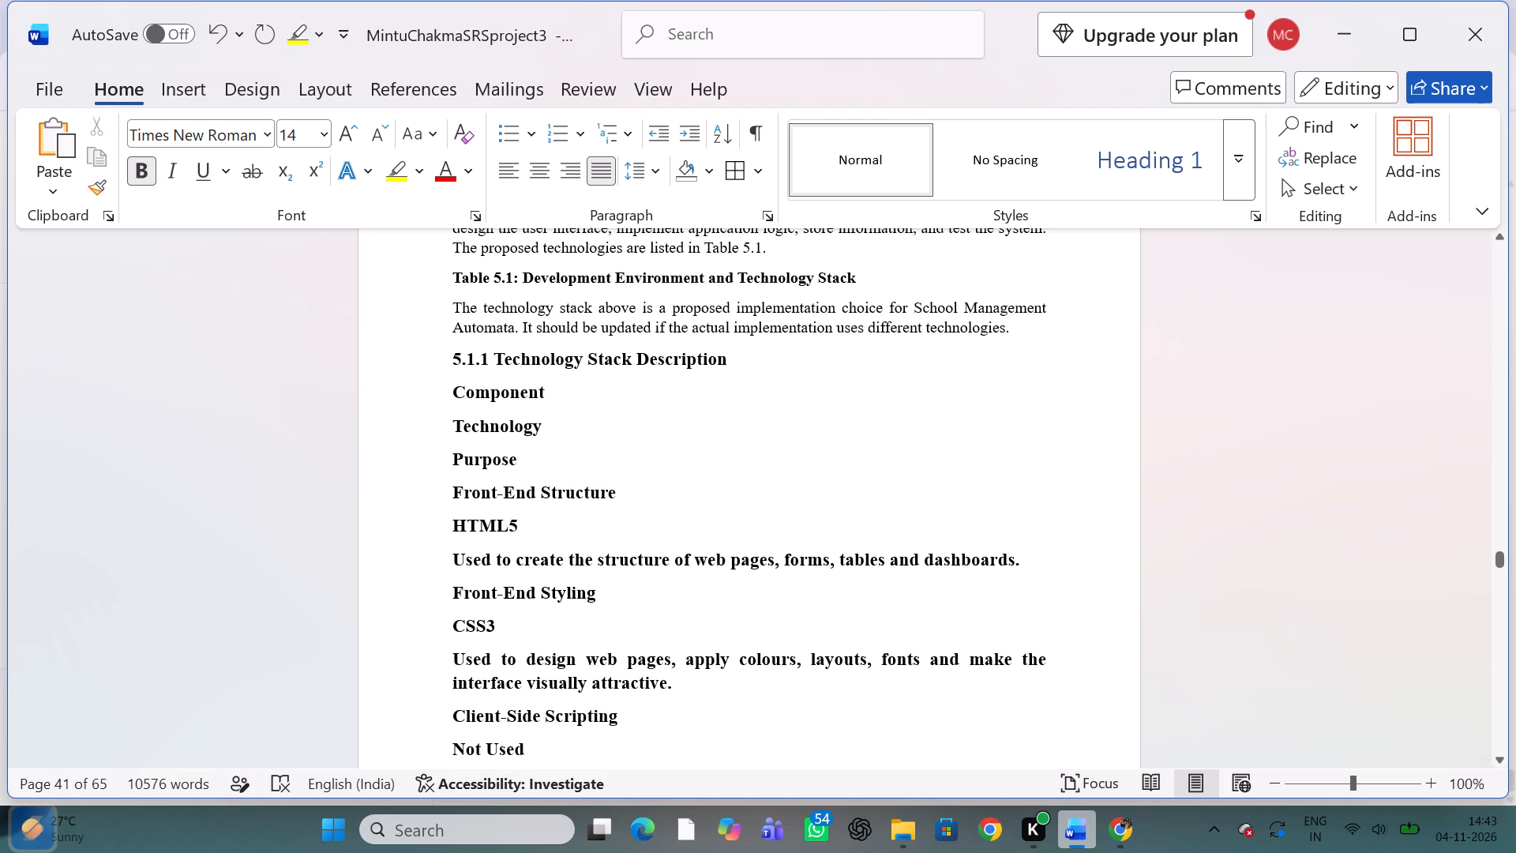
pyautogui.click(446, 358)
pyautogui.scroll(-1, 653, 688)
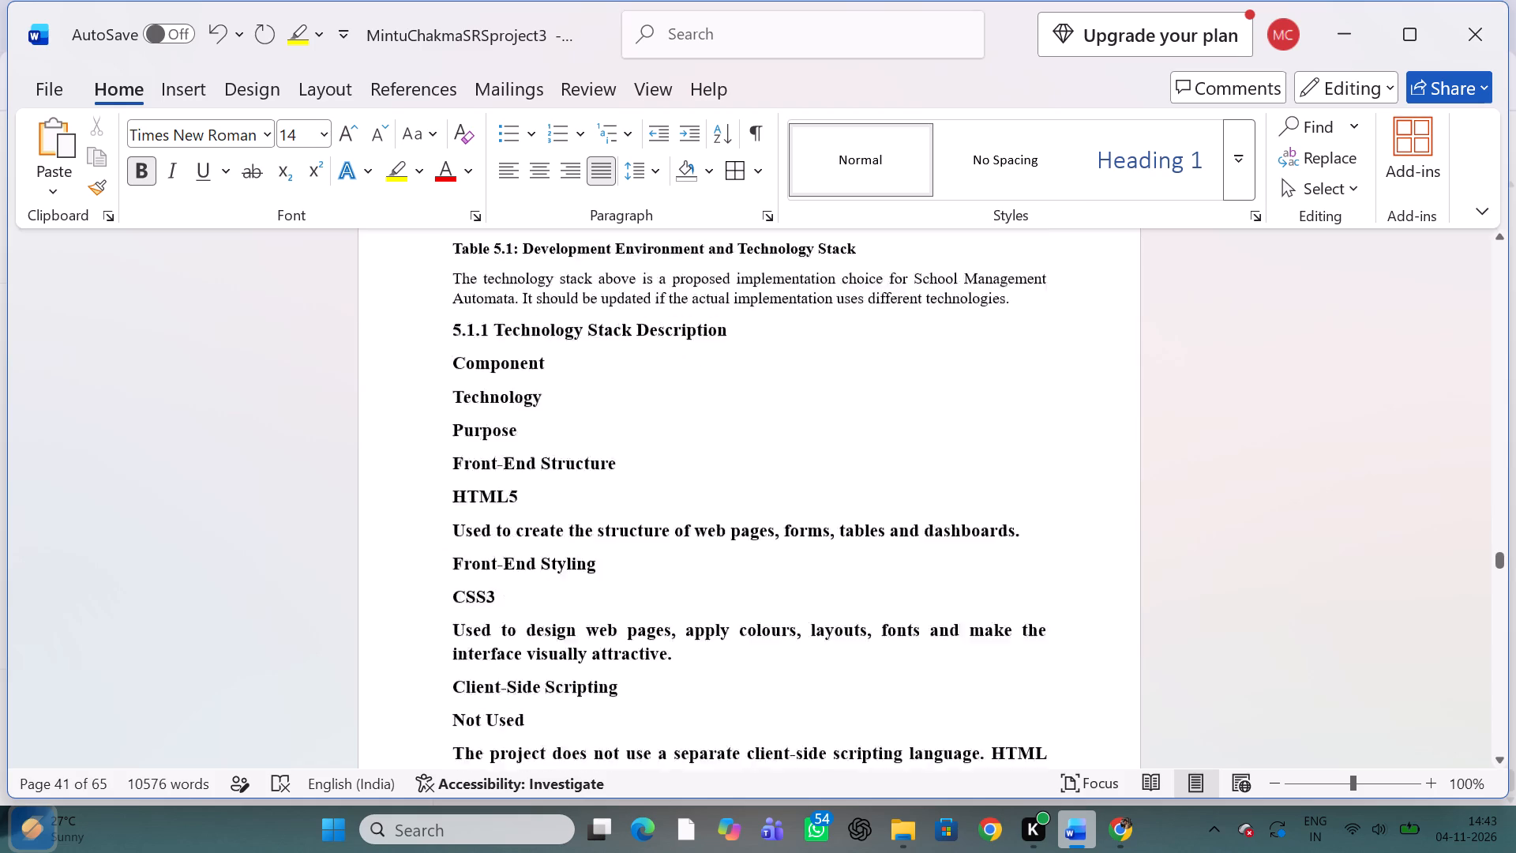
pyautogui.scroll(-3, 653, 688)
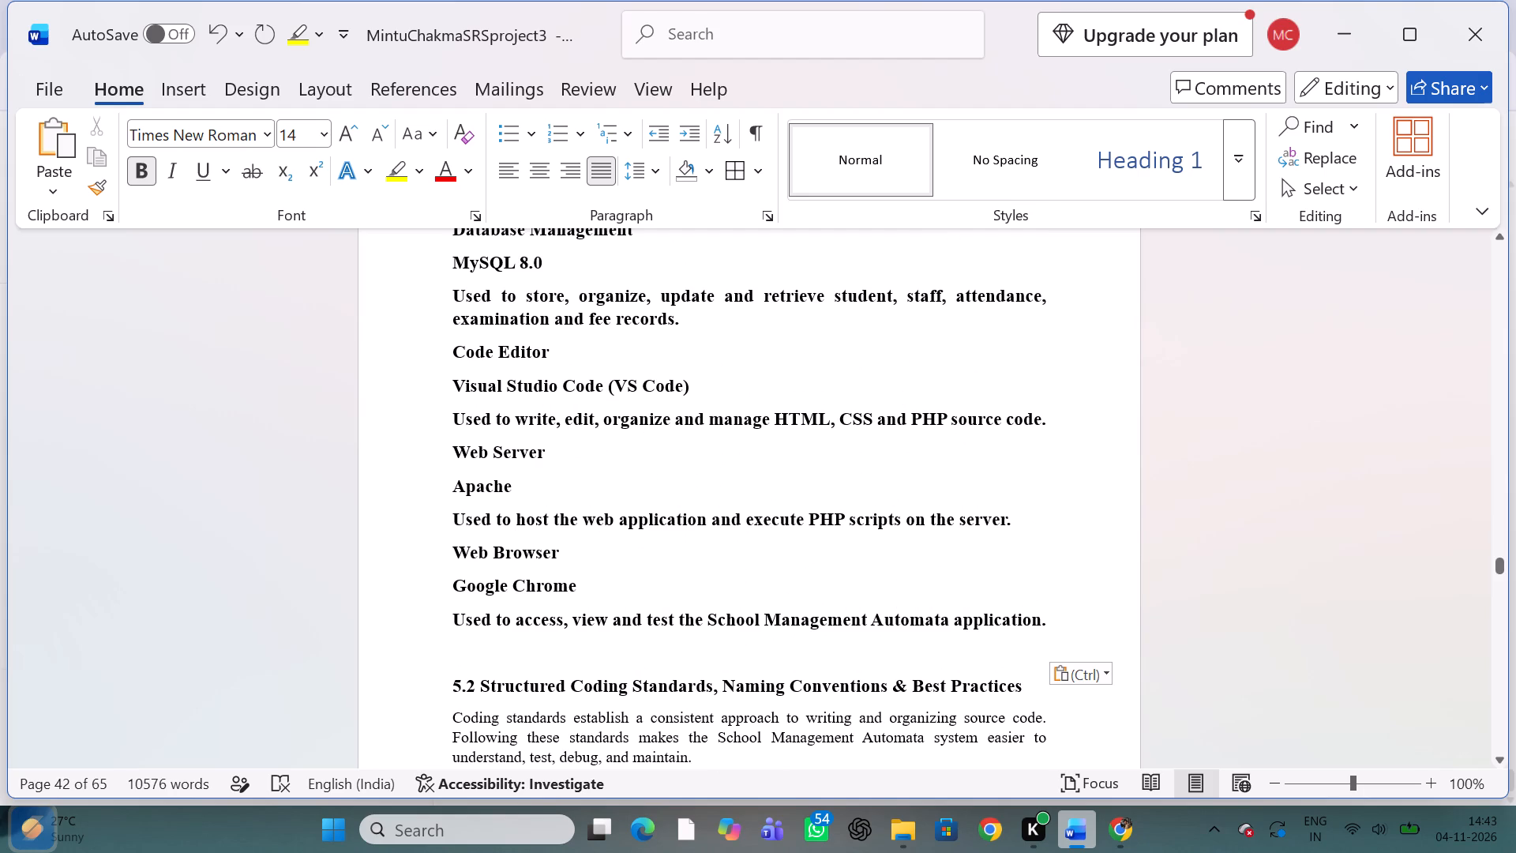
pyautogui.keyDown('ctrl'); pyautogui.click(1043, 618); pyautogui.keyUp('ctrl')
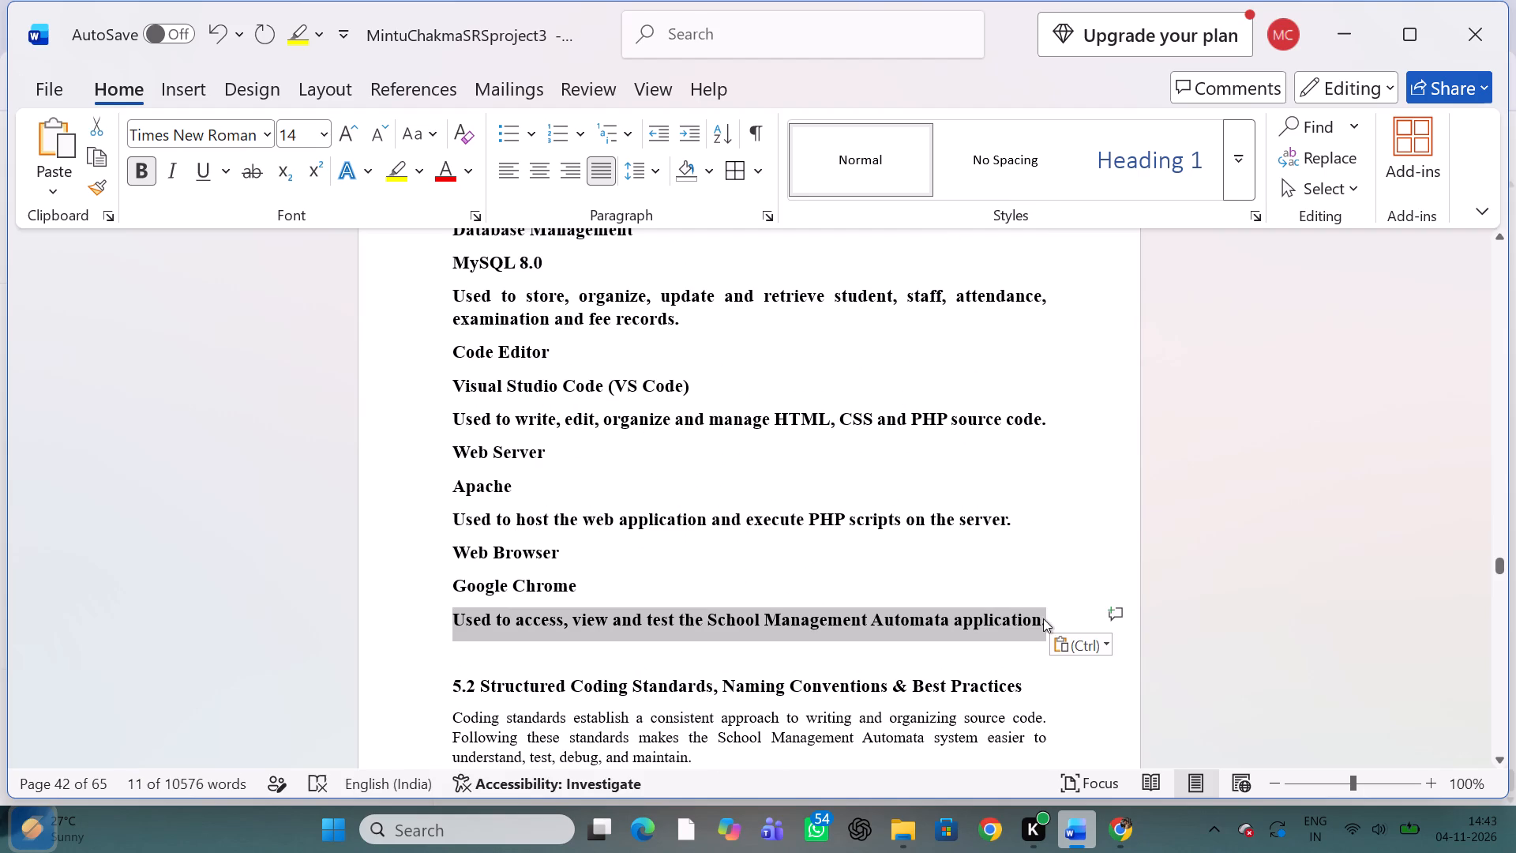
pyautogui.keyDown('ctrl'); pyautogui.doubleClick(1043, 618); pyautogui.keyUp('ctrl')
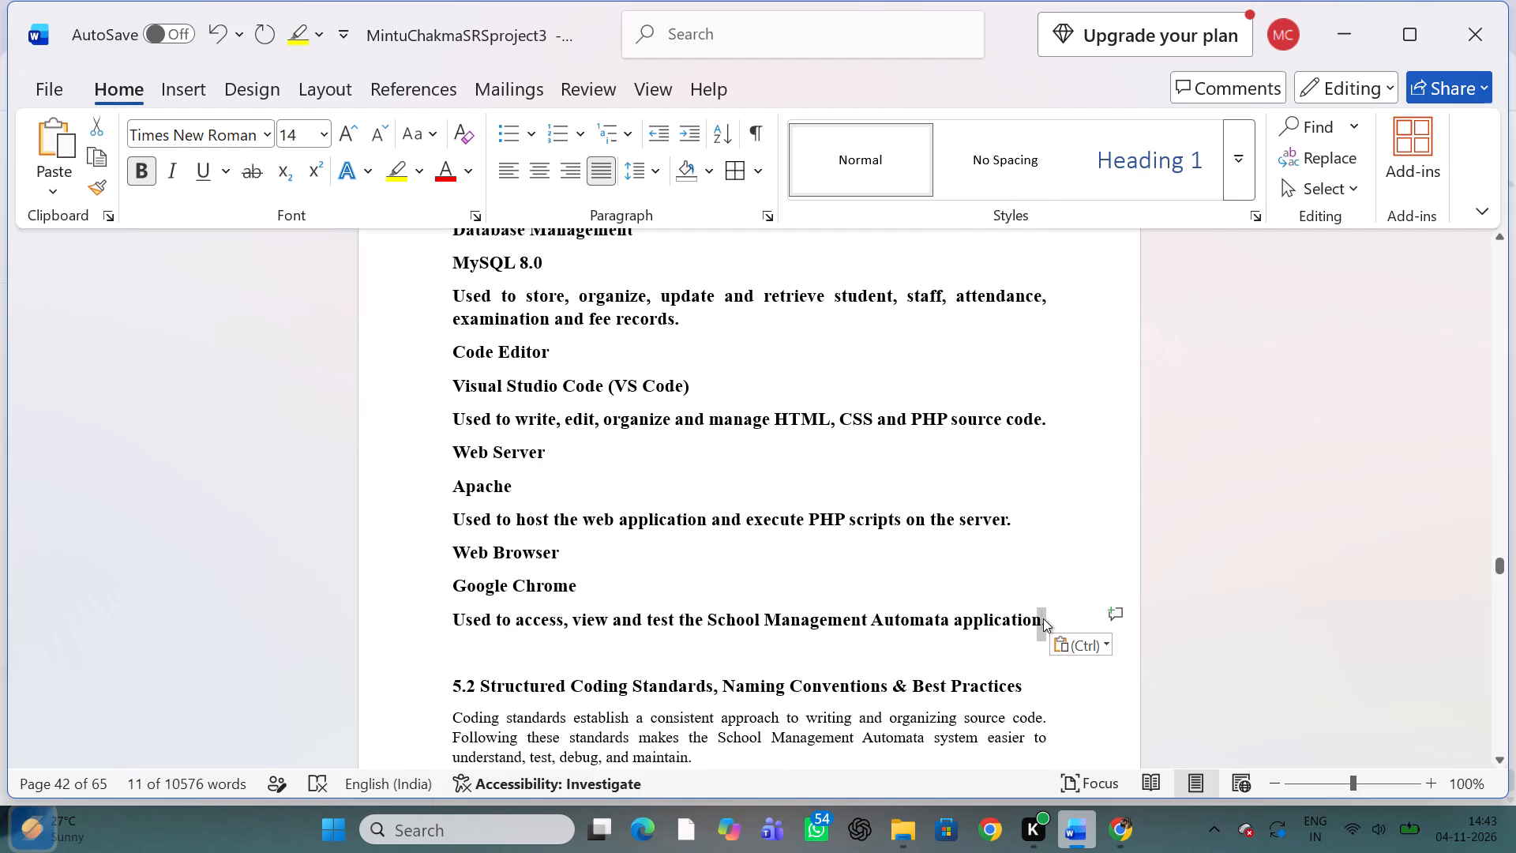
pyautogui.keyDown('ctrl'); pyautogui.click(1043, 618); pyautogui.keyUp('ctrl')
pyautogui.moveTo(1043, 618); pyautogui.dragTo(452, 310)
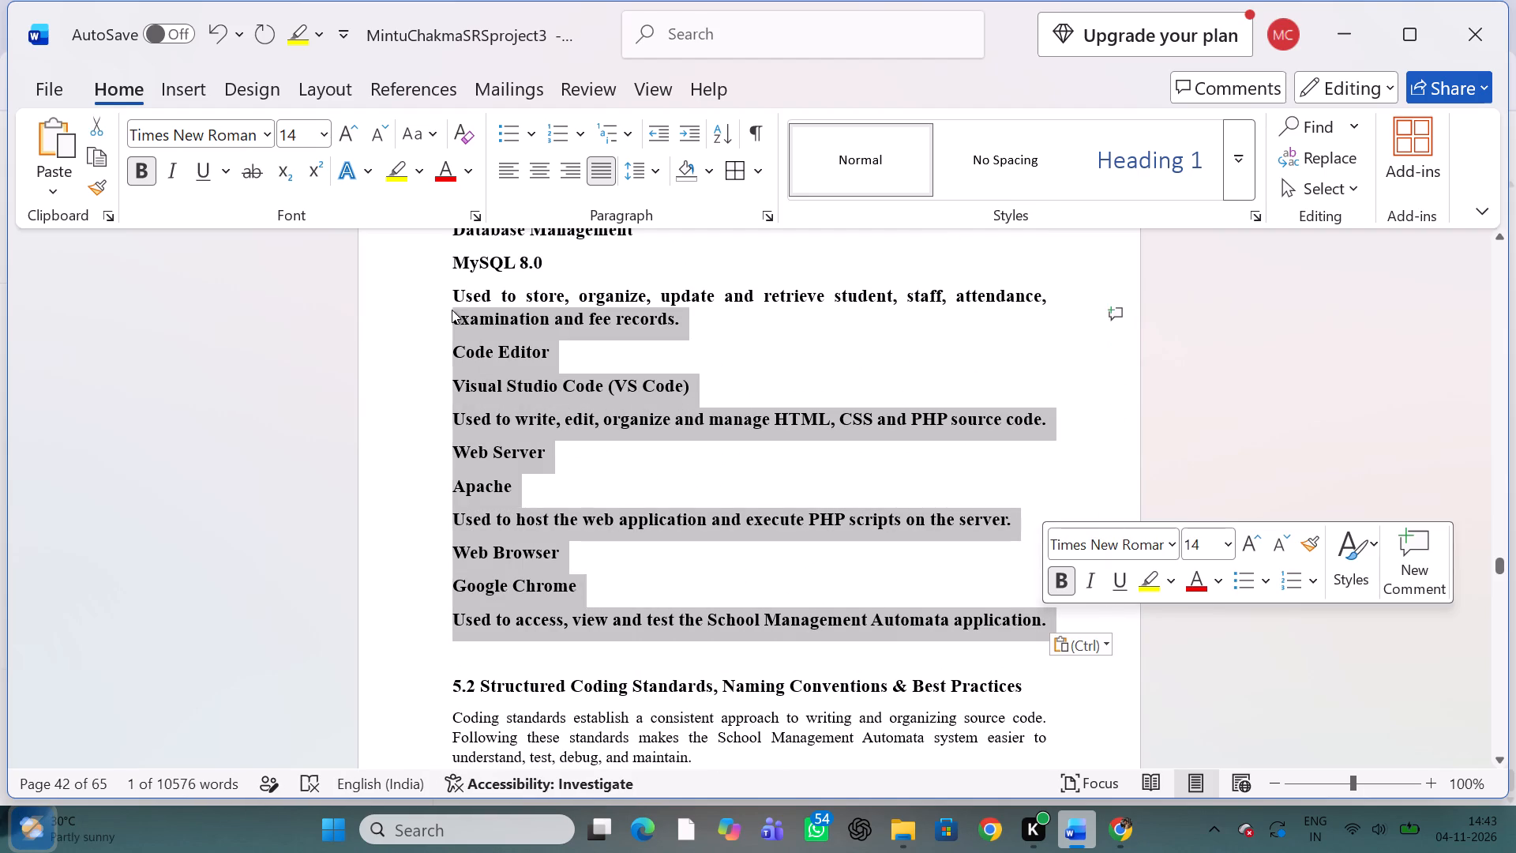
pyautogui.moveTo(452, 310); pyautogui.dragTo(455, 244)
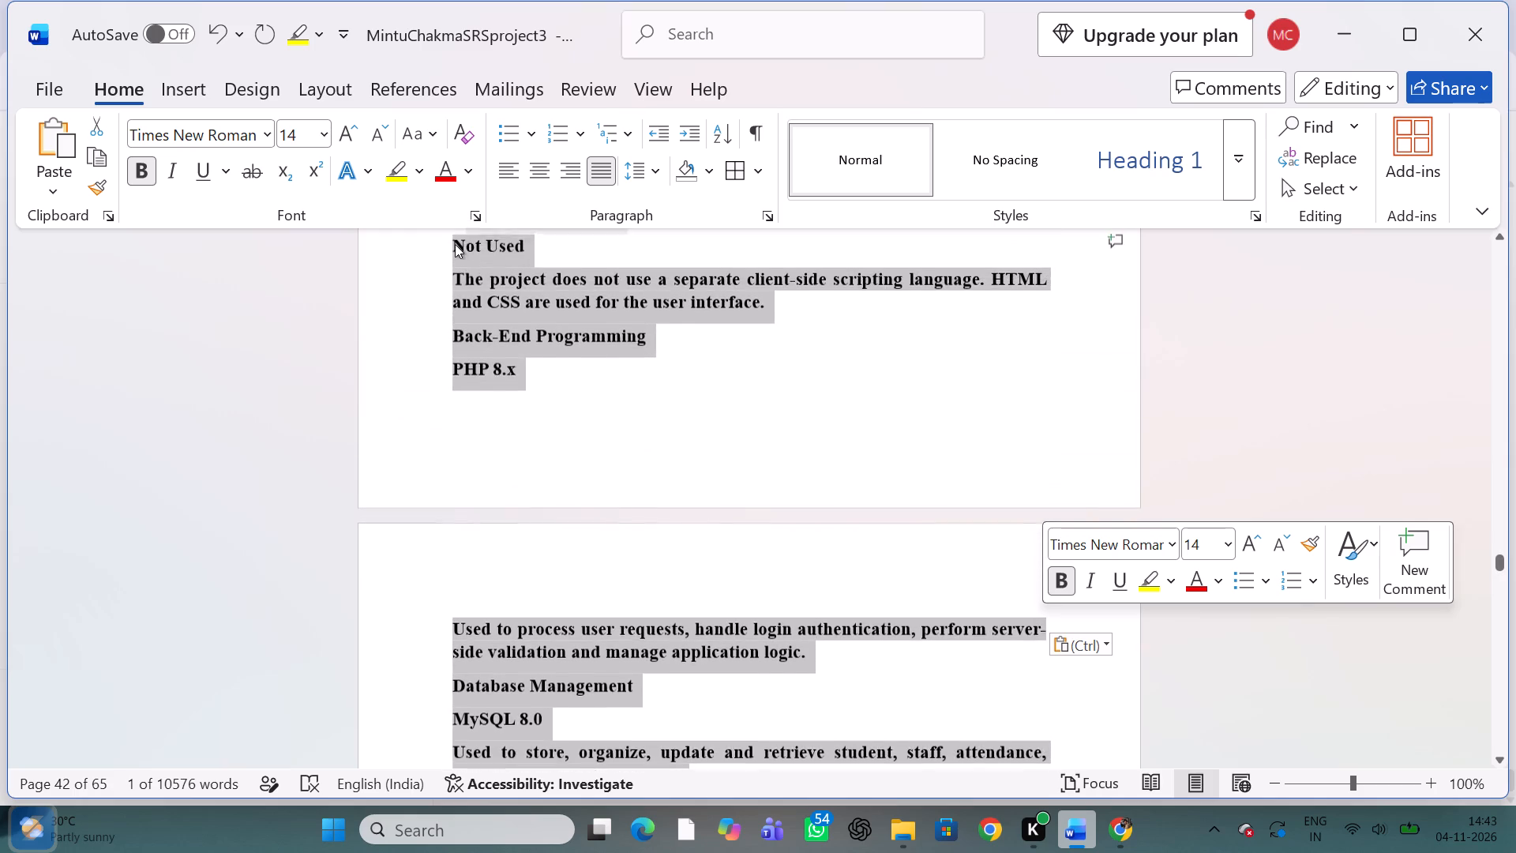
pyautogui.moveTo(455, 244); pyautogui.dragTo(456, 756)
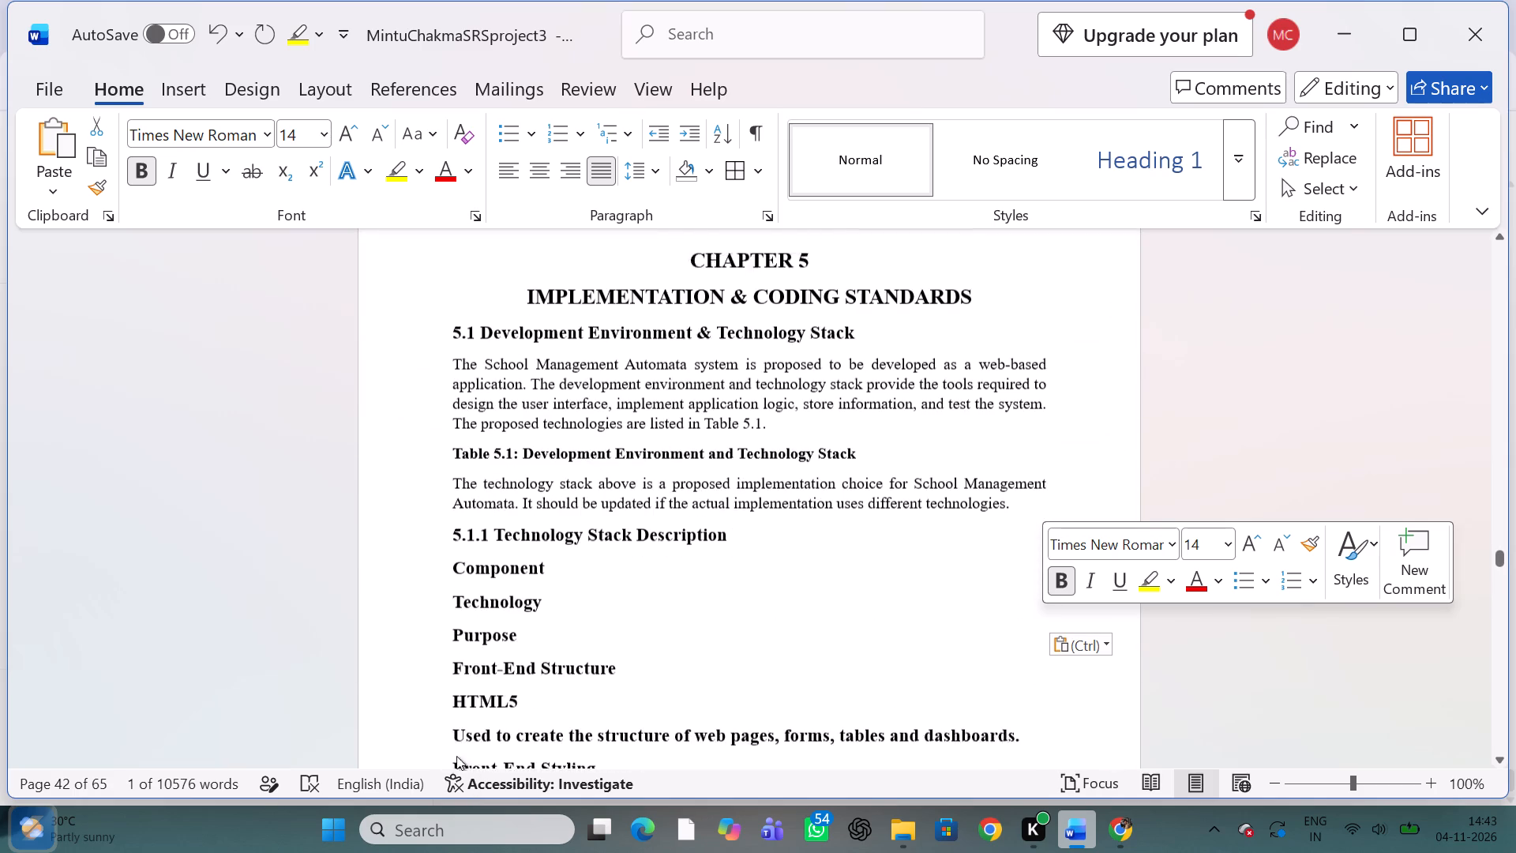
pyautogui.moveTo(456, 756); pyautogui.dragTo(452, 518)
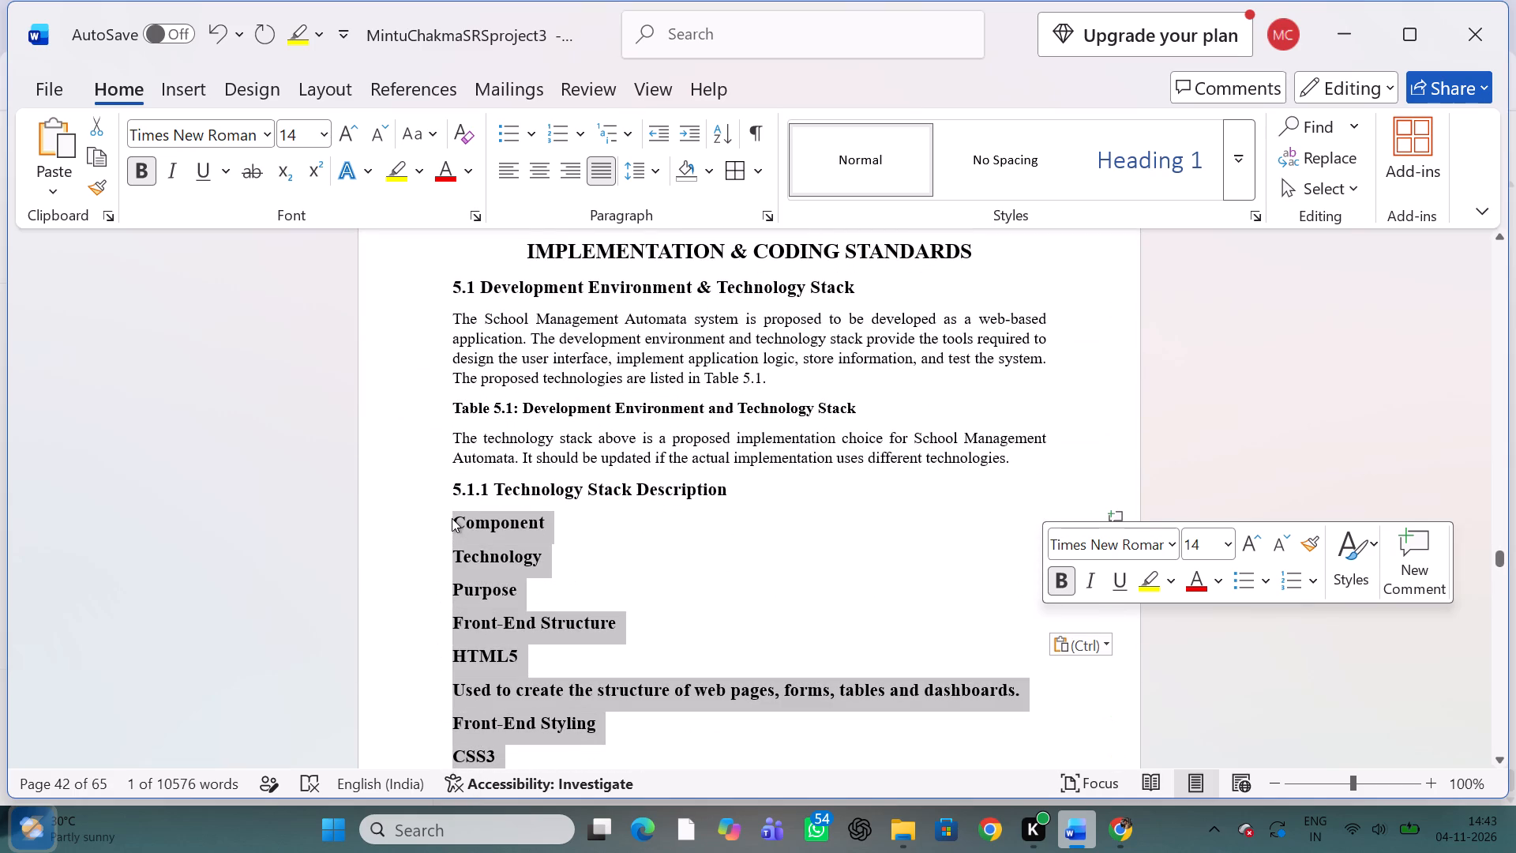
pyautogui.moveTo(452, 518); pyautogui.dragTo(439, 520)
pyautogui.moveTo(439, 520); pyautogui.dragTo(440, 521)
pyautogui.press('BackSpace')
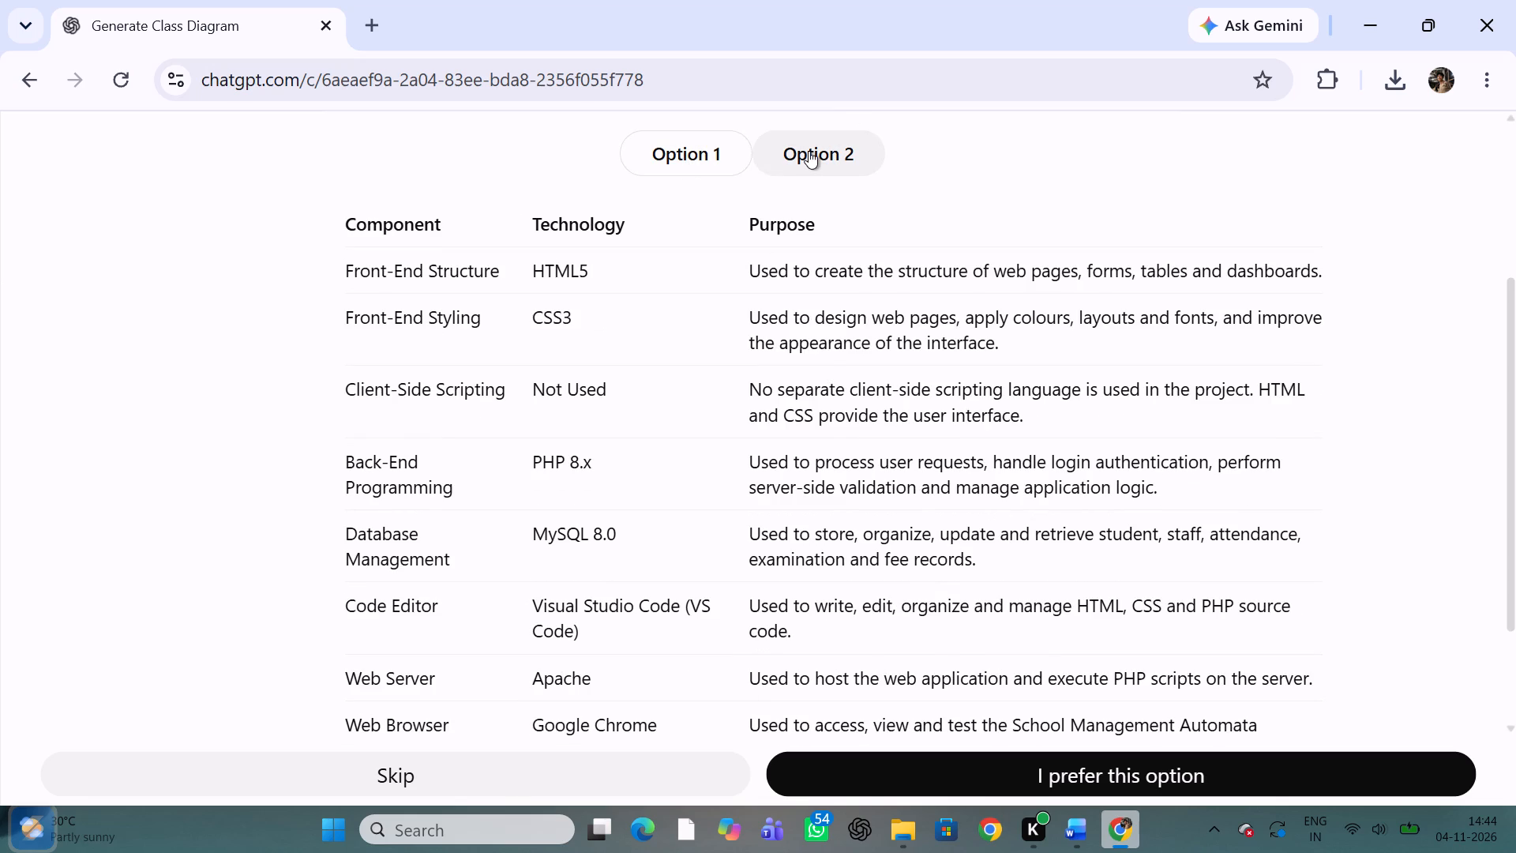
# Copy Option 2's Table 5.1 caption and full technology stack table, through the Google Chrome purpose text.
pyautogui.click(809, 151)
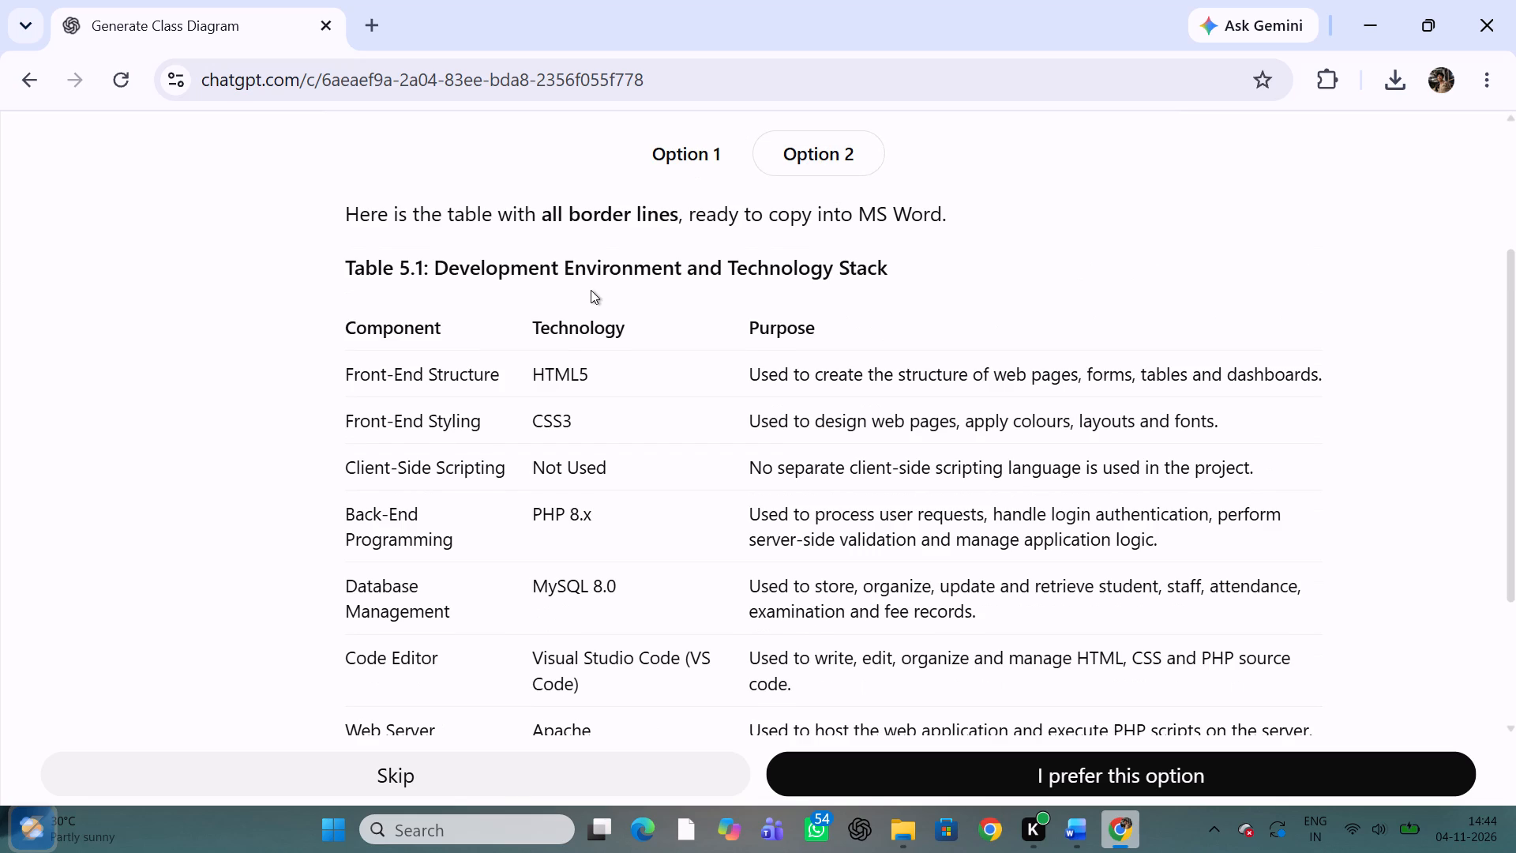
pyautogui.scroll(-1, 591, 290)
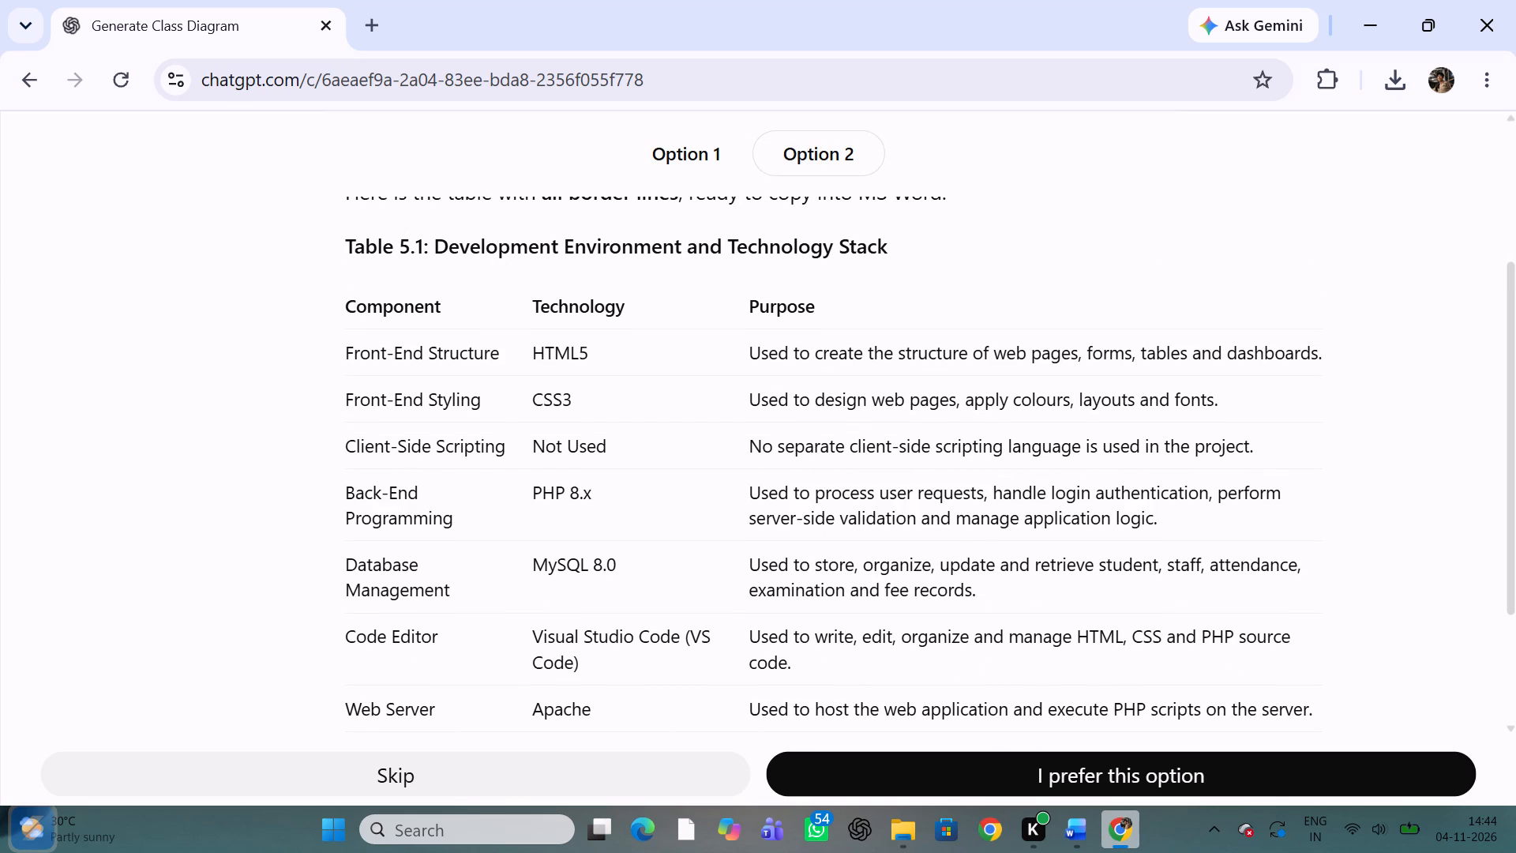
pyautogui.moveTo(348, 240); pyautogui.dragTo(653, 579)
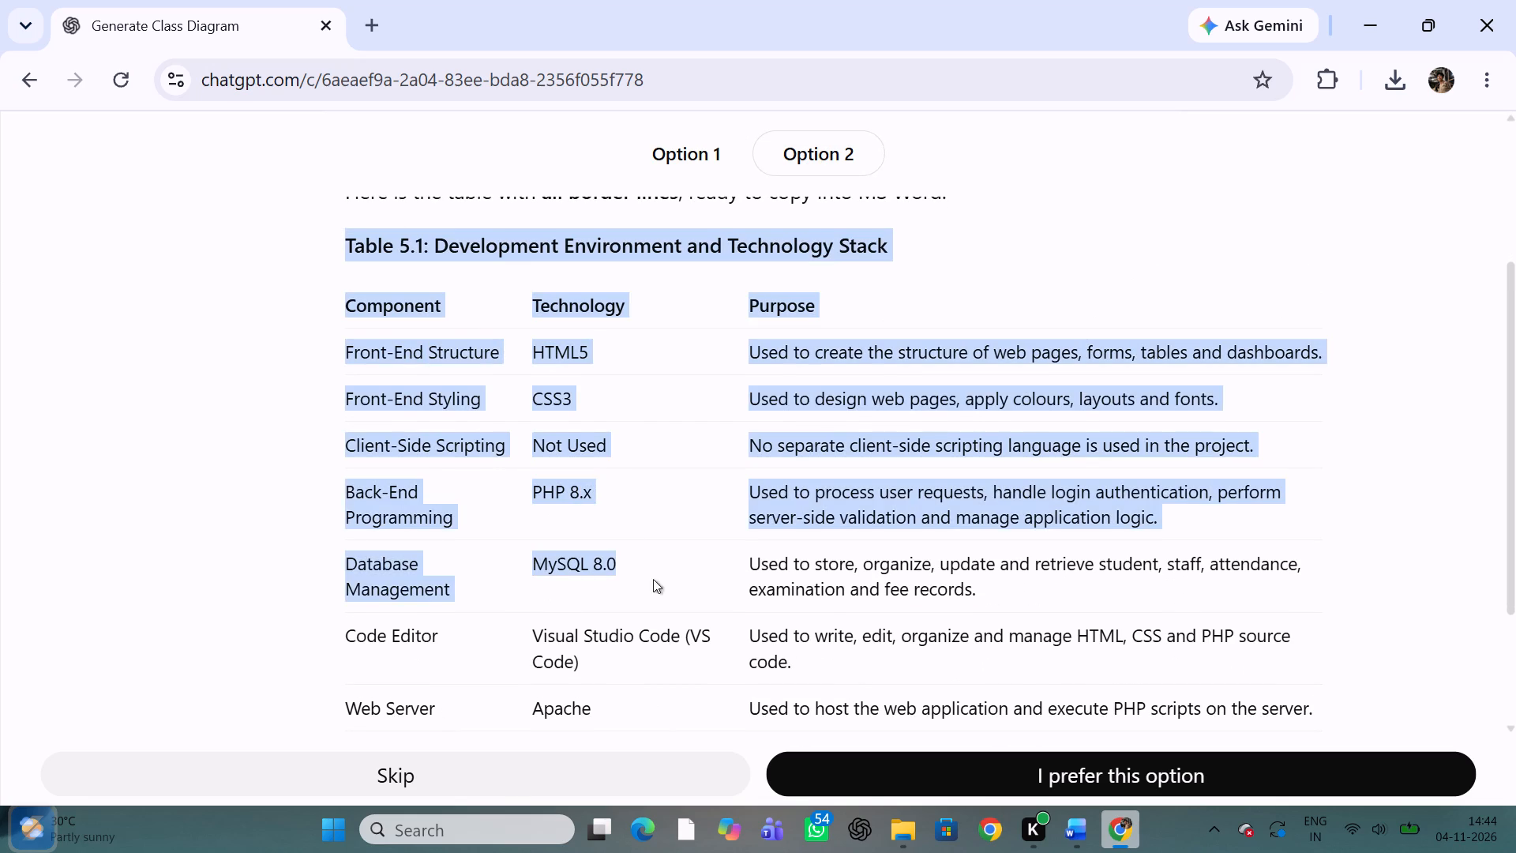
pyautogui.moveTo(653, 579); pyautogui.dragTo(792, 611)
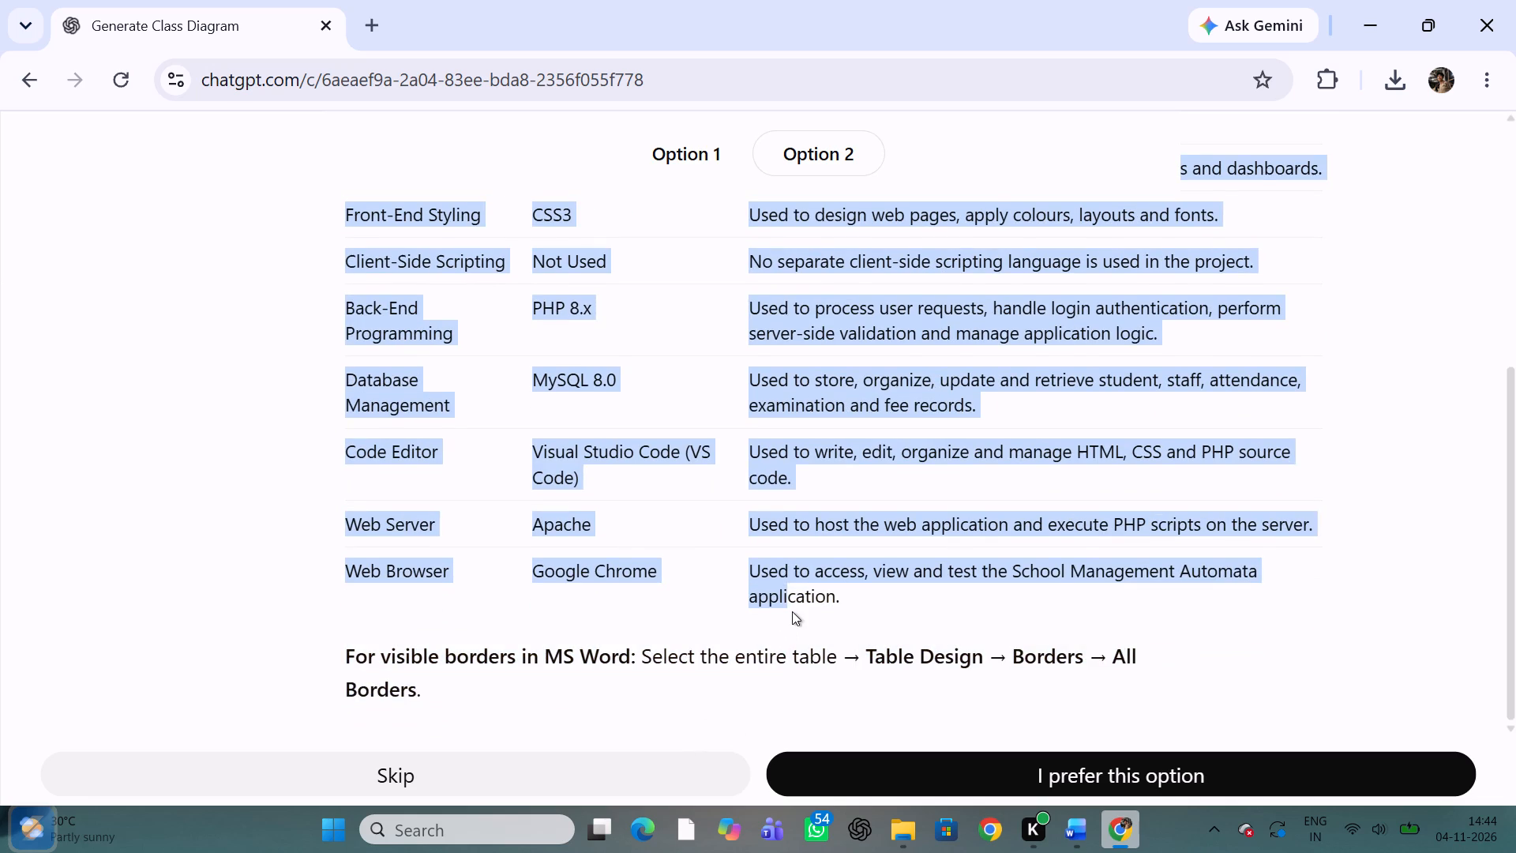
pyautogui.moveTo(792, 611); pyautogui.dragTo(854, 596)
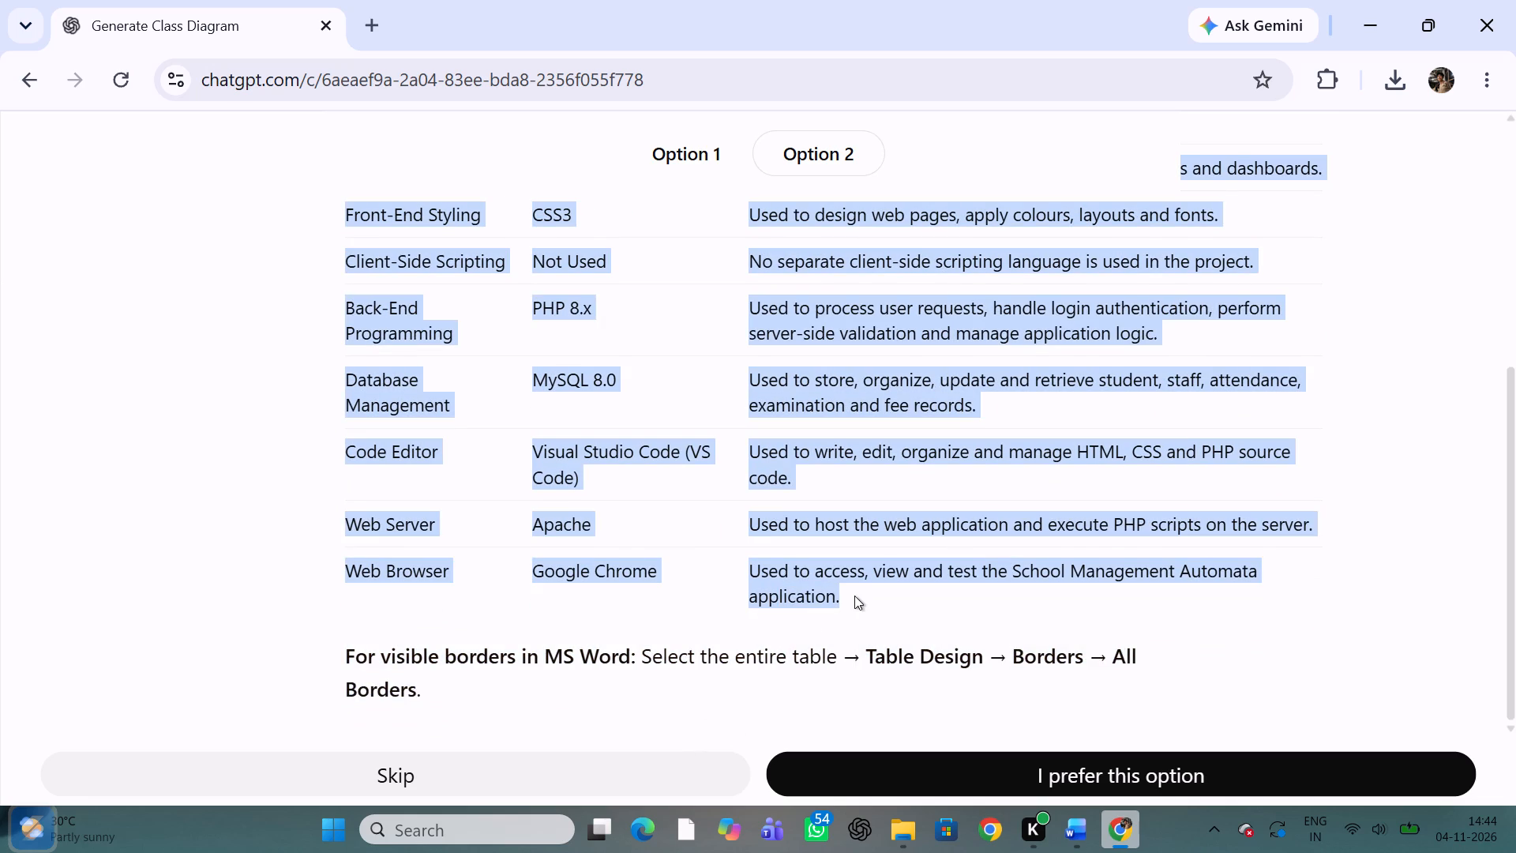
pyautogui.moveTo(854, 596); pyautogui.dragTo(849, 597)
pyautogui.hotkey('ctrl', 'c')
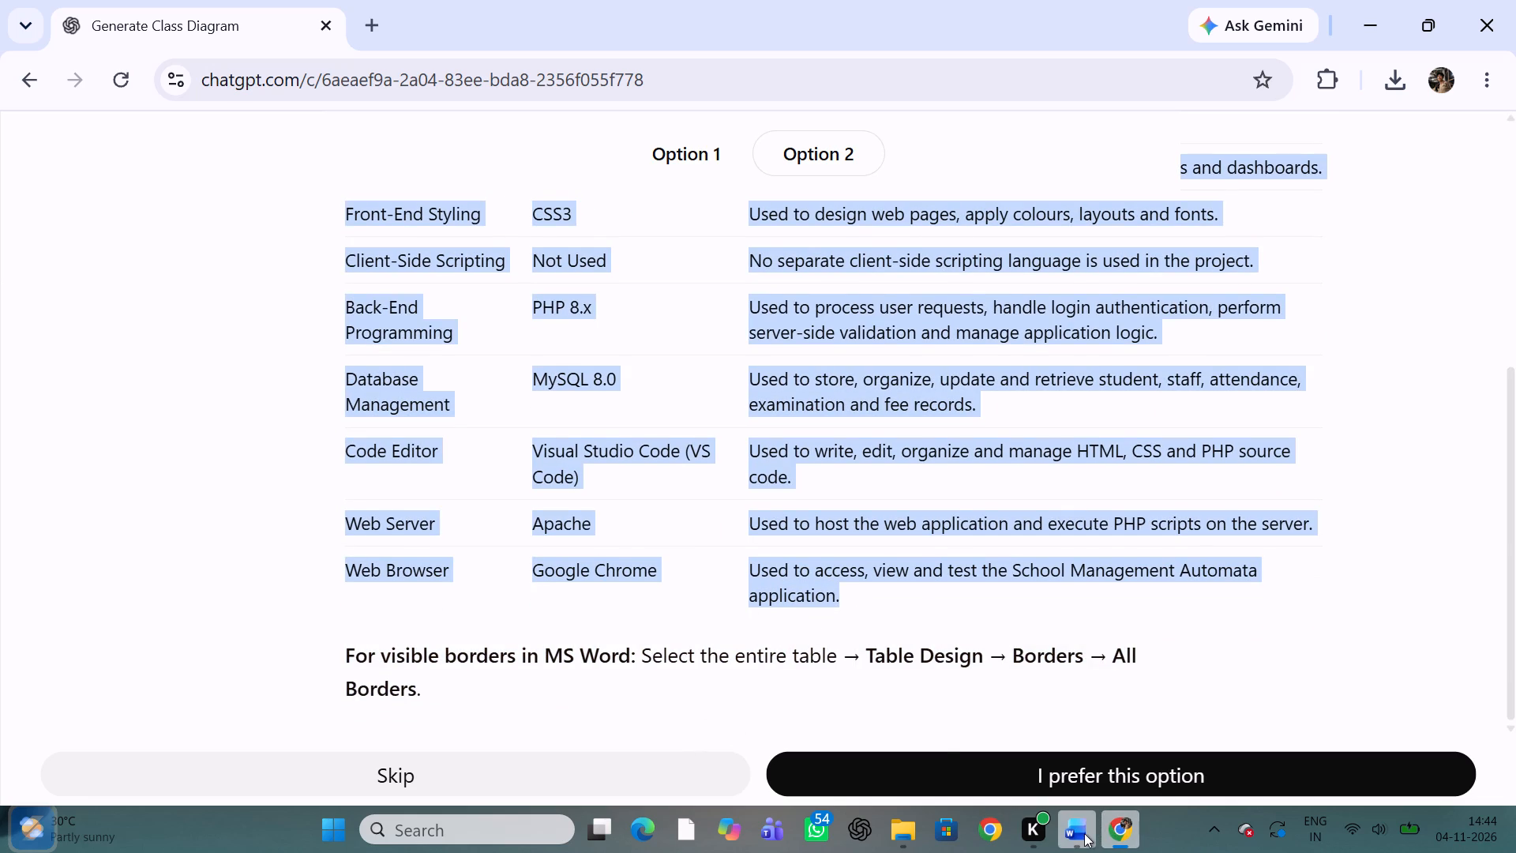
# Switch to the Word report and paste the copied Table 5.1 caption and table under the 5.1.1 heading.
pyautogui.click(1084, 833)
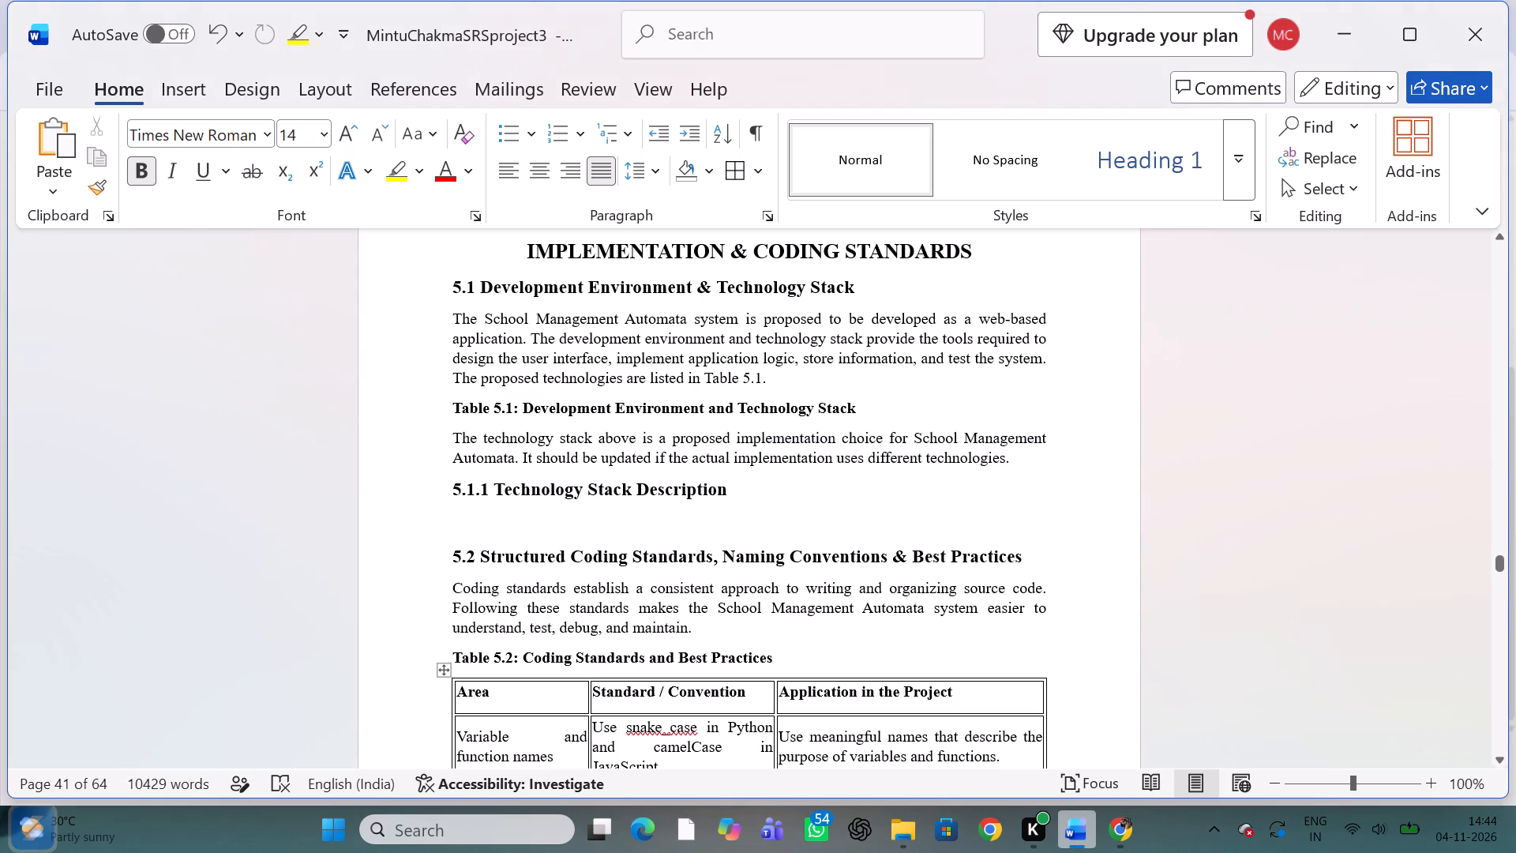
pyautogui.hotkey('ctrl', 'v')
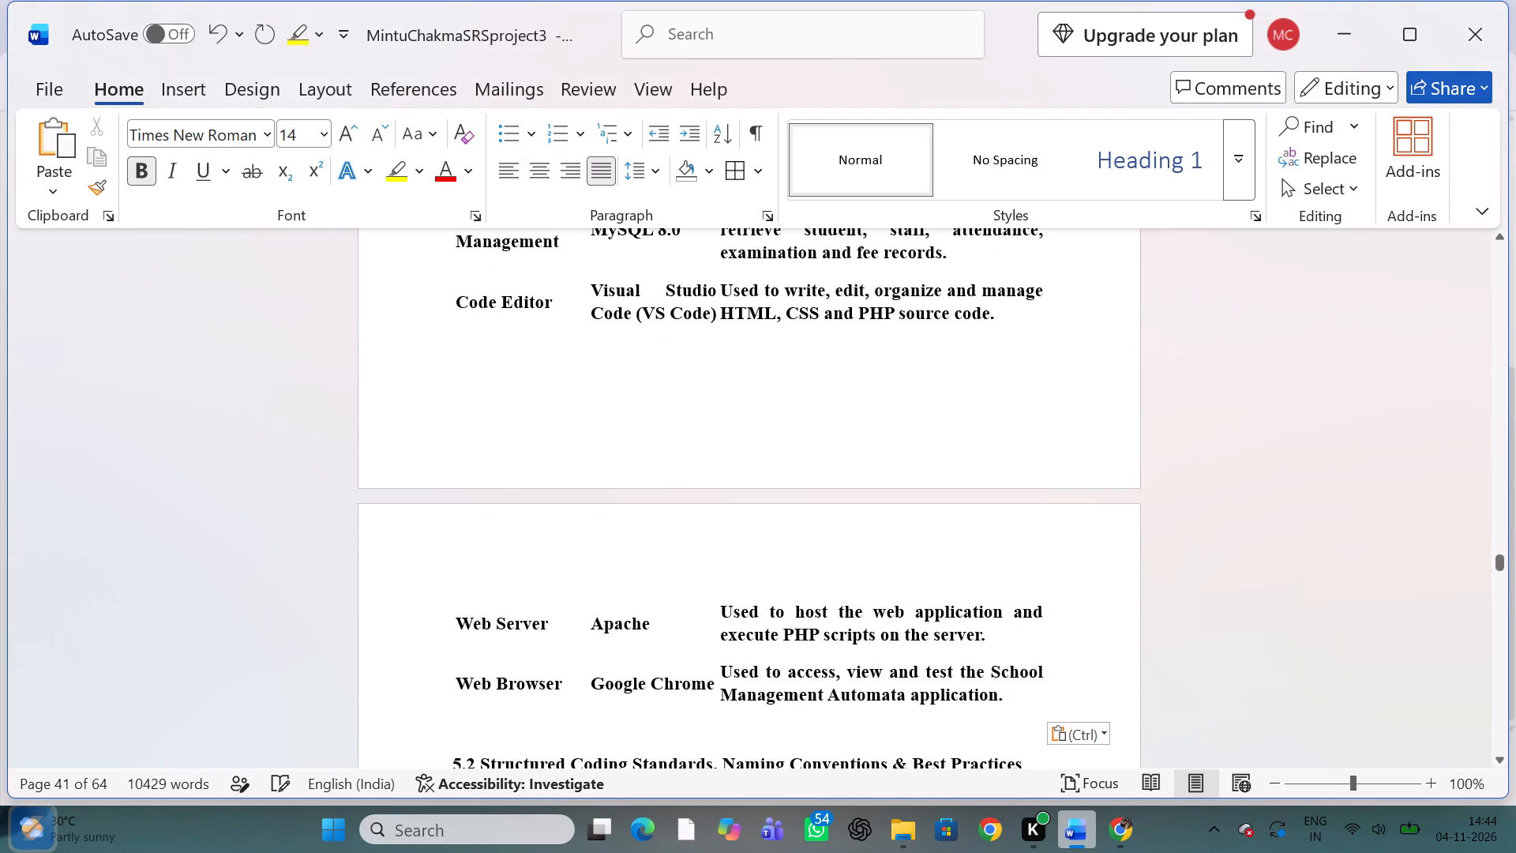
pyautogui.scroll(3, 663, 510)
pyautogui.scroll(-1, 663, 510)
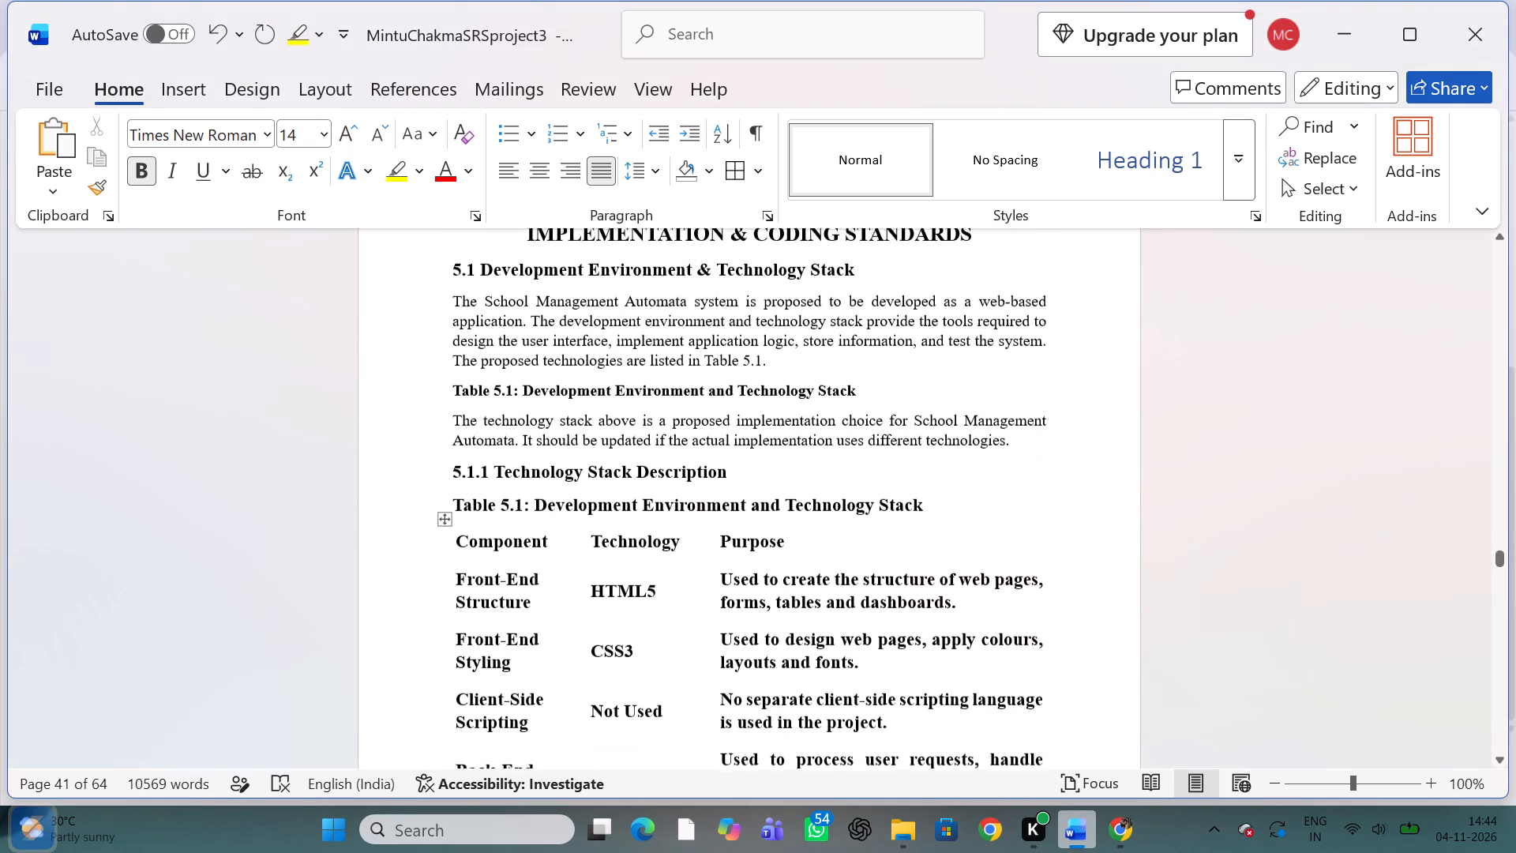
pyautogui.scroll(-1, 663, 510)
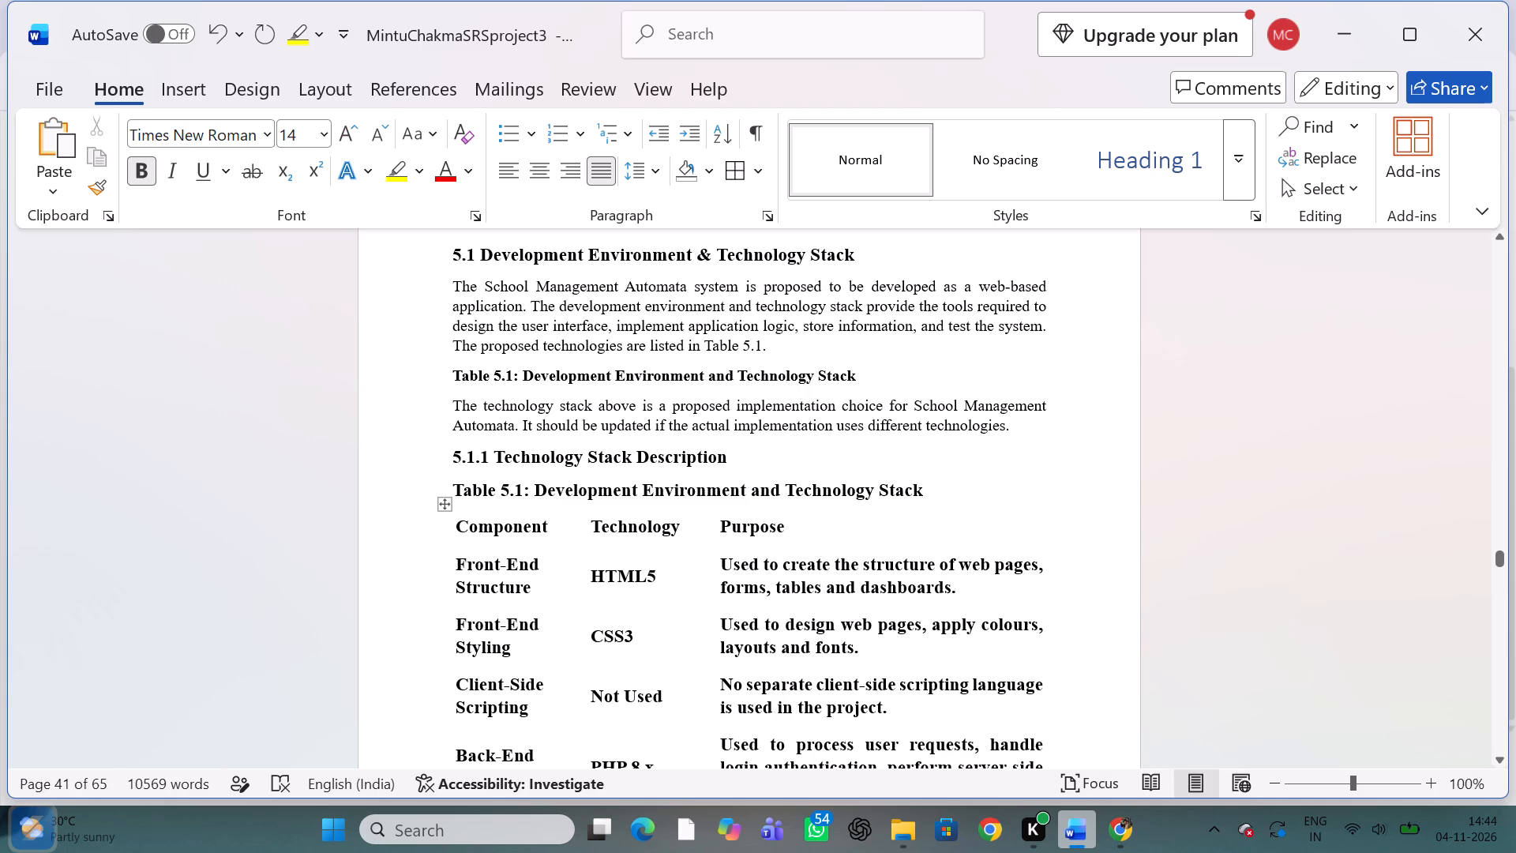
# Delete the 5.1.1 Technology Stack Description heading above the pasted table caption.
pyautogui.moveTo(733, 456); pyautogui.dragTo(514, 449)
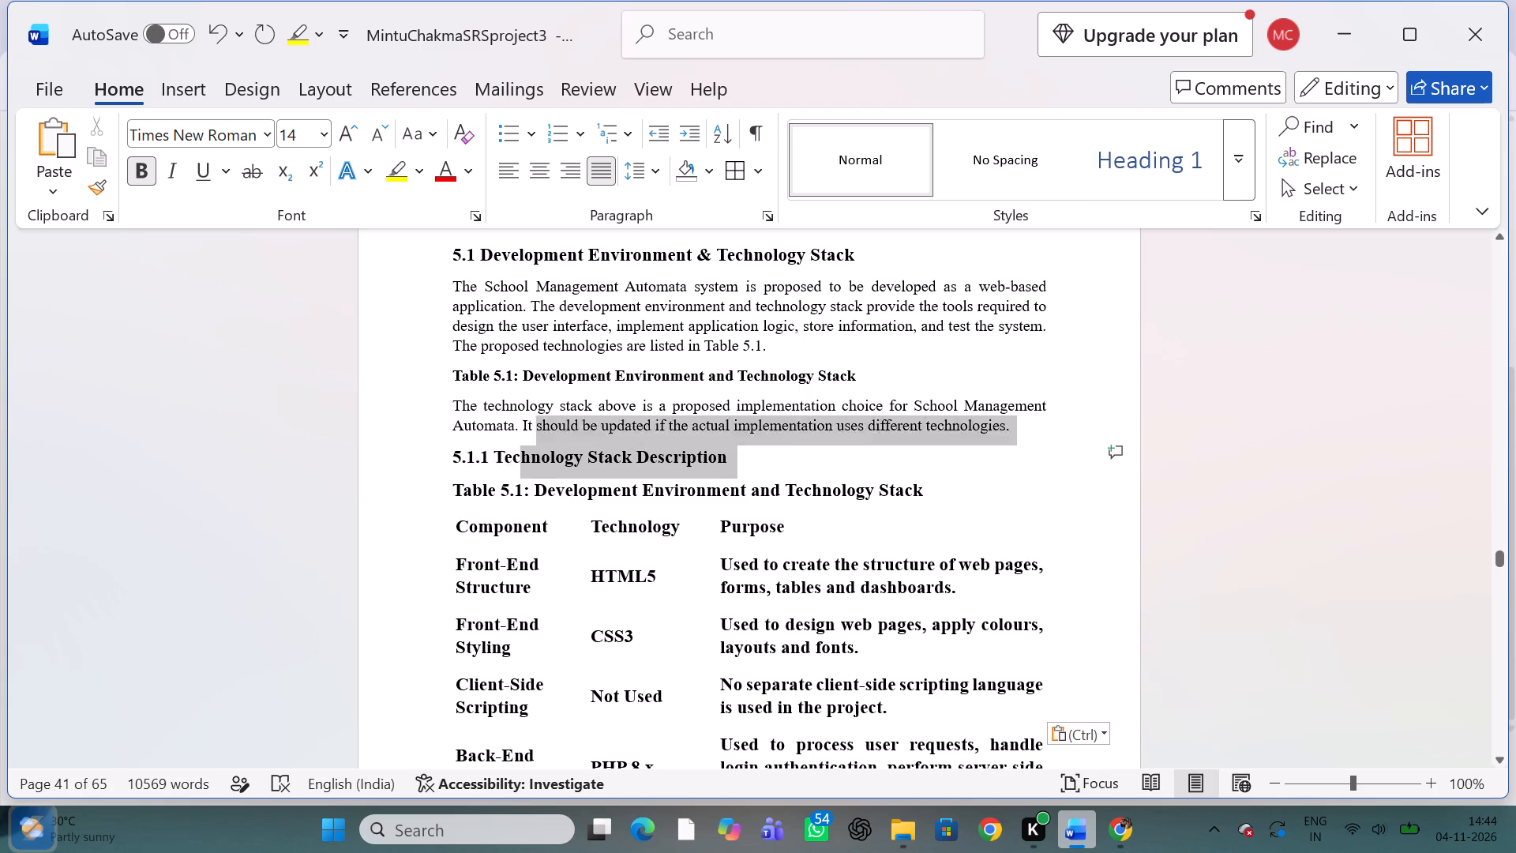
pyautogui.moveTo(514, 449); pyautogui.dragTo(430, 454)
pyautogui.press('BackSpace')
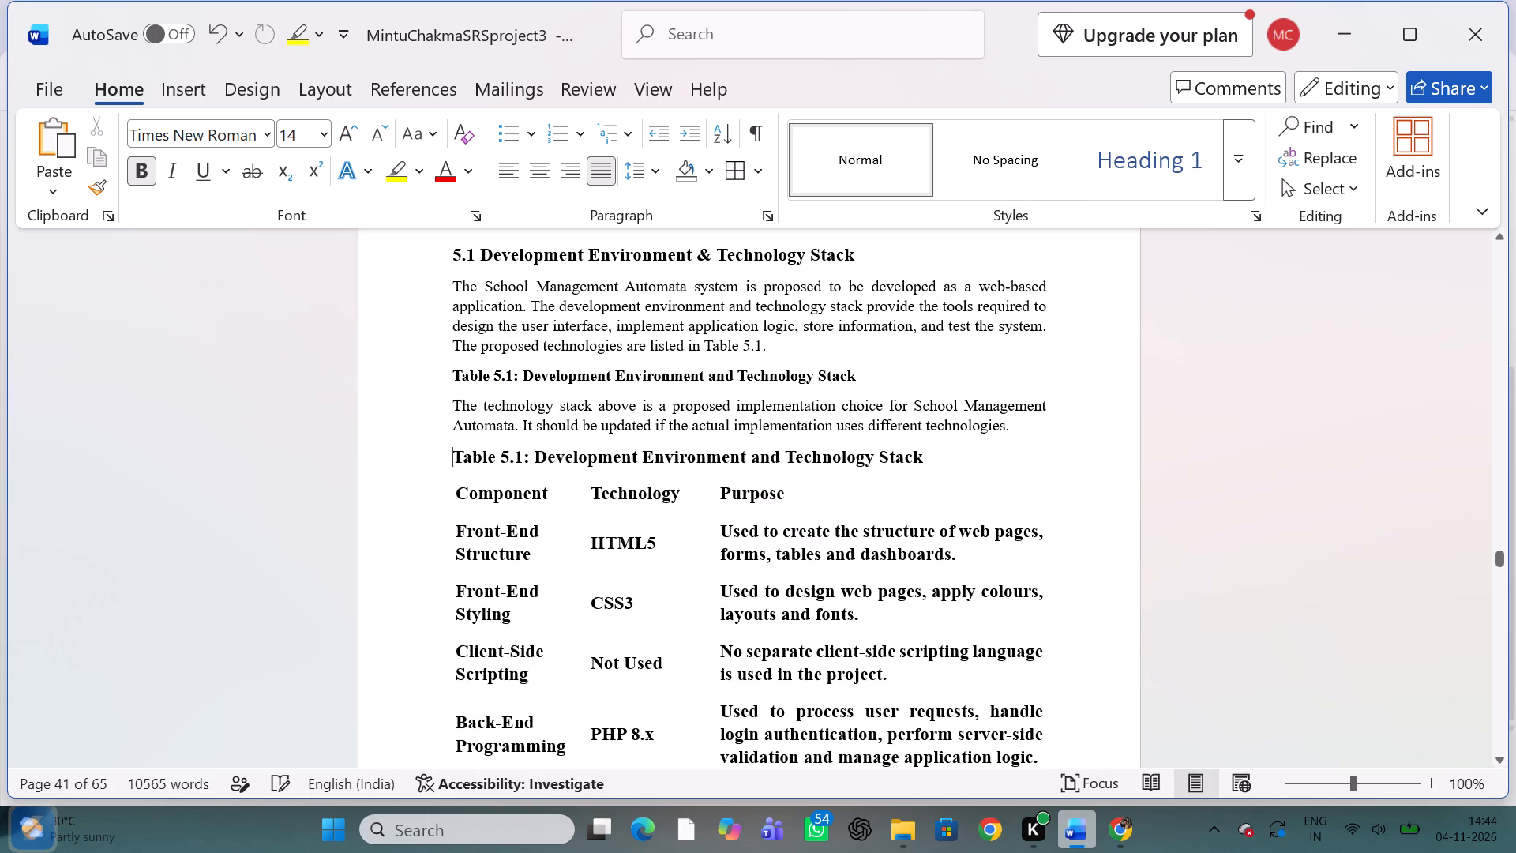
# Set the pasted Table 5.1 caption and whole technology stack table to font size 12 and remove the bold.
pyautogui.moveTo(452, 460); pyautogui.dragTo(798, 738)
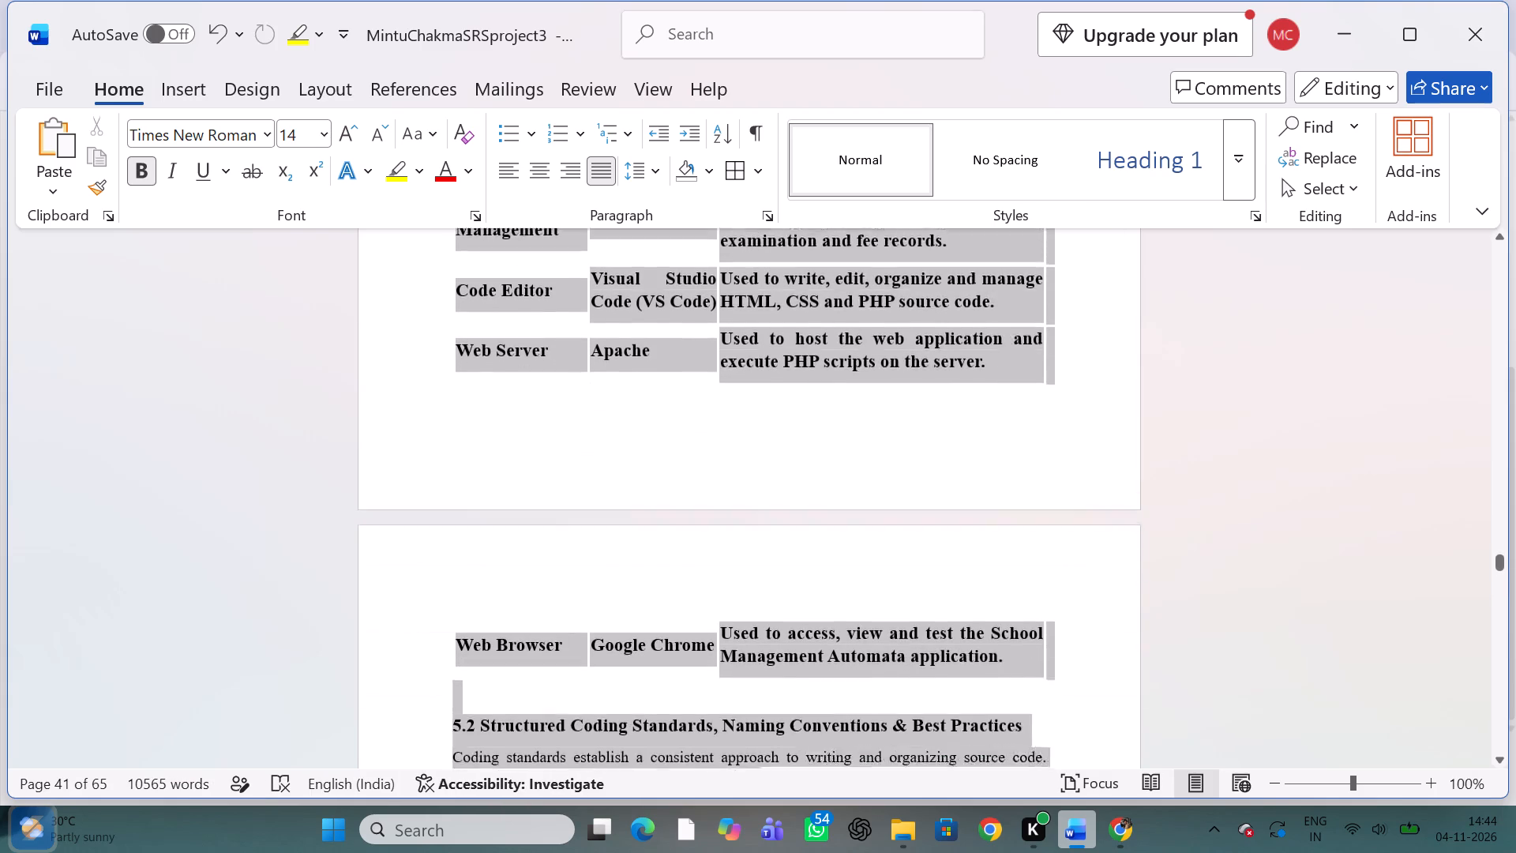
pyautogui.moveTo(798, 738); pyautogui.dragTo(1003, 633)
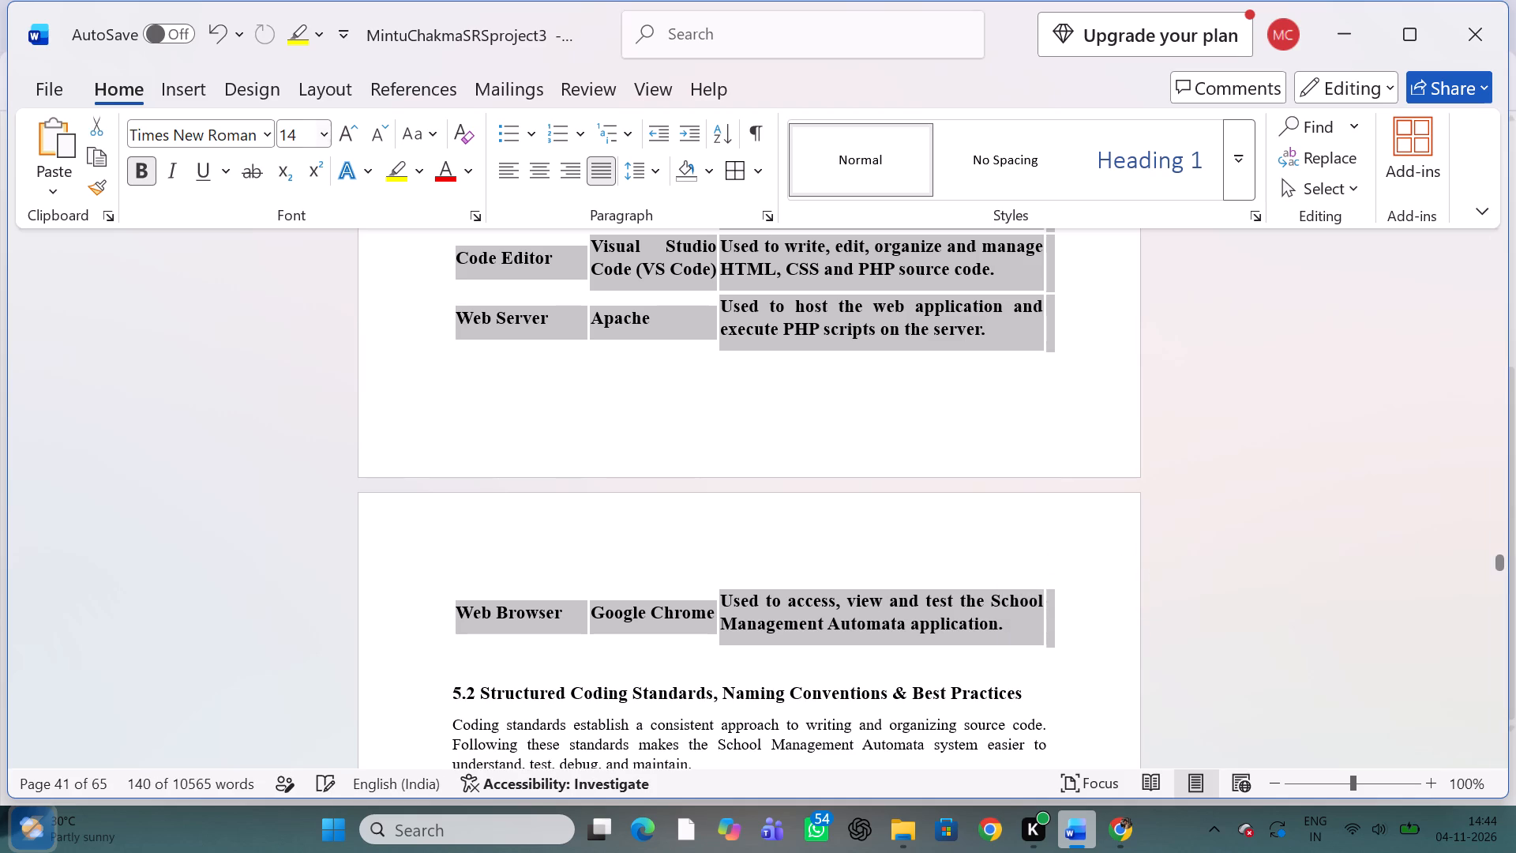
pyautogui.moveTo(143, 174); pyautogui.dragTo(381, 126)
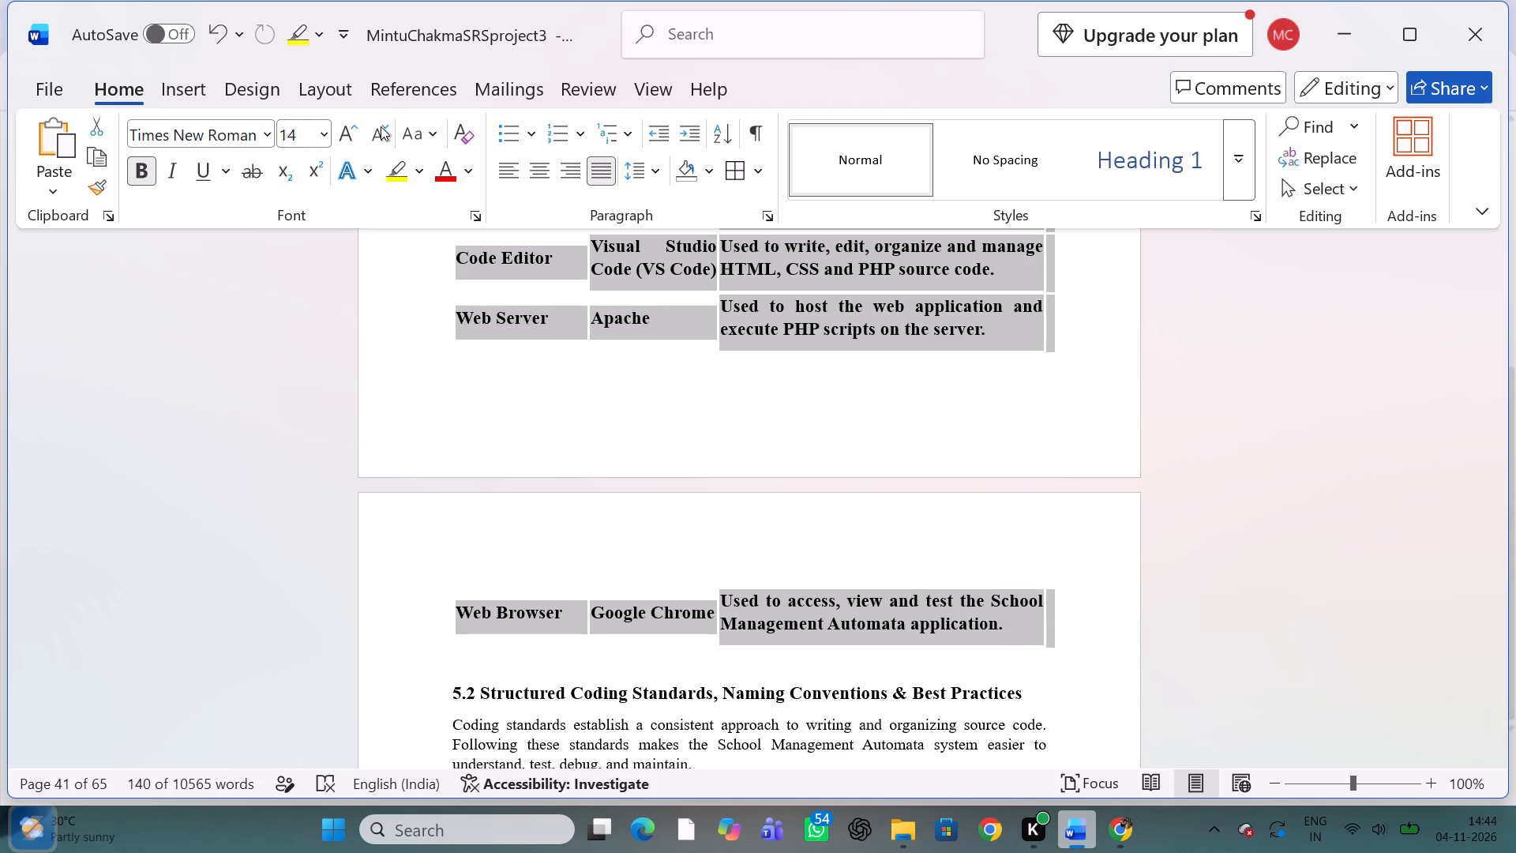
pyautogui.moveTo(381, 126); pyautogui.dragTo(374, 133)
pyautogui.click(374, 133)
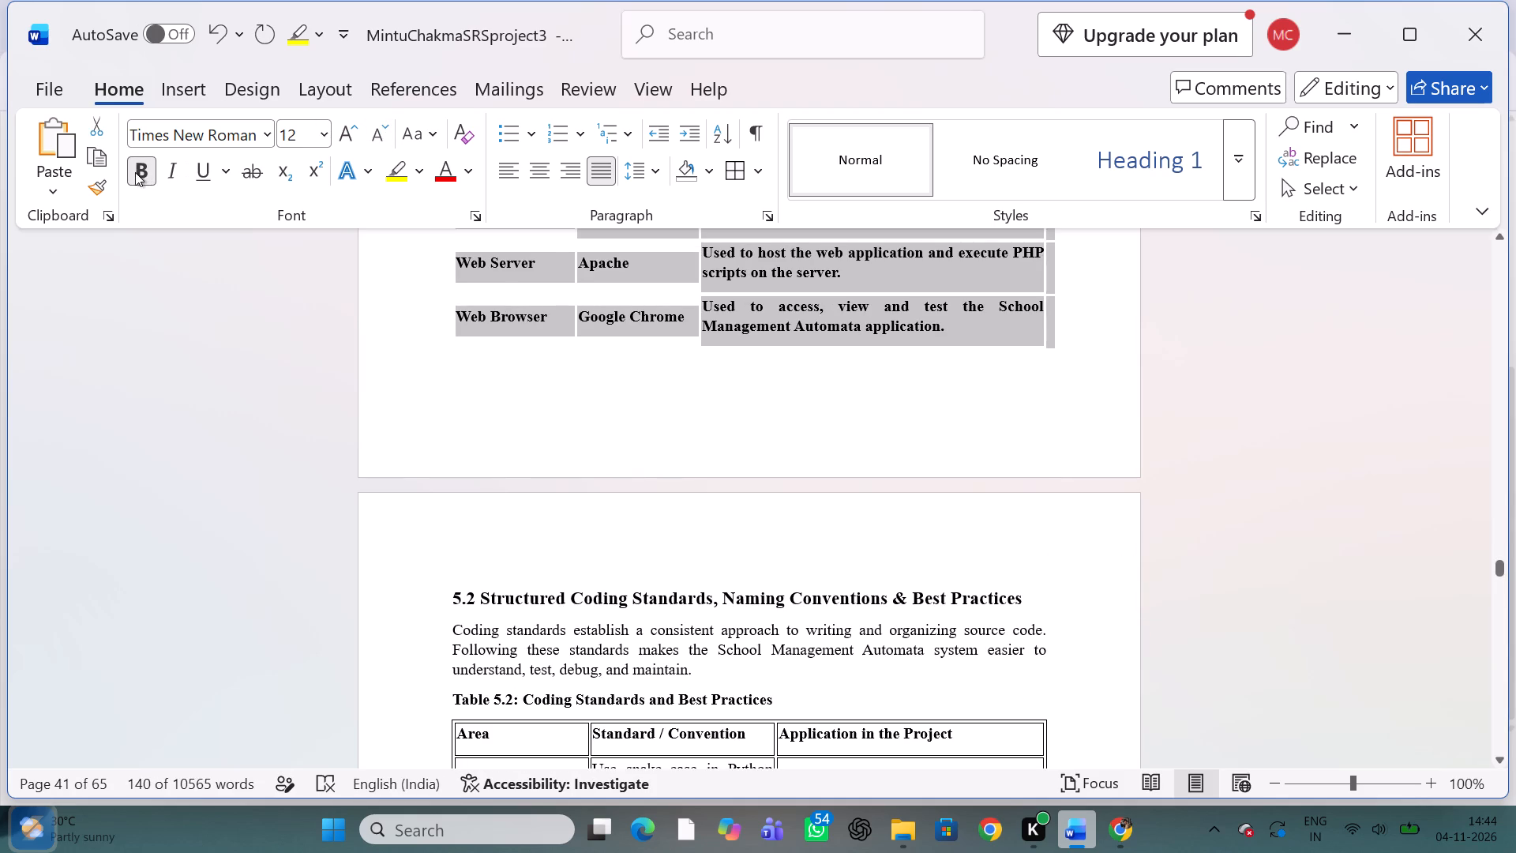
pyautogui.click(135, 172)
# Apply borders to the selected Table 5.1 caption and technology stack table text.
pyautogui.click(739, 174)
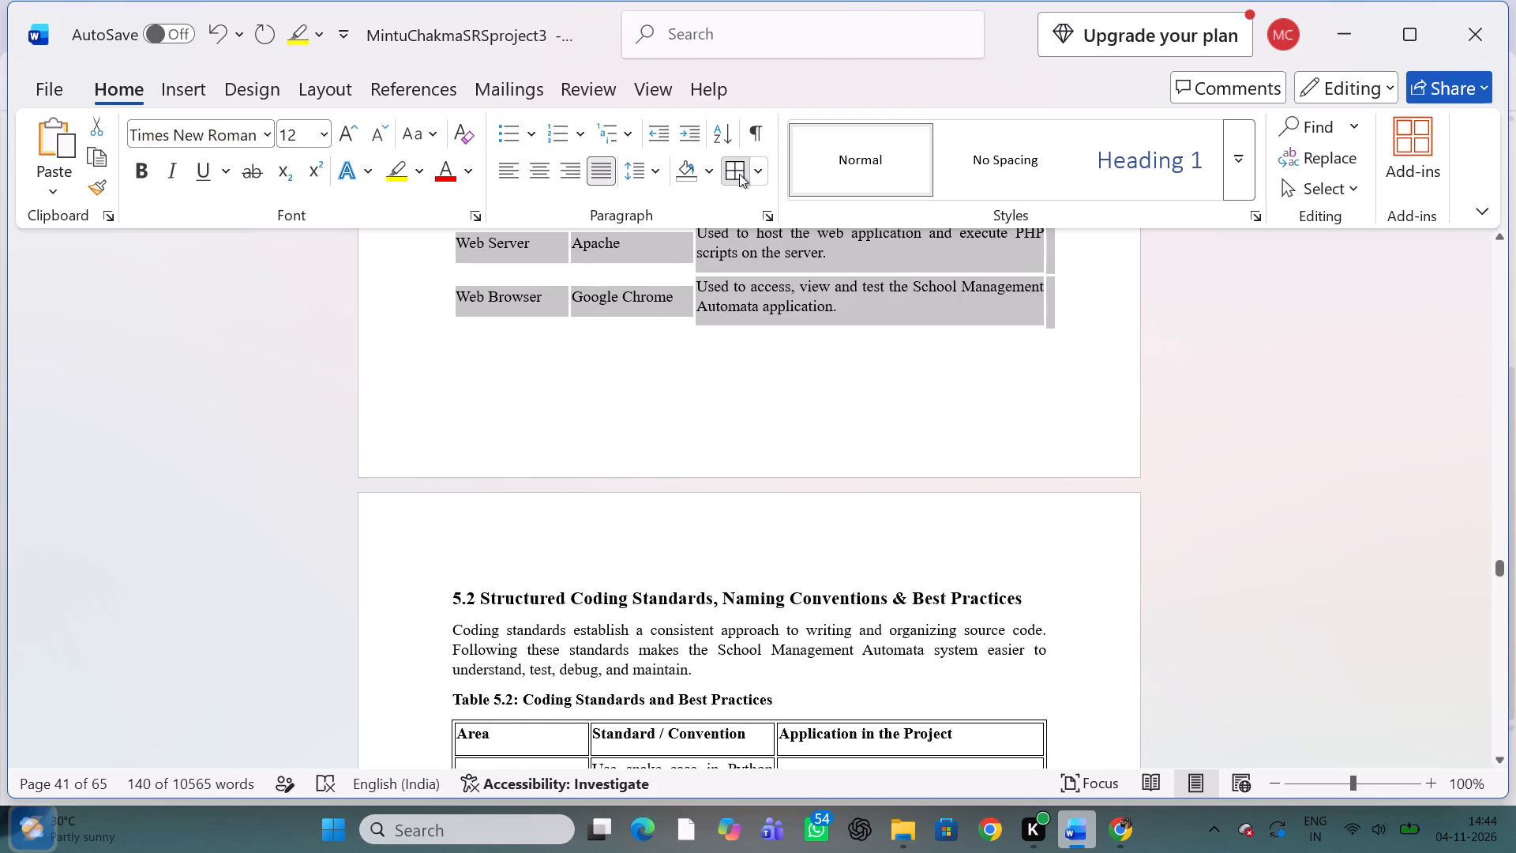
pyautogui.click(435, 353)
pyautogui.click(347, 434)
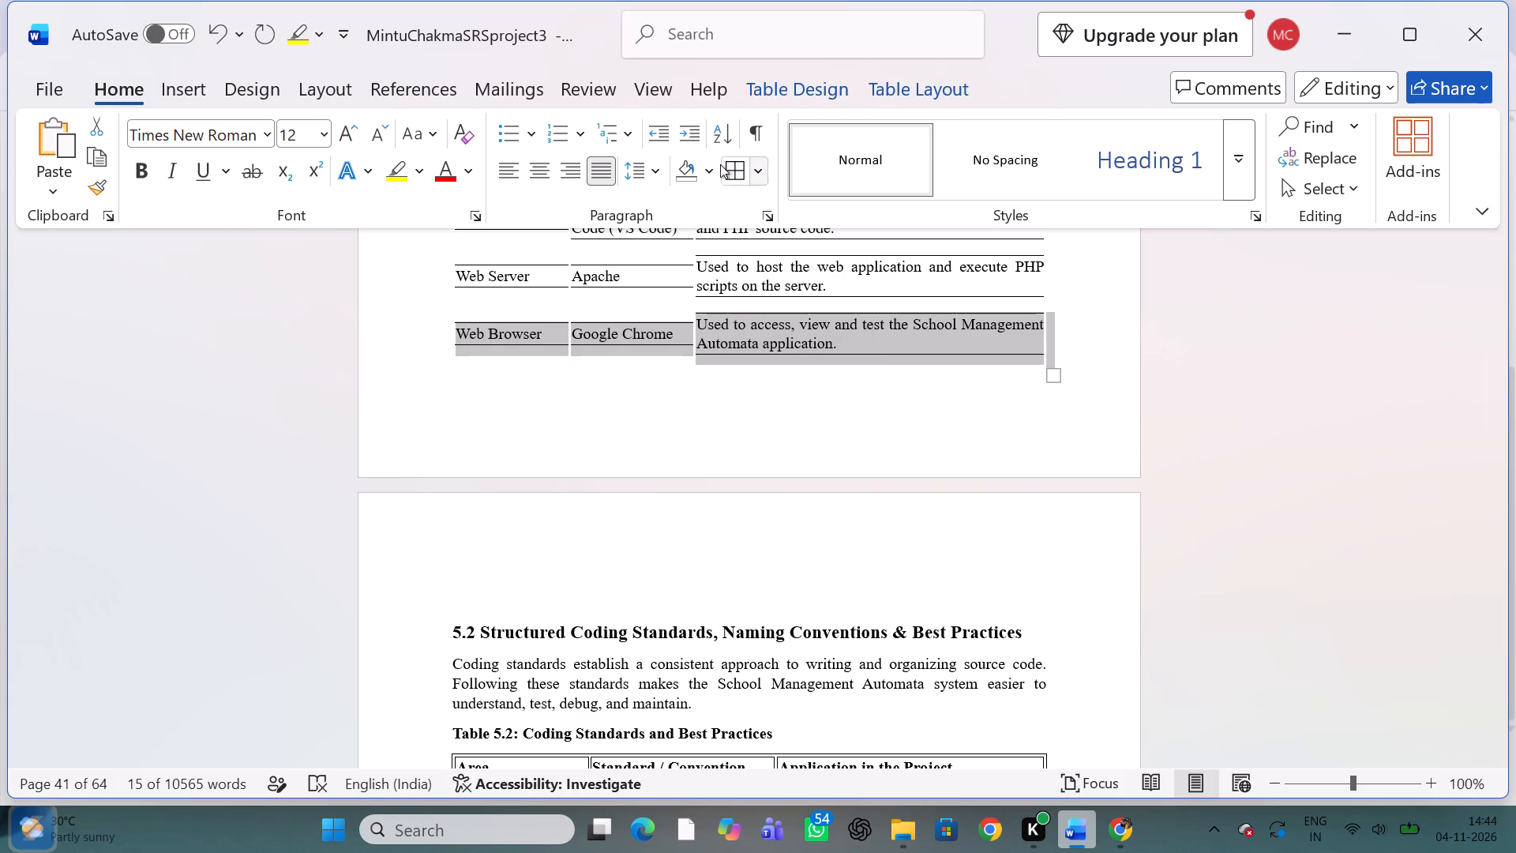
pyautogui.click(600, 377)
pyautogui.scroll(1, 535, 390)
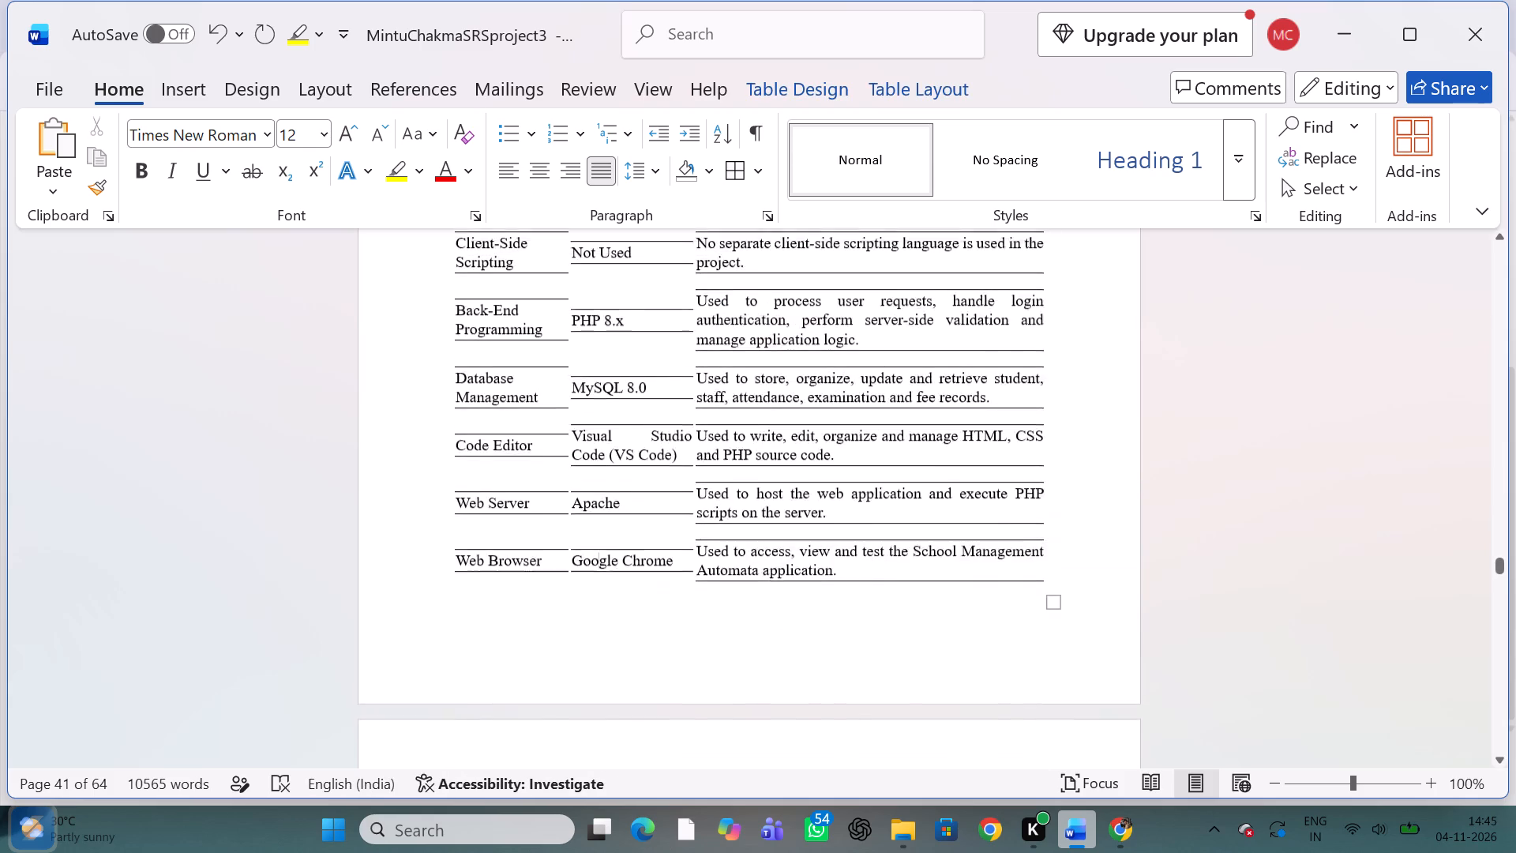
pyautogui.scroll(1, 535, 390)
pyautogui.moveTo(456, 342); pyautogui.dragTo(579, 449)
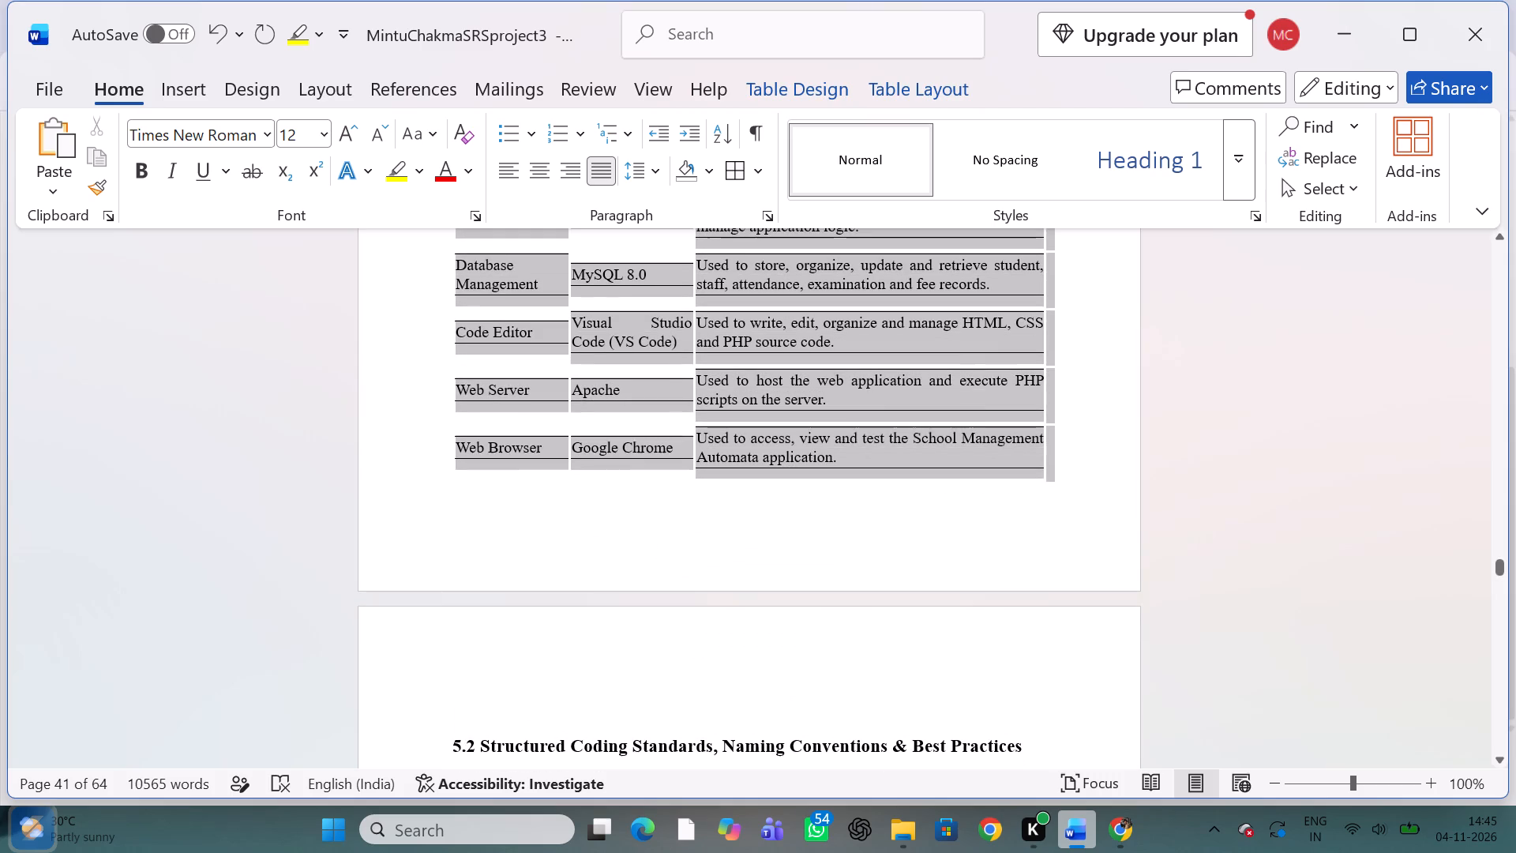
pyautogui.moveTo(579, 449); pyautogui.dragTo(574, 449)
pyautogui.click(217, 498)
pyautogui.scroll(1, 527, 332)
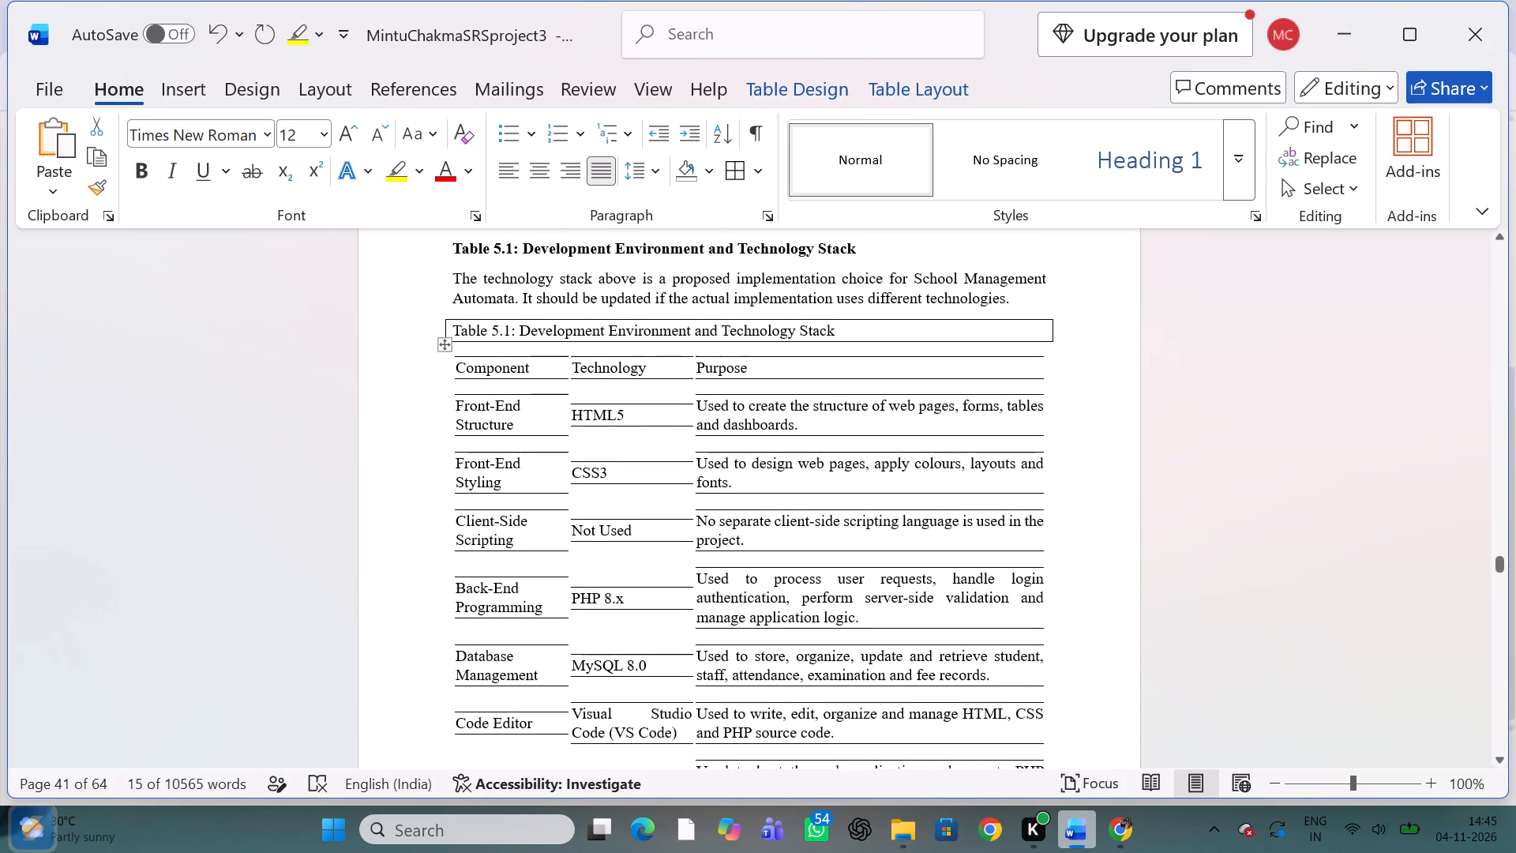
# Remove the border from the pasted Table 5.1: Development Environment and Technology Stack caption using No Border.
pyautogui.moveTo(451, 328); pyautogui.dragTo(477, 333)
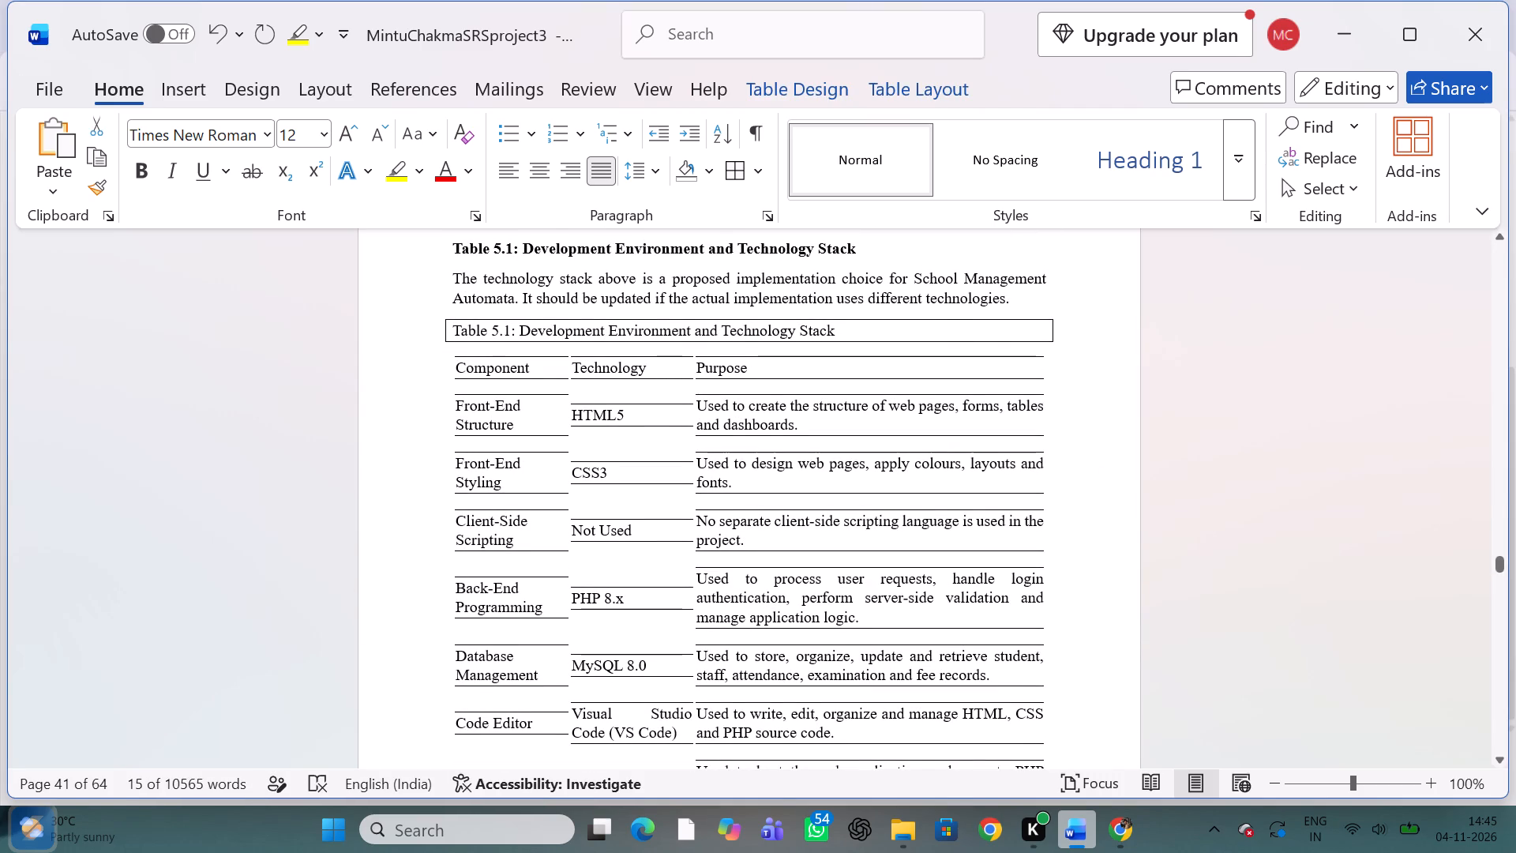
pyautogui.moveTo(477, 333); pyautogui.dragTo(827, 324)
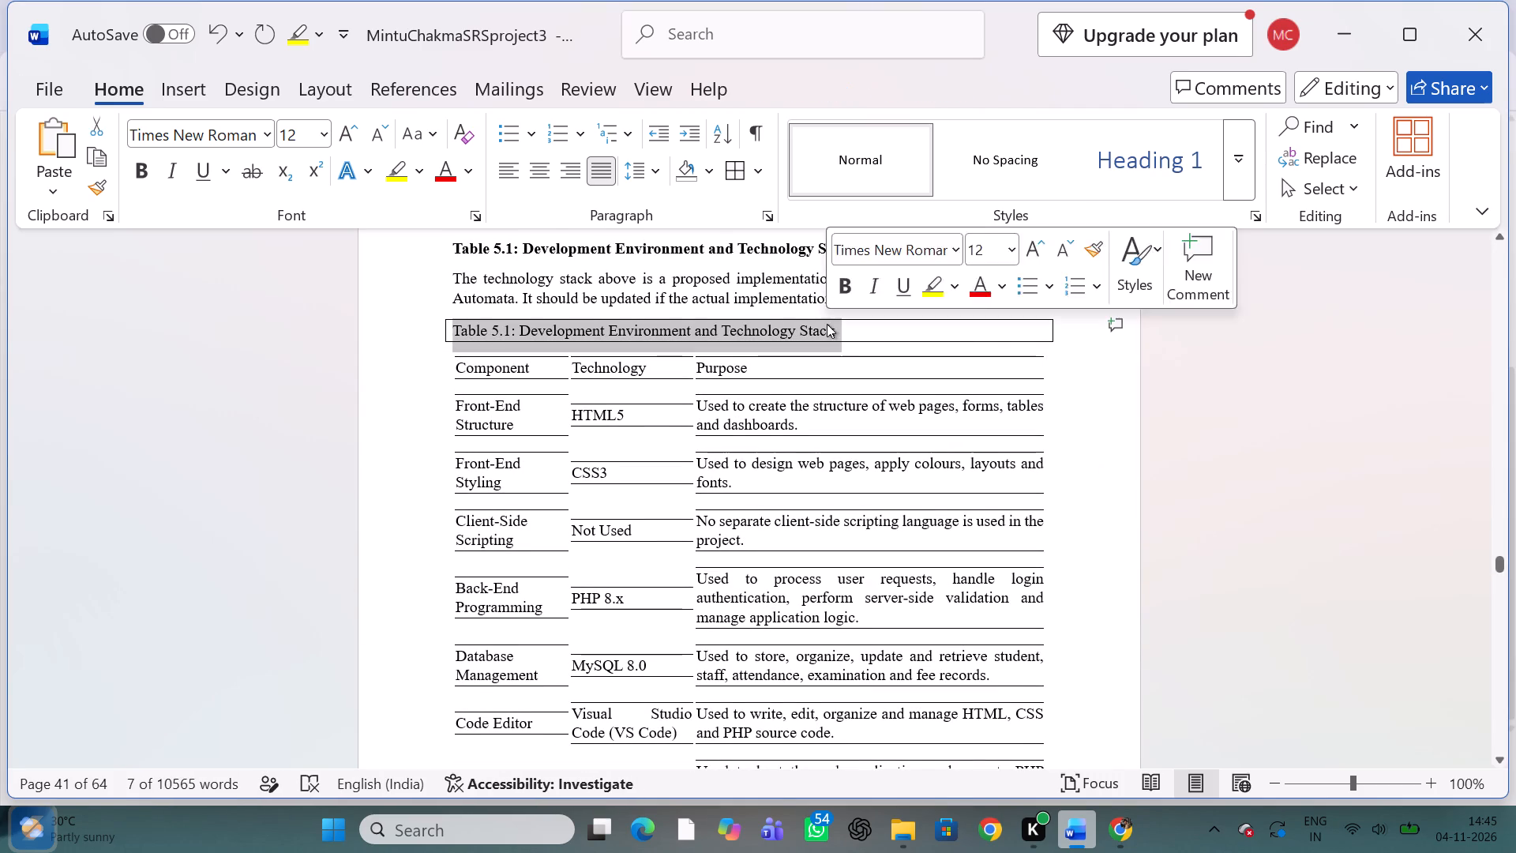
pyautogui.click(751, 175)
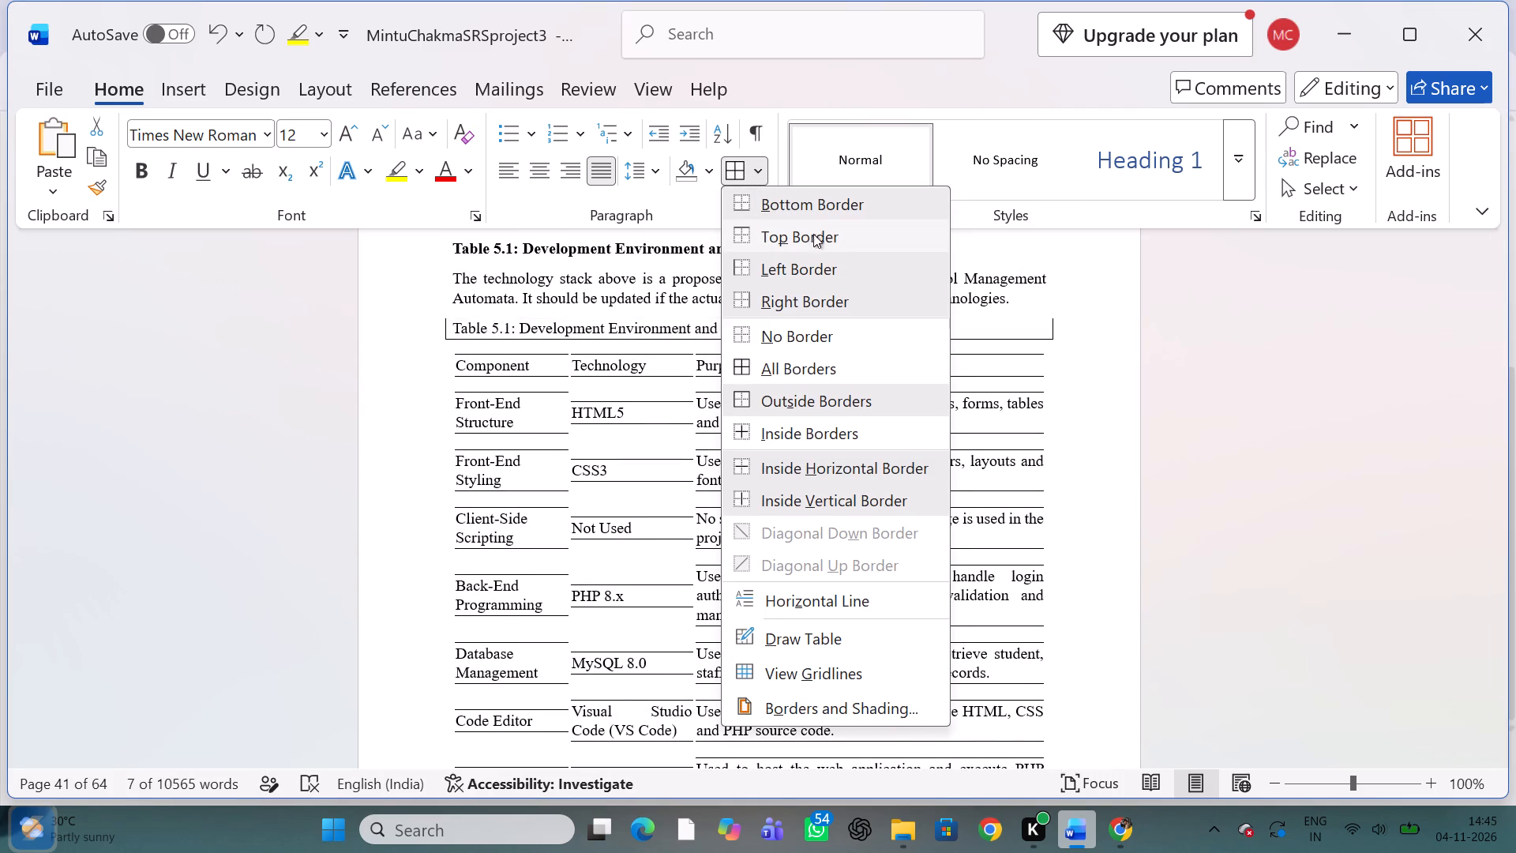
pyautogui.click(809, 345)
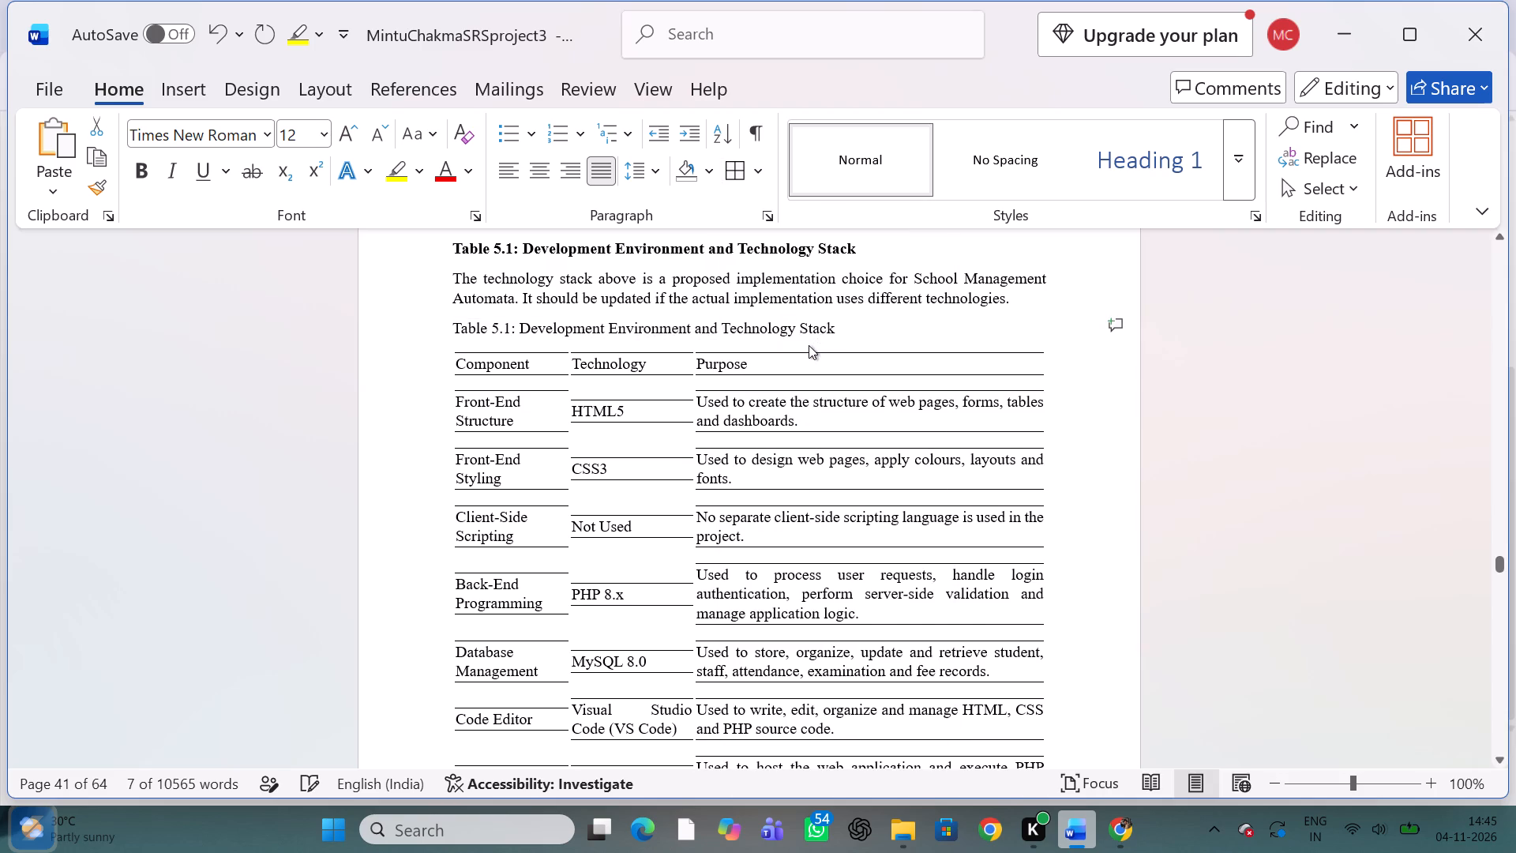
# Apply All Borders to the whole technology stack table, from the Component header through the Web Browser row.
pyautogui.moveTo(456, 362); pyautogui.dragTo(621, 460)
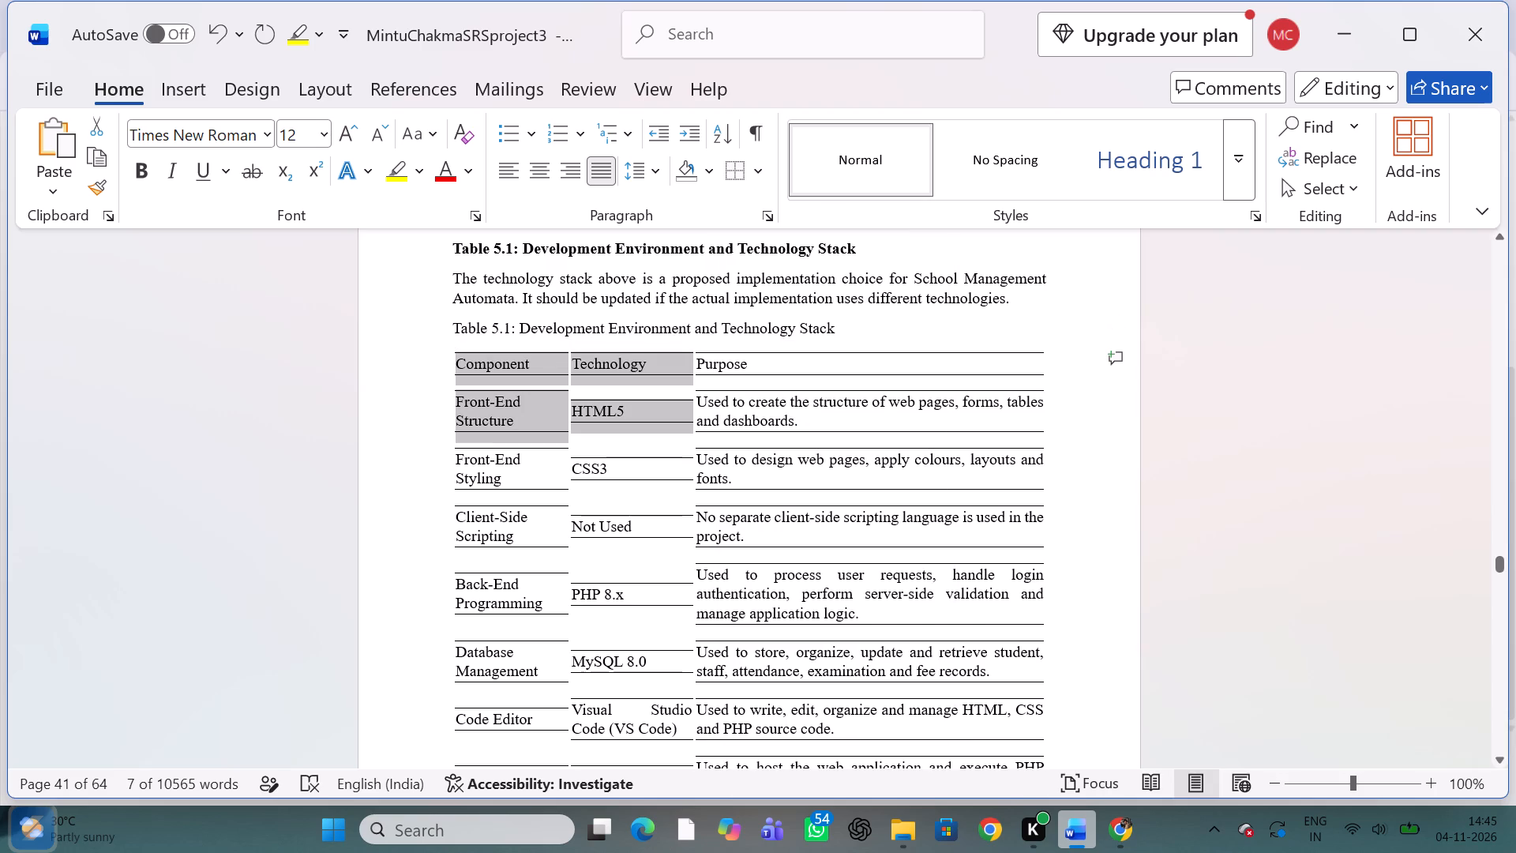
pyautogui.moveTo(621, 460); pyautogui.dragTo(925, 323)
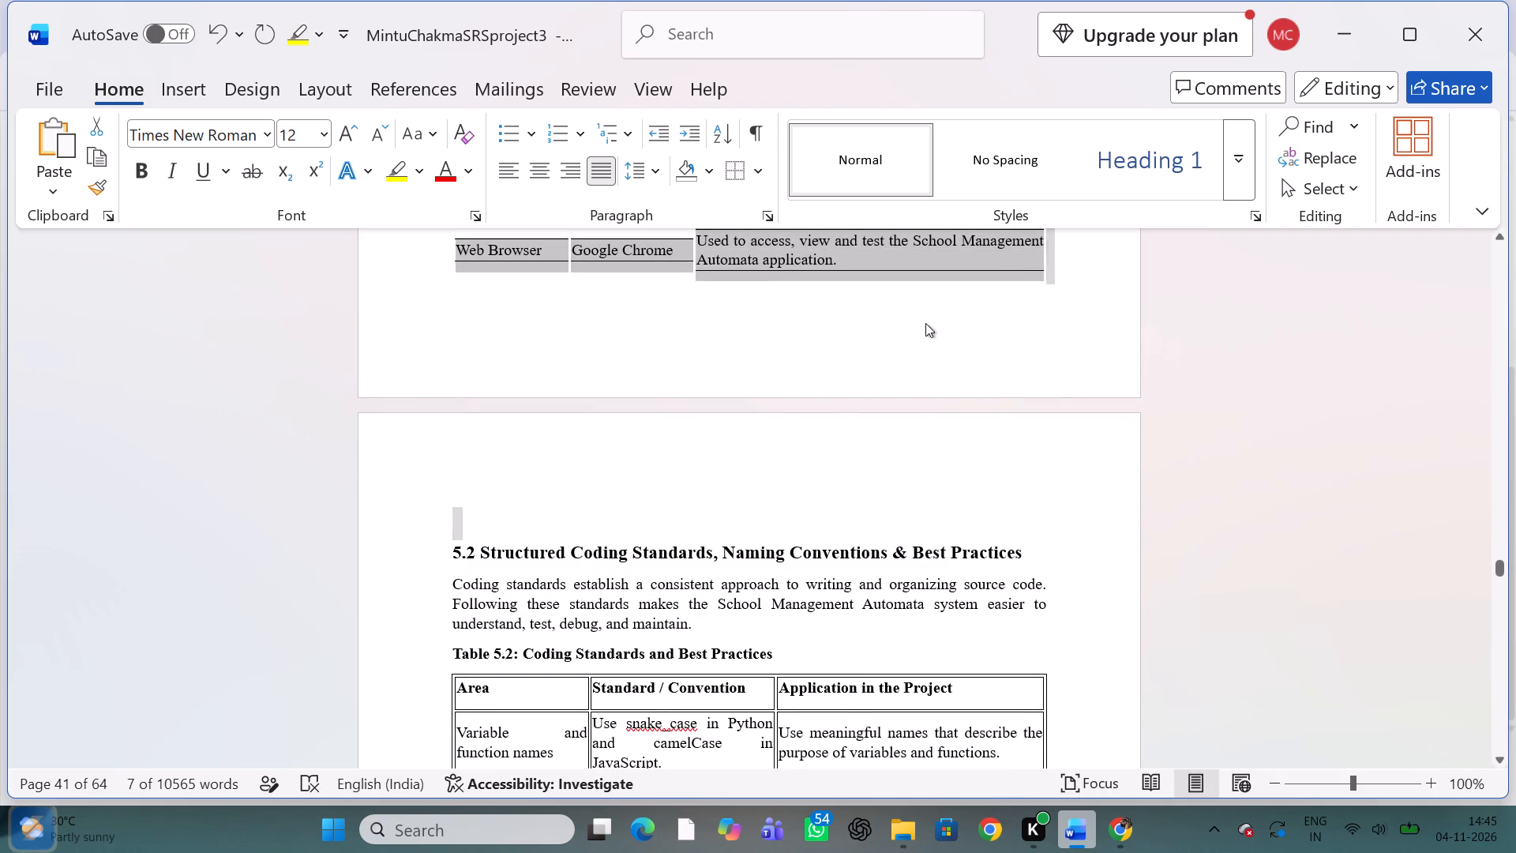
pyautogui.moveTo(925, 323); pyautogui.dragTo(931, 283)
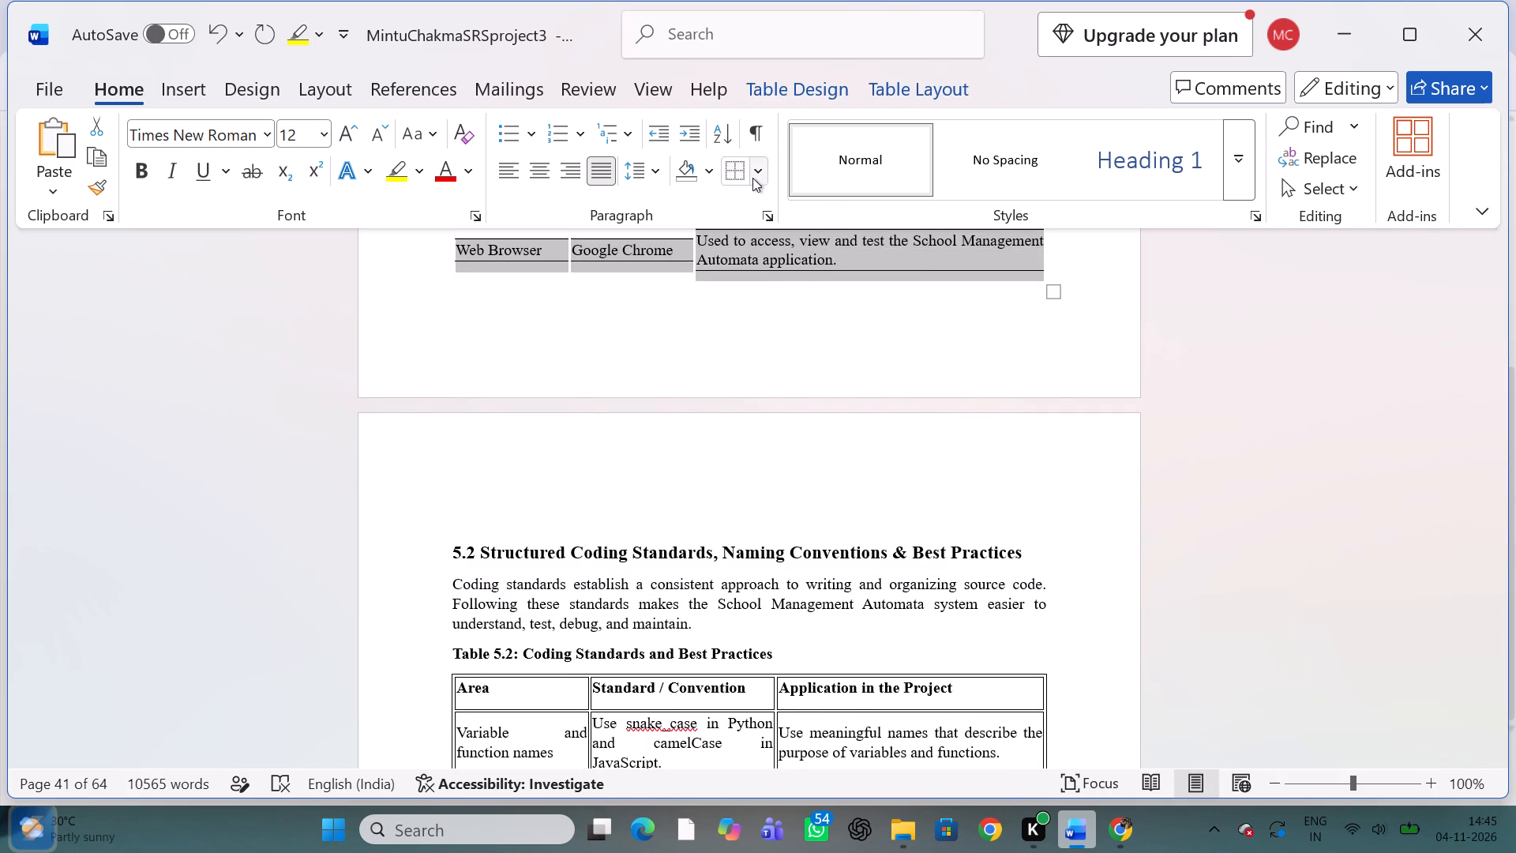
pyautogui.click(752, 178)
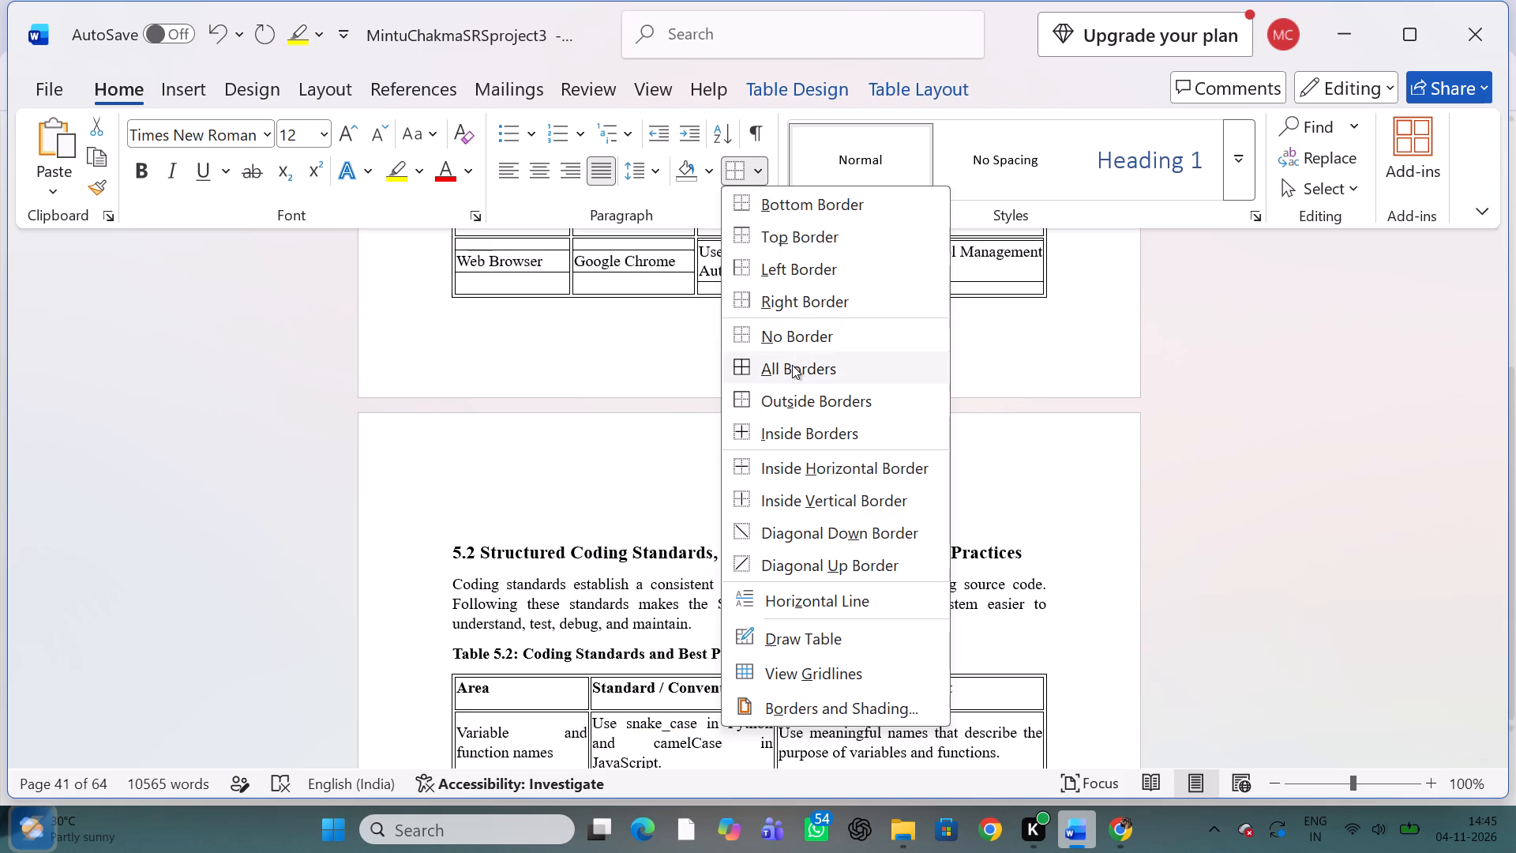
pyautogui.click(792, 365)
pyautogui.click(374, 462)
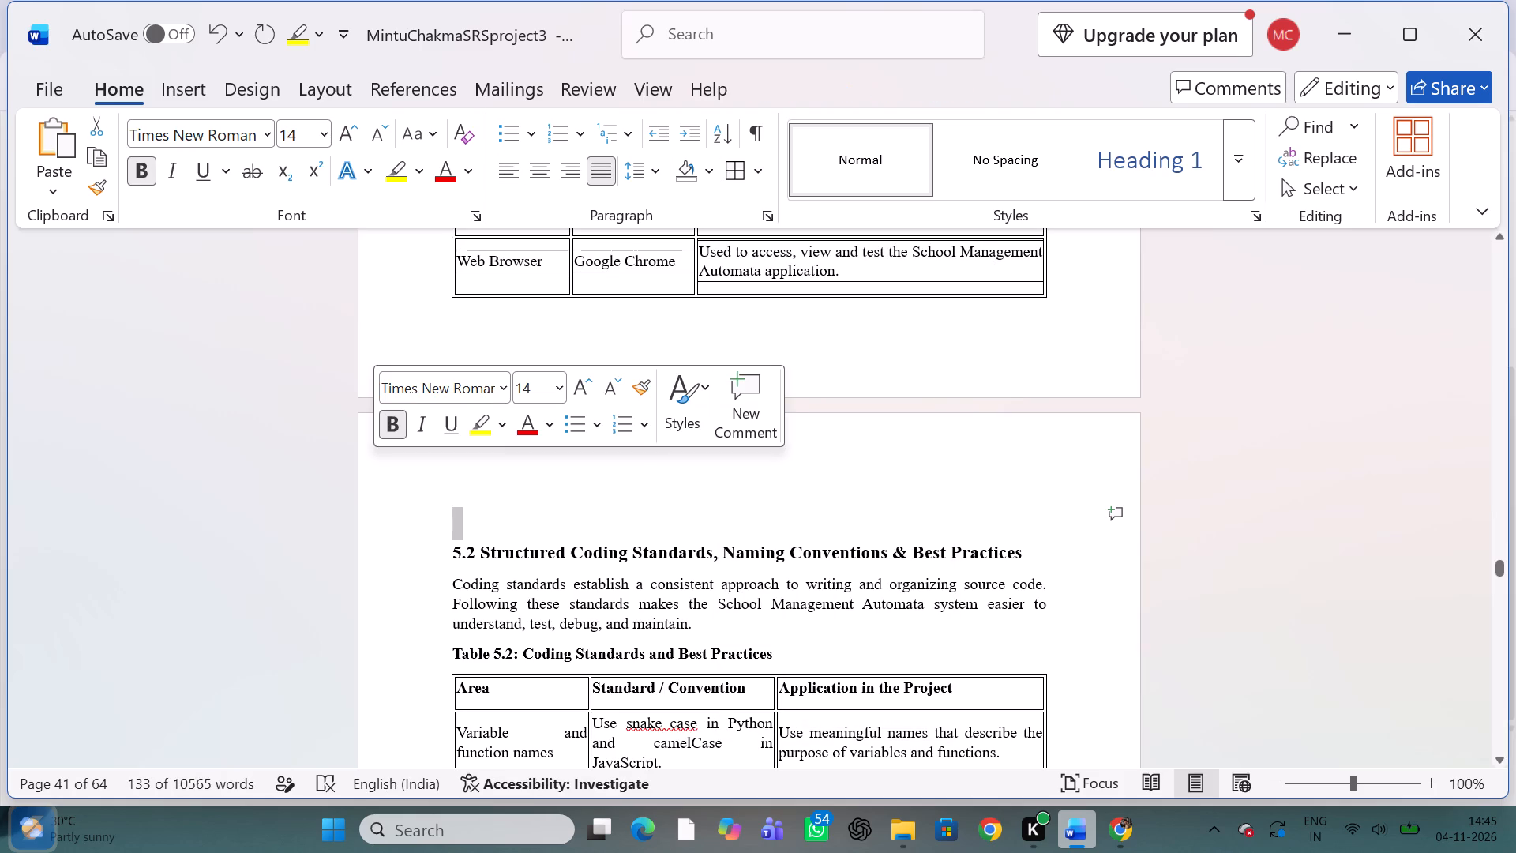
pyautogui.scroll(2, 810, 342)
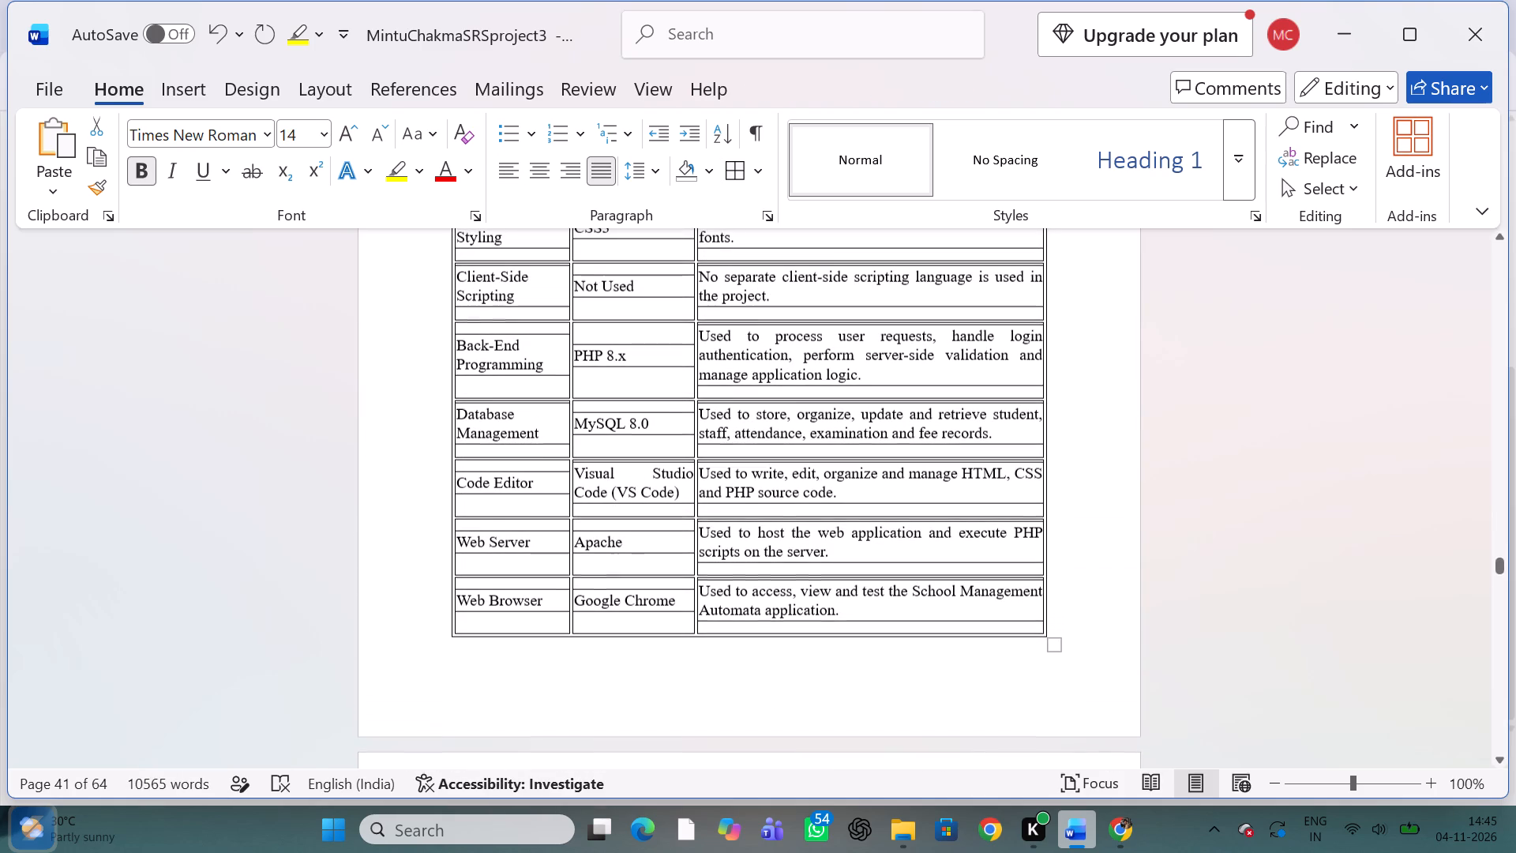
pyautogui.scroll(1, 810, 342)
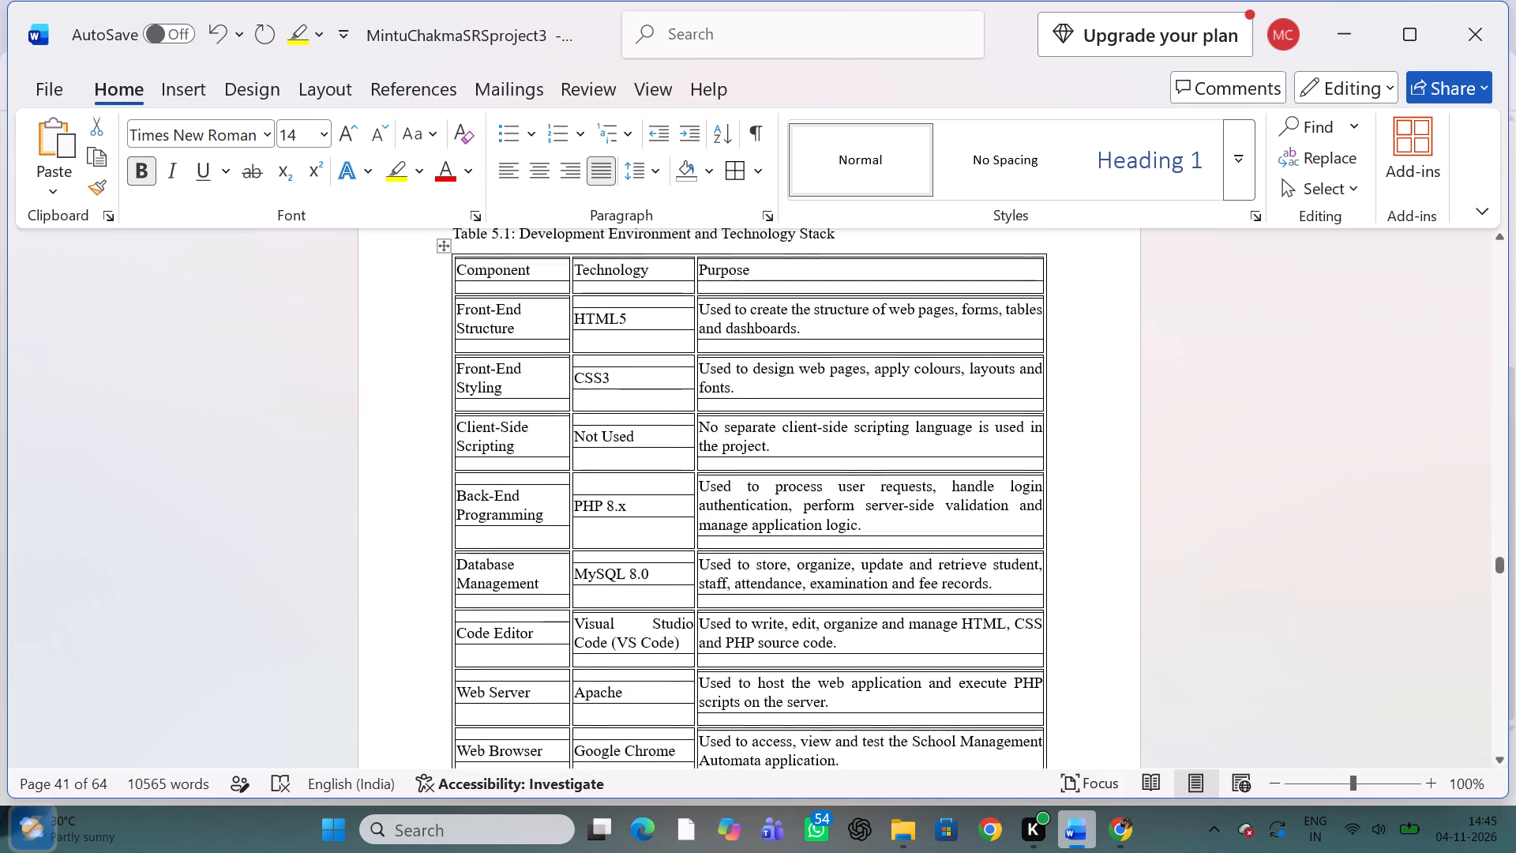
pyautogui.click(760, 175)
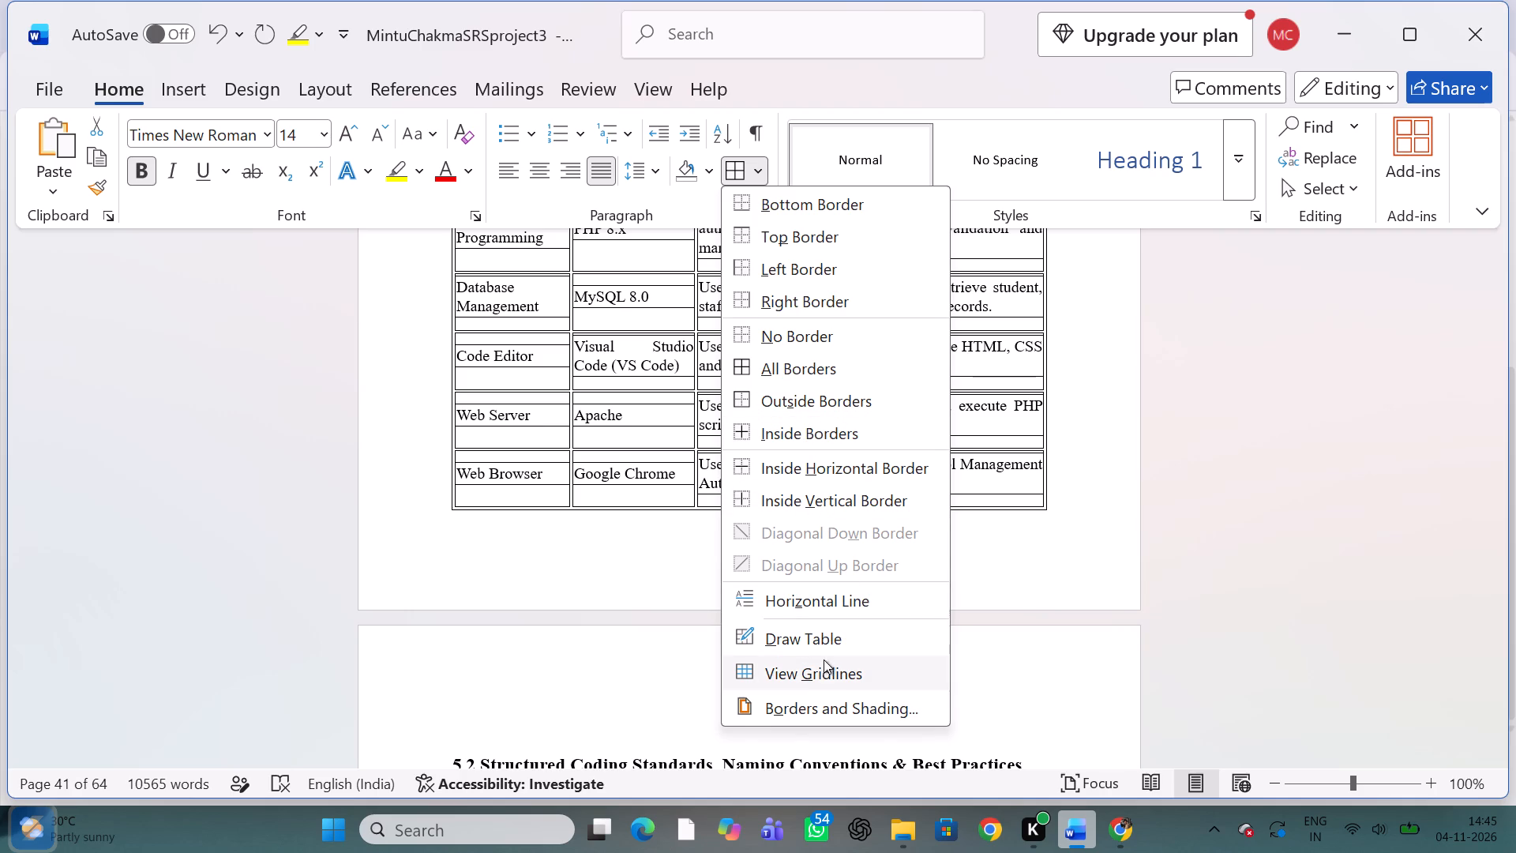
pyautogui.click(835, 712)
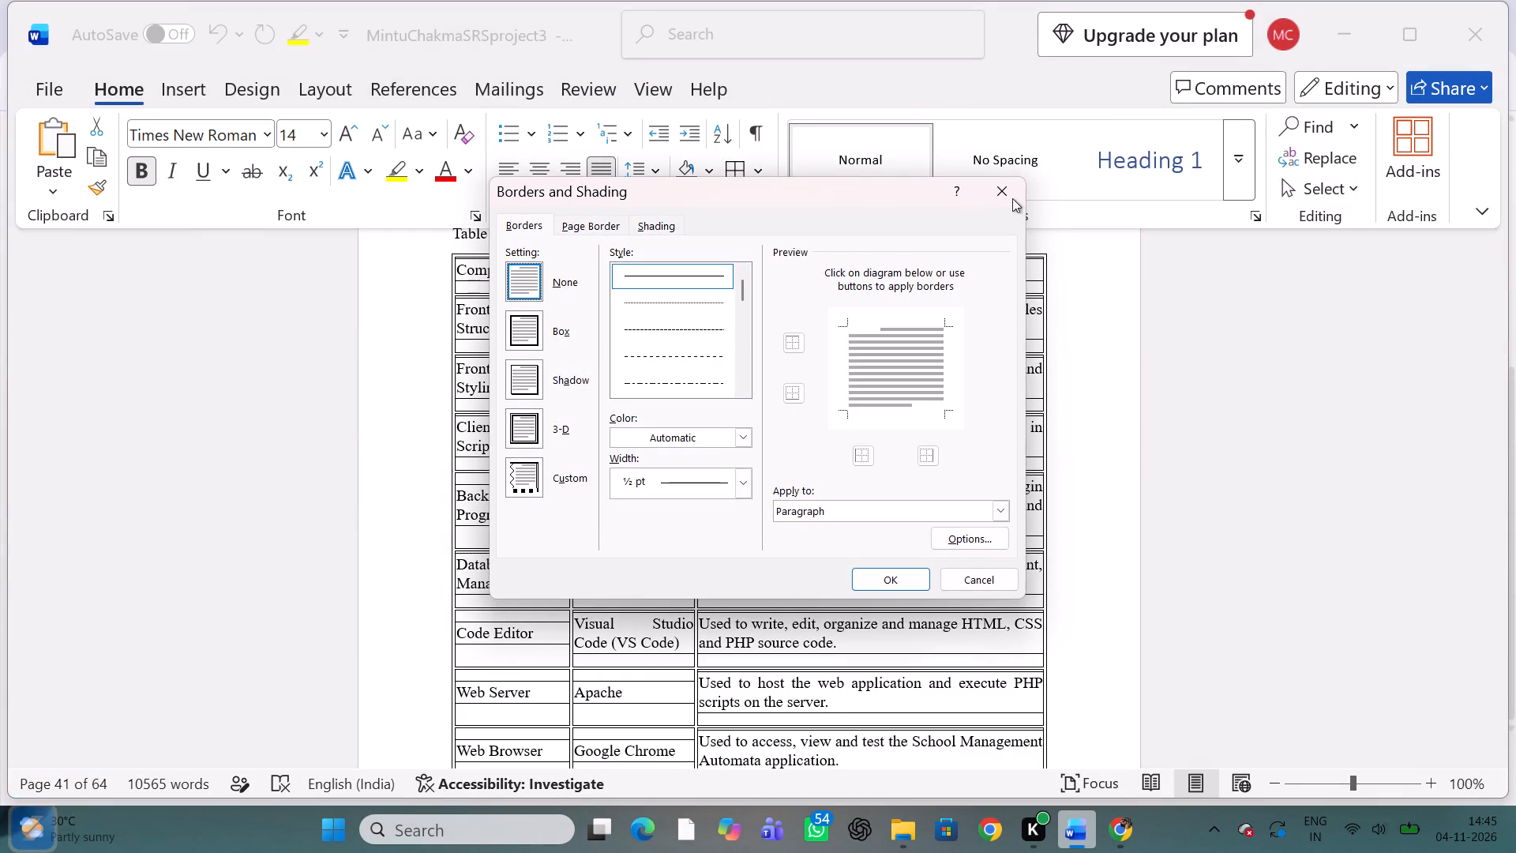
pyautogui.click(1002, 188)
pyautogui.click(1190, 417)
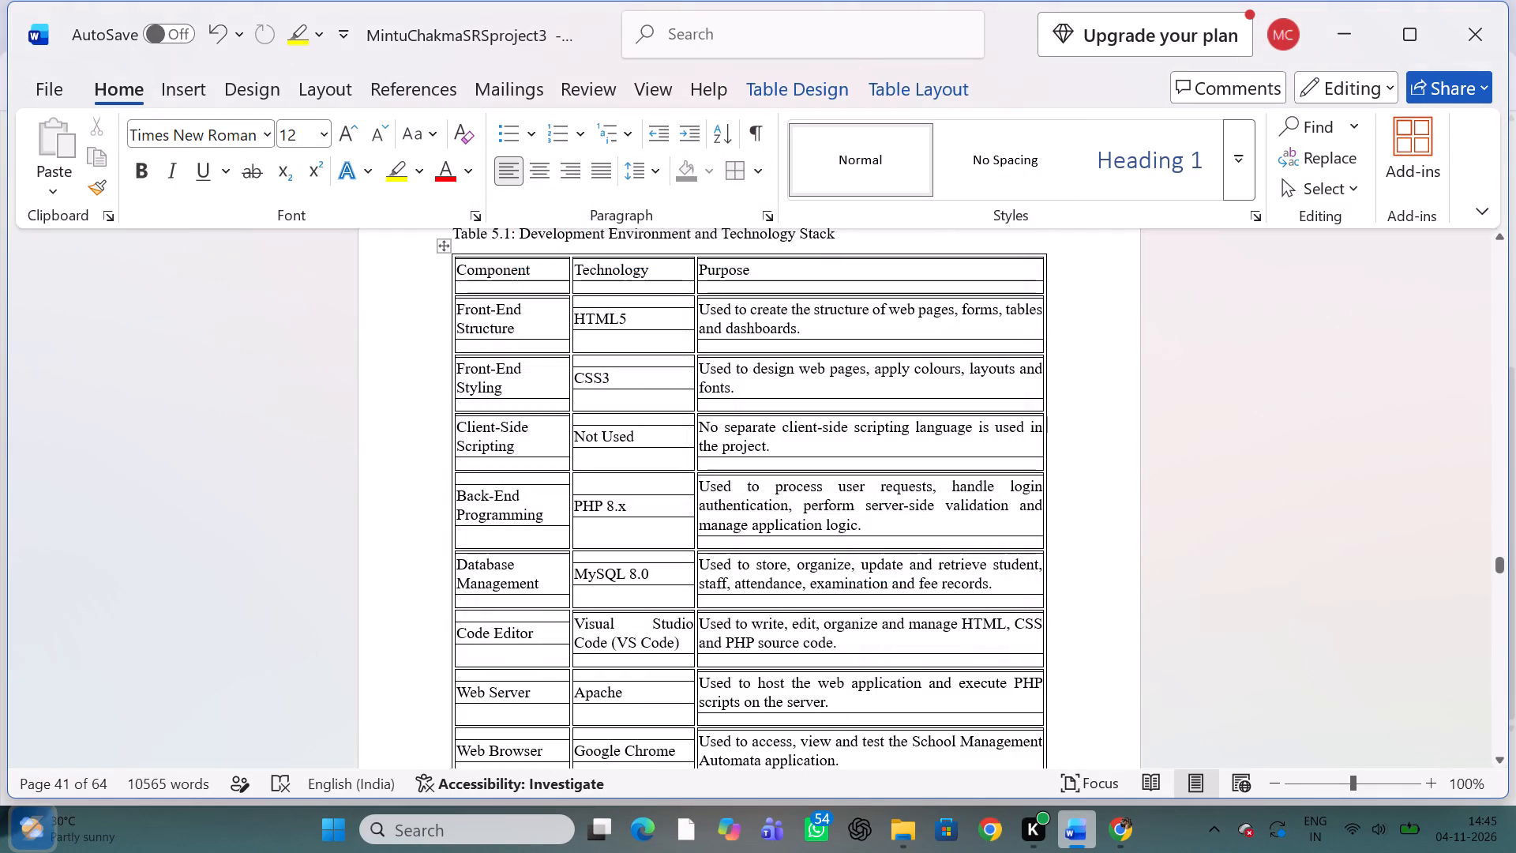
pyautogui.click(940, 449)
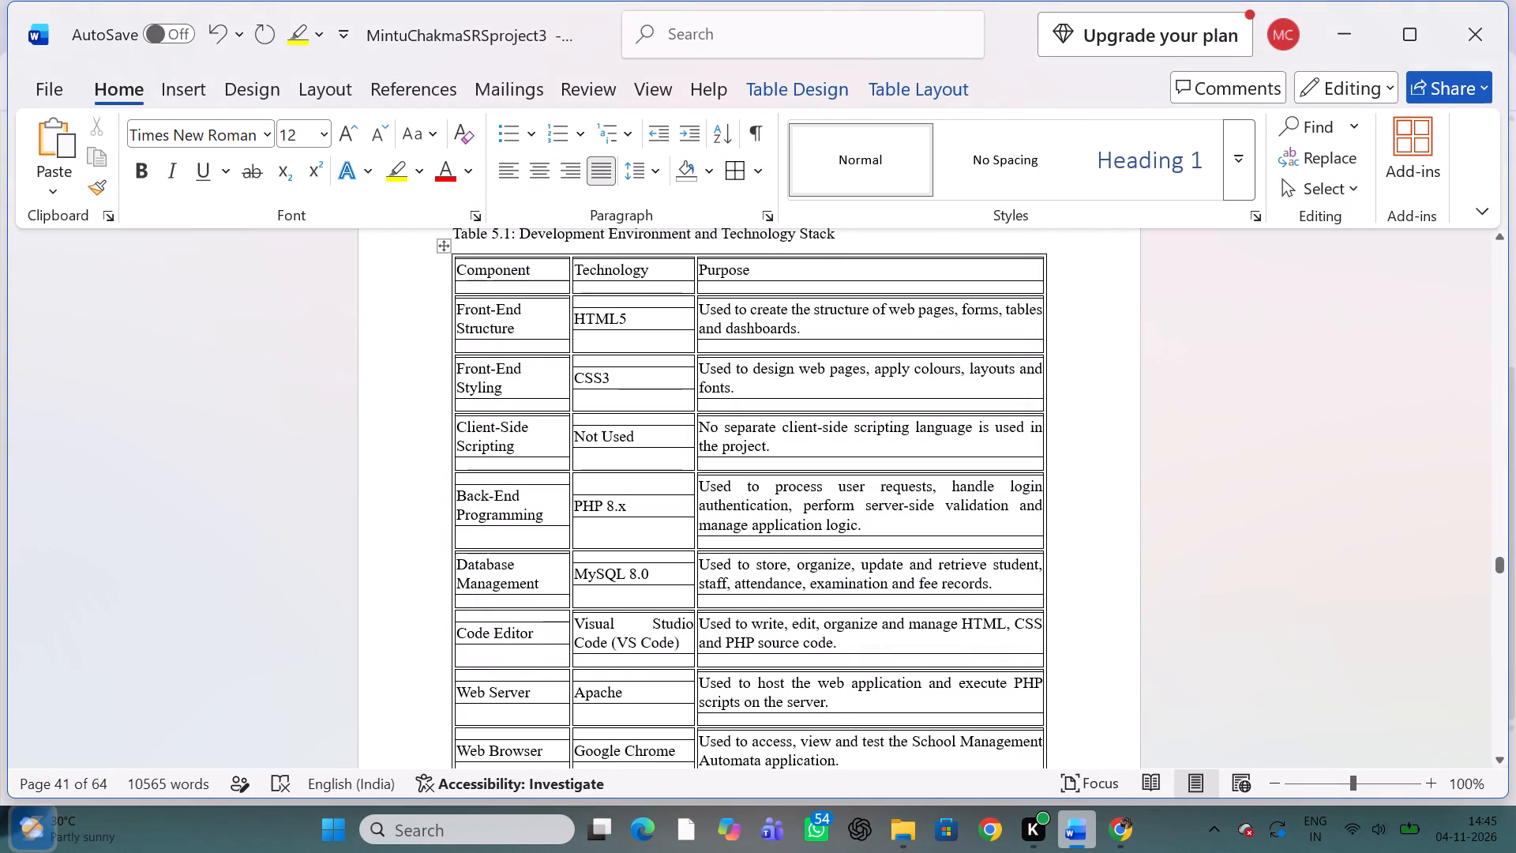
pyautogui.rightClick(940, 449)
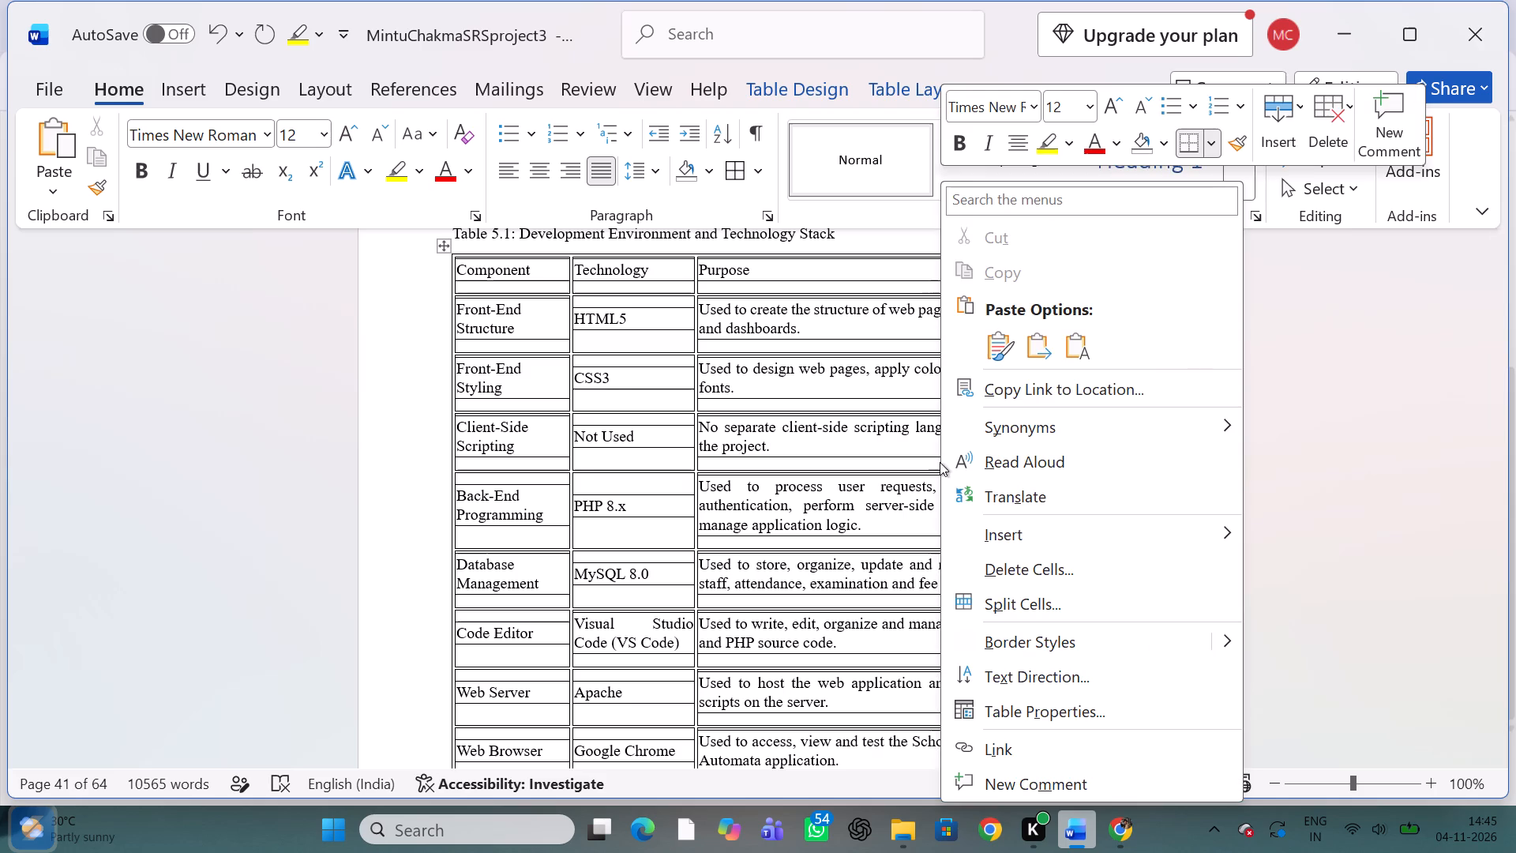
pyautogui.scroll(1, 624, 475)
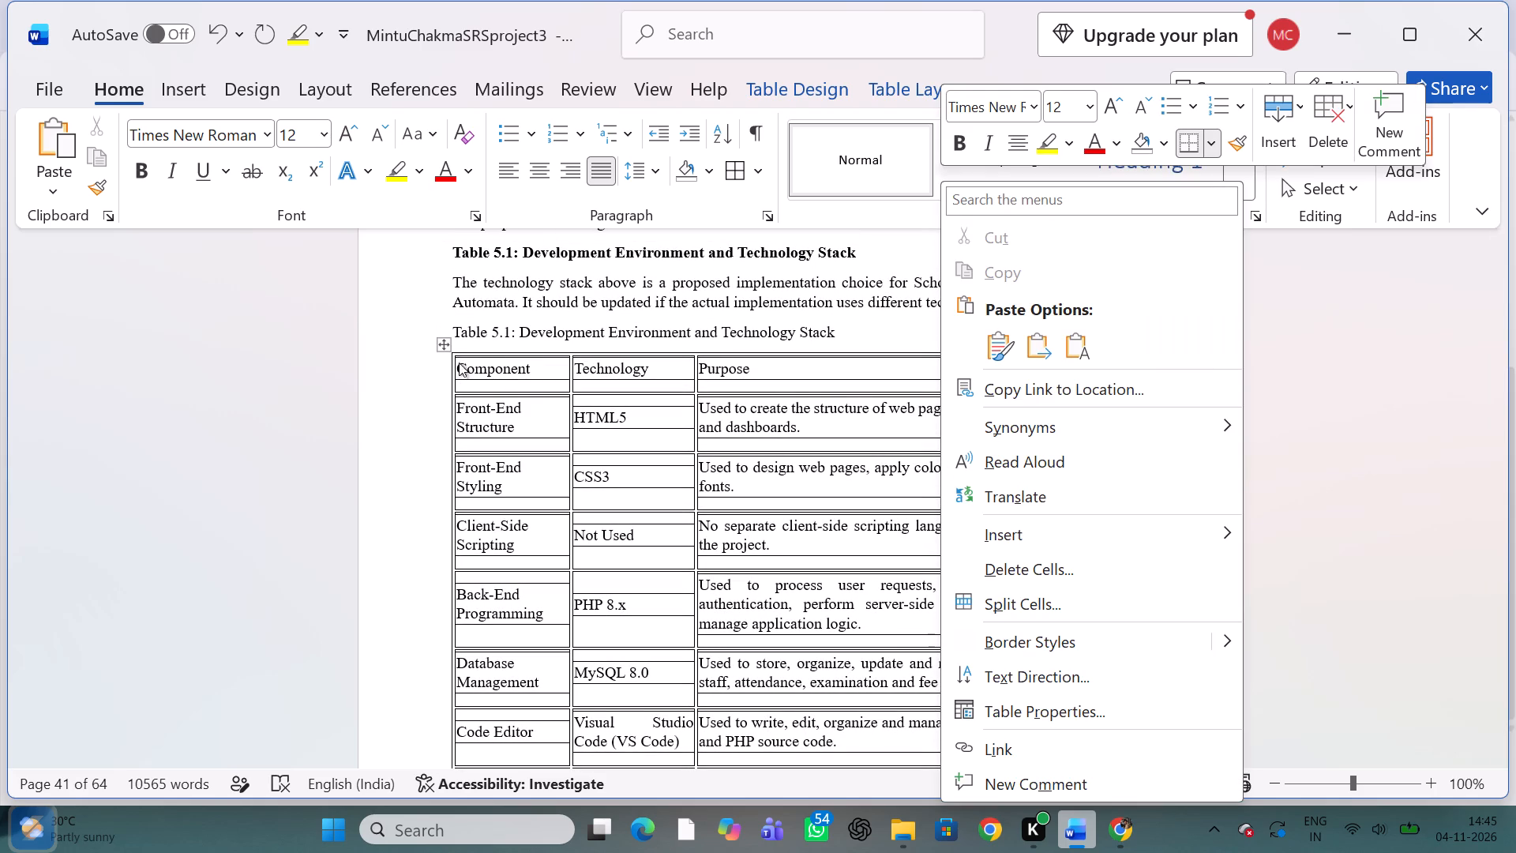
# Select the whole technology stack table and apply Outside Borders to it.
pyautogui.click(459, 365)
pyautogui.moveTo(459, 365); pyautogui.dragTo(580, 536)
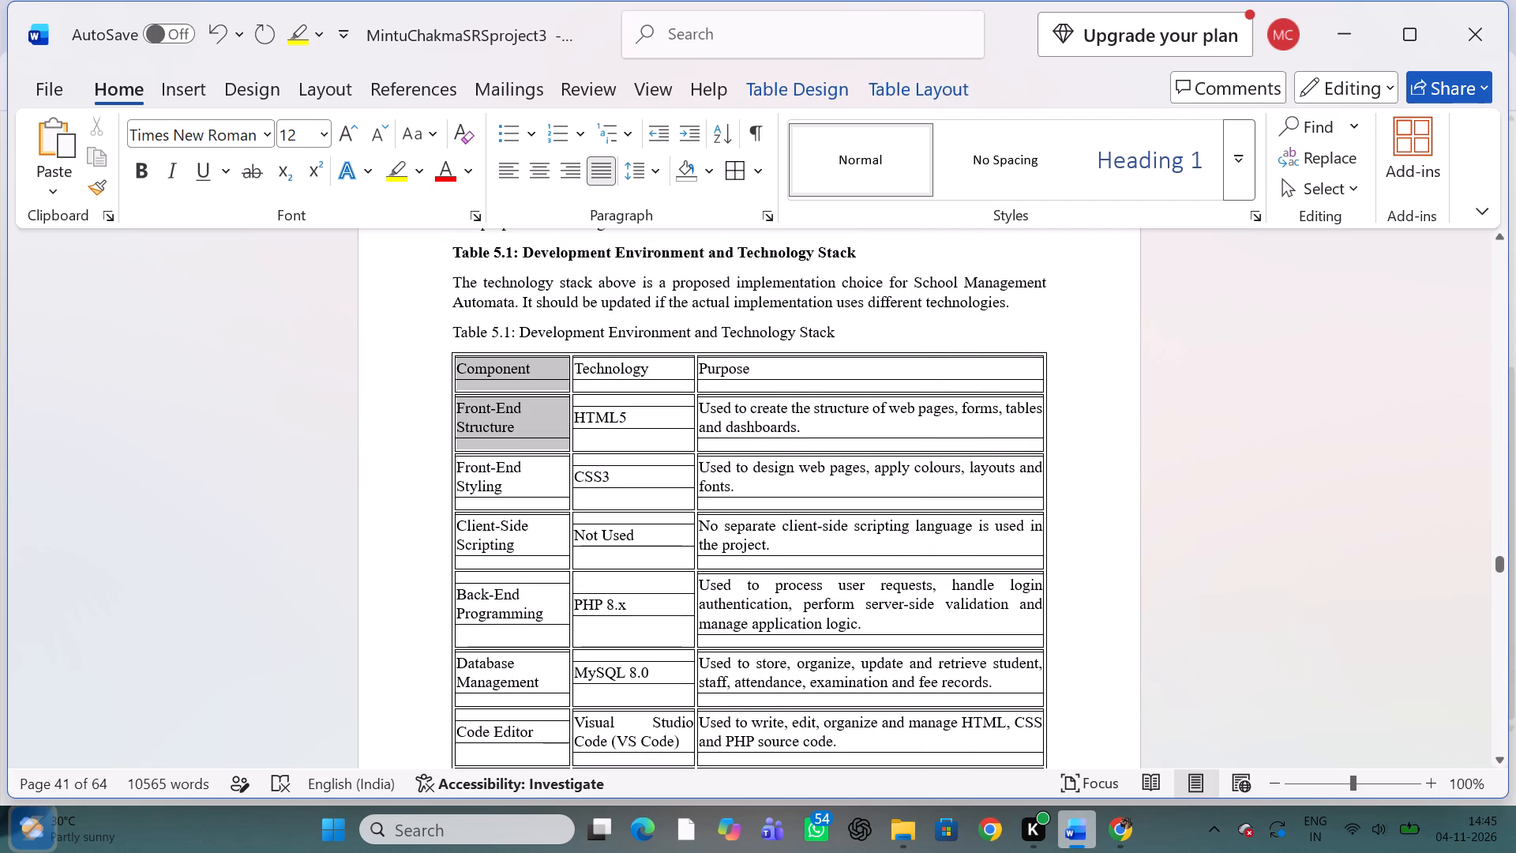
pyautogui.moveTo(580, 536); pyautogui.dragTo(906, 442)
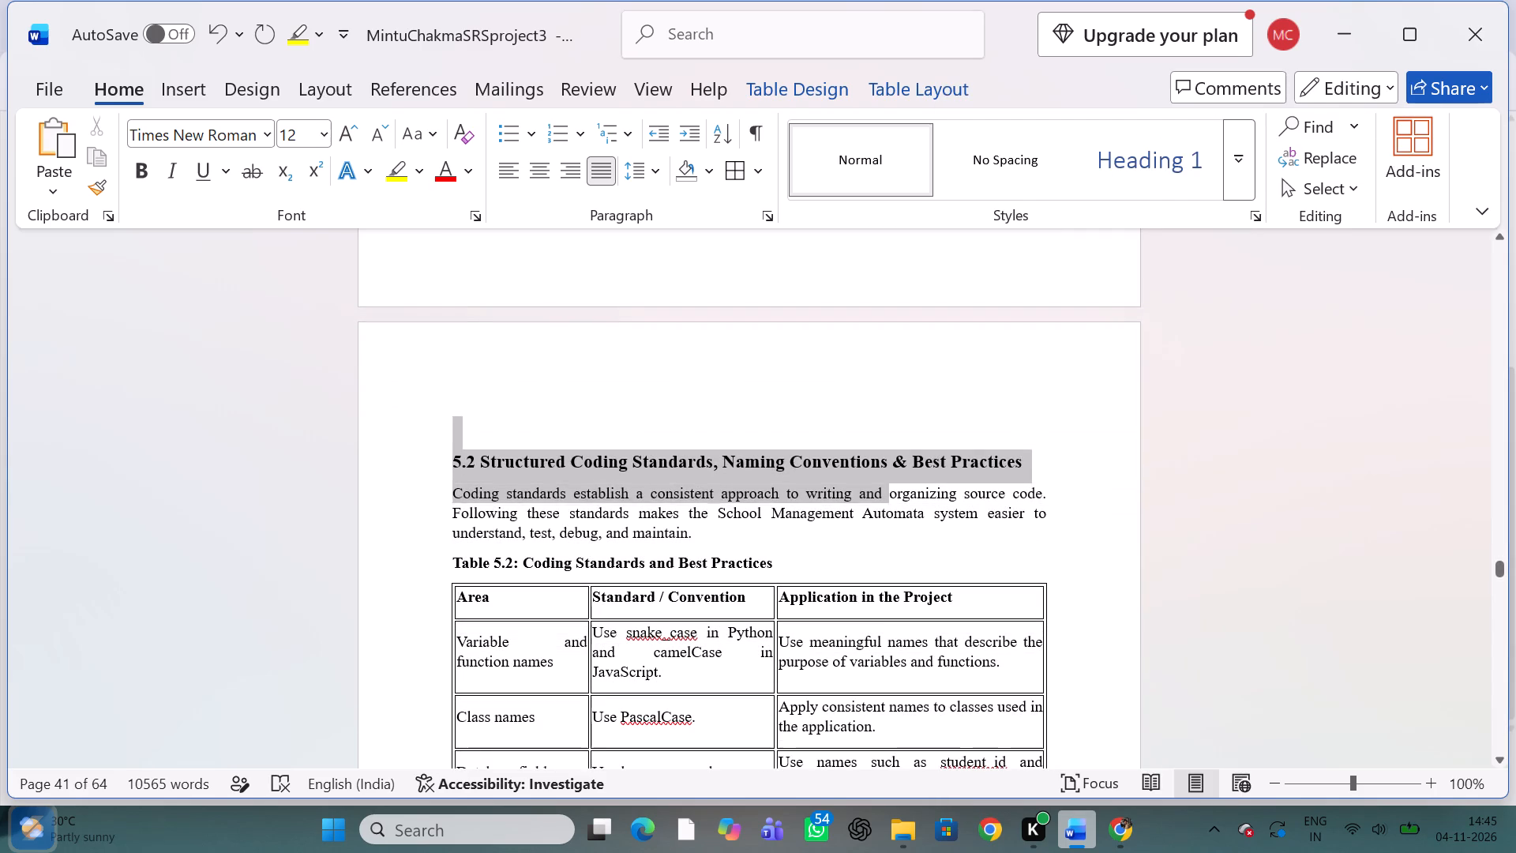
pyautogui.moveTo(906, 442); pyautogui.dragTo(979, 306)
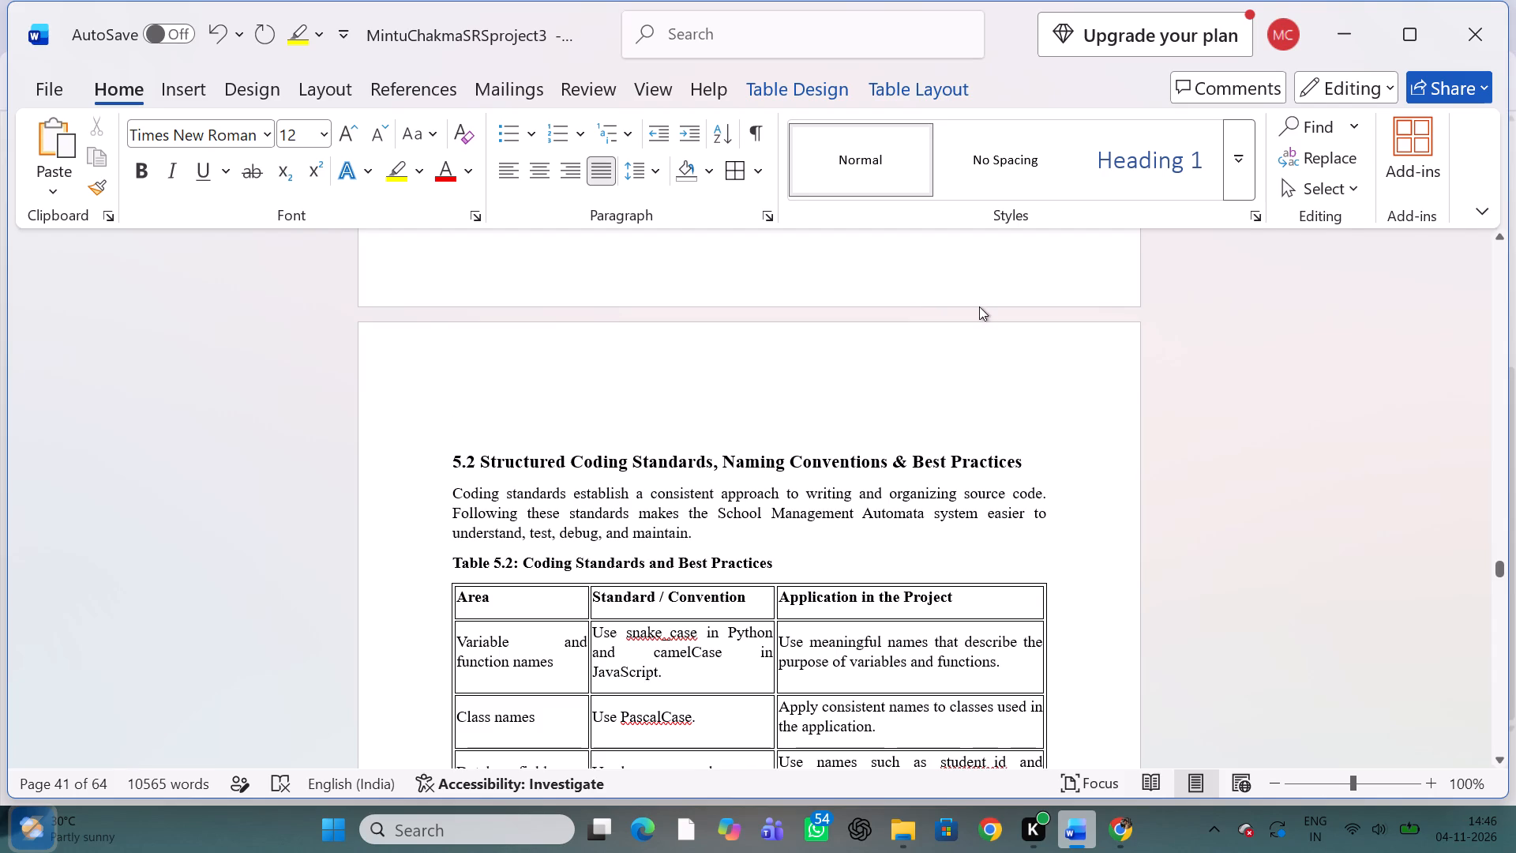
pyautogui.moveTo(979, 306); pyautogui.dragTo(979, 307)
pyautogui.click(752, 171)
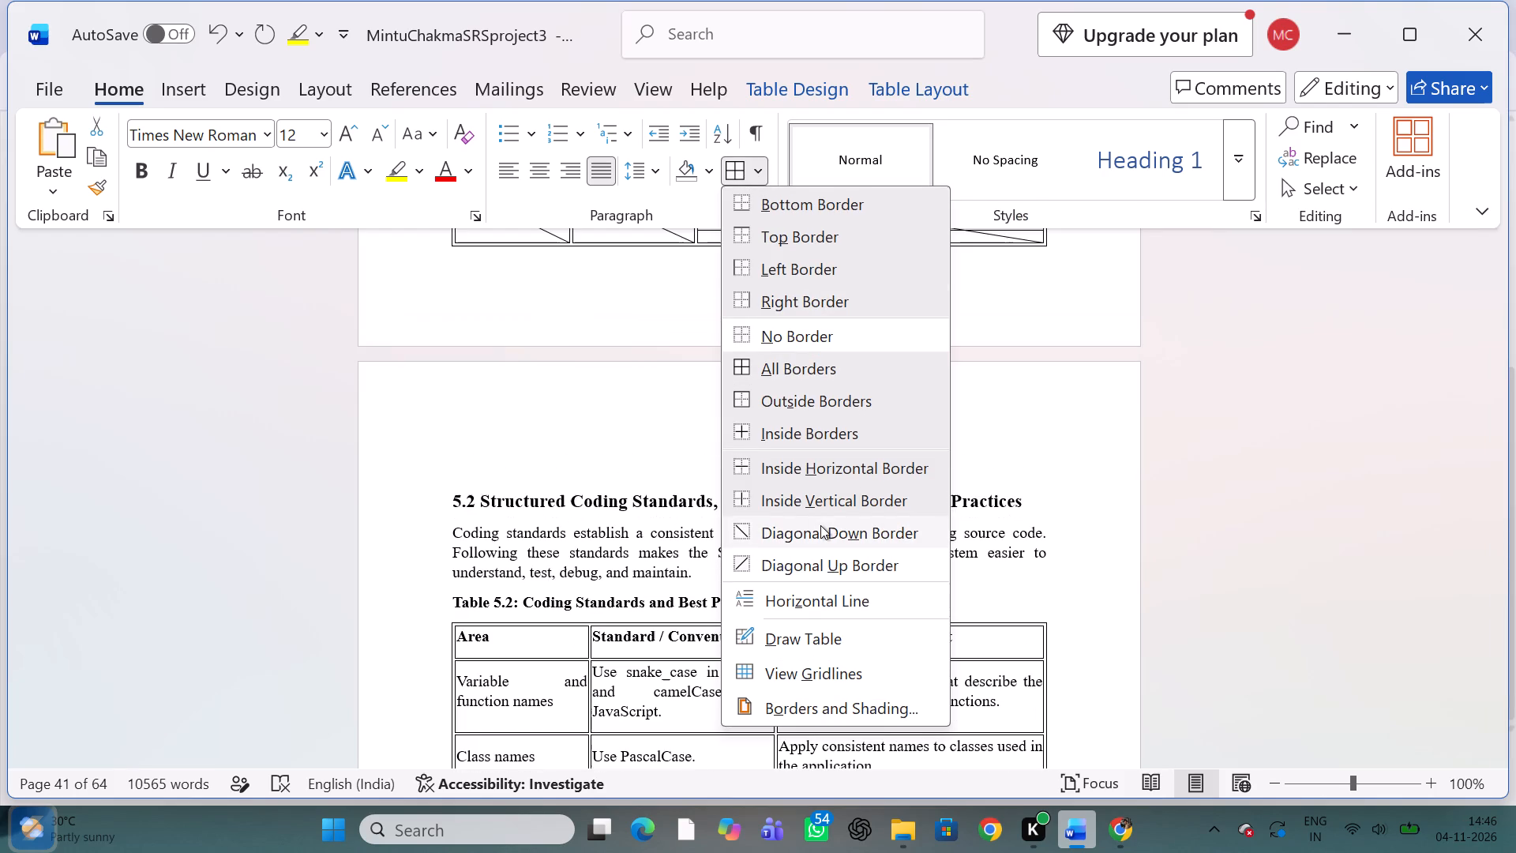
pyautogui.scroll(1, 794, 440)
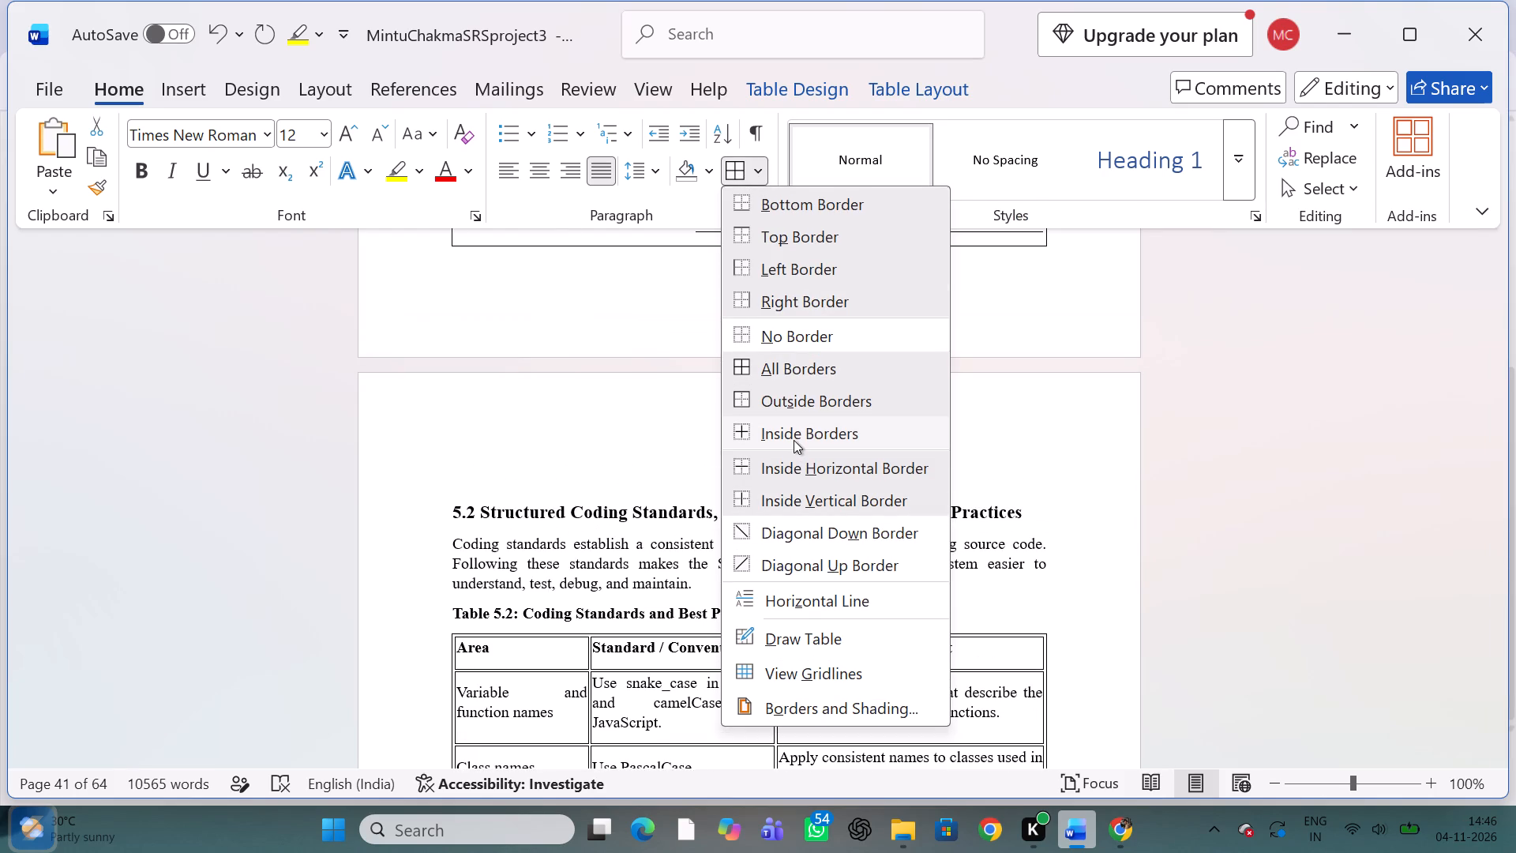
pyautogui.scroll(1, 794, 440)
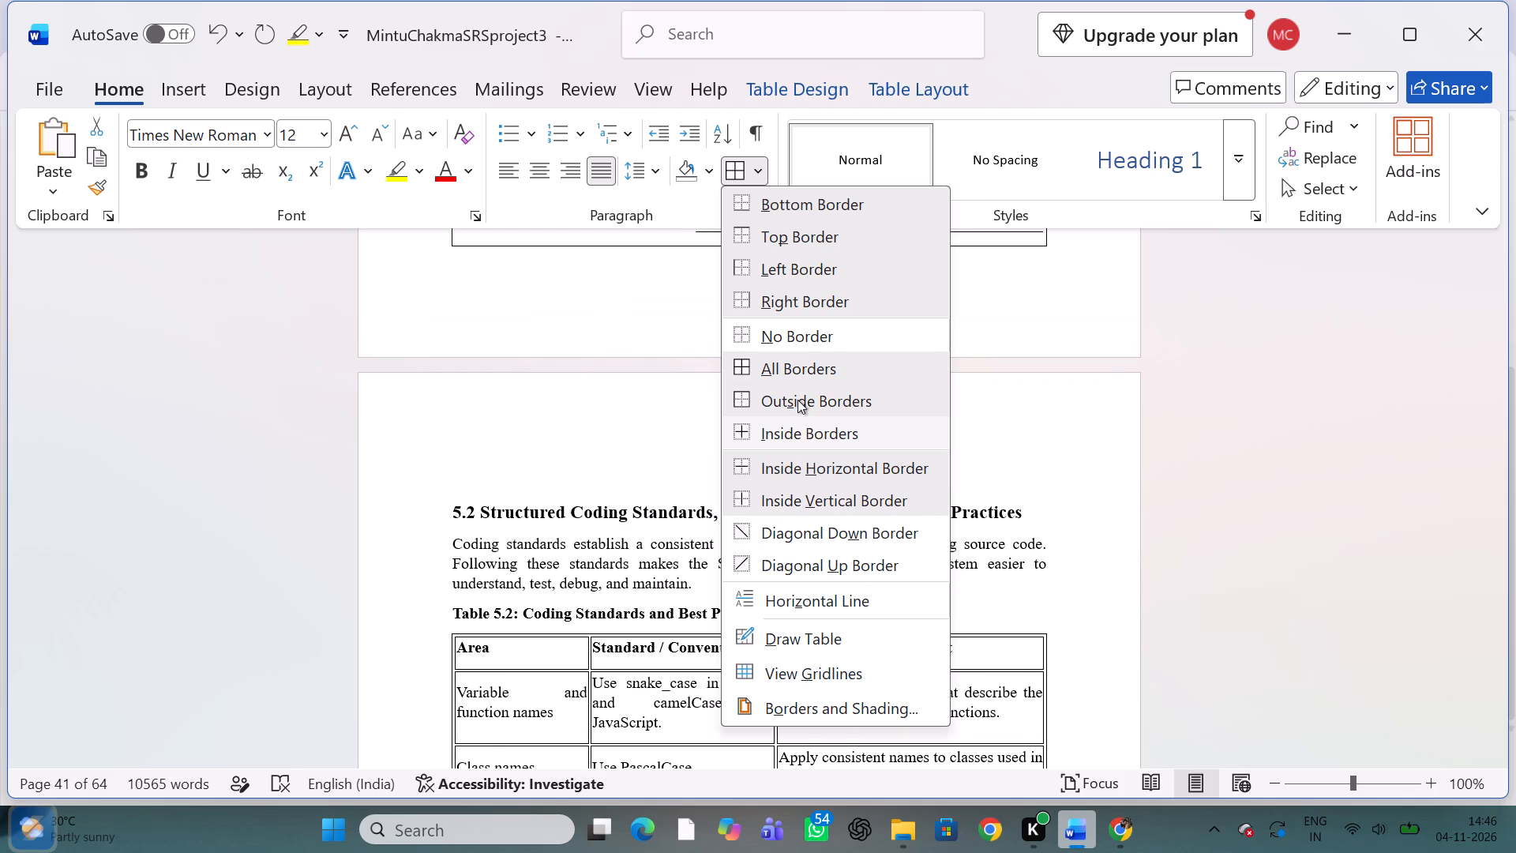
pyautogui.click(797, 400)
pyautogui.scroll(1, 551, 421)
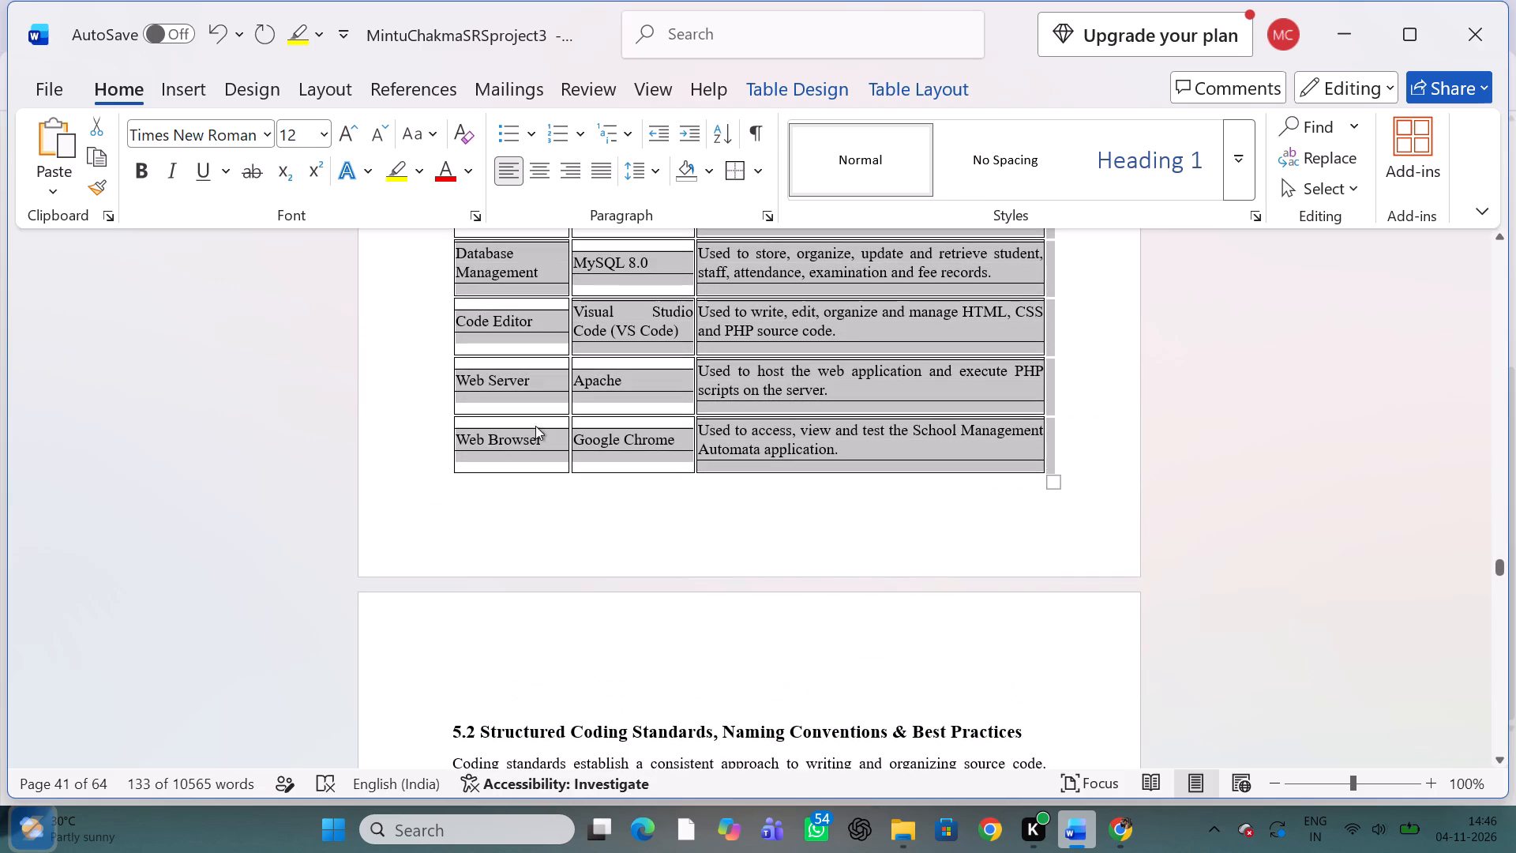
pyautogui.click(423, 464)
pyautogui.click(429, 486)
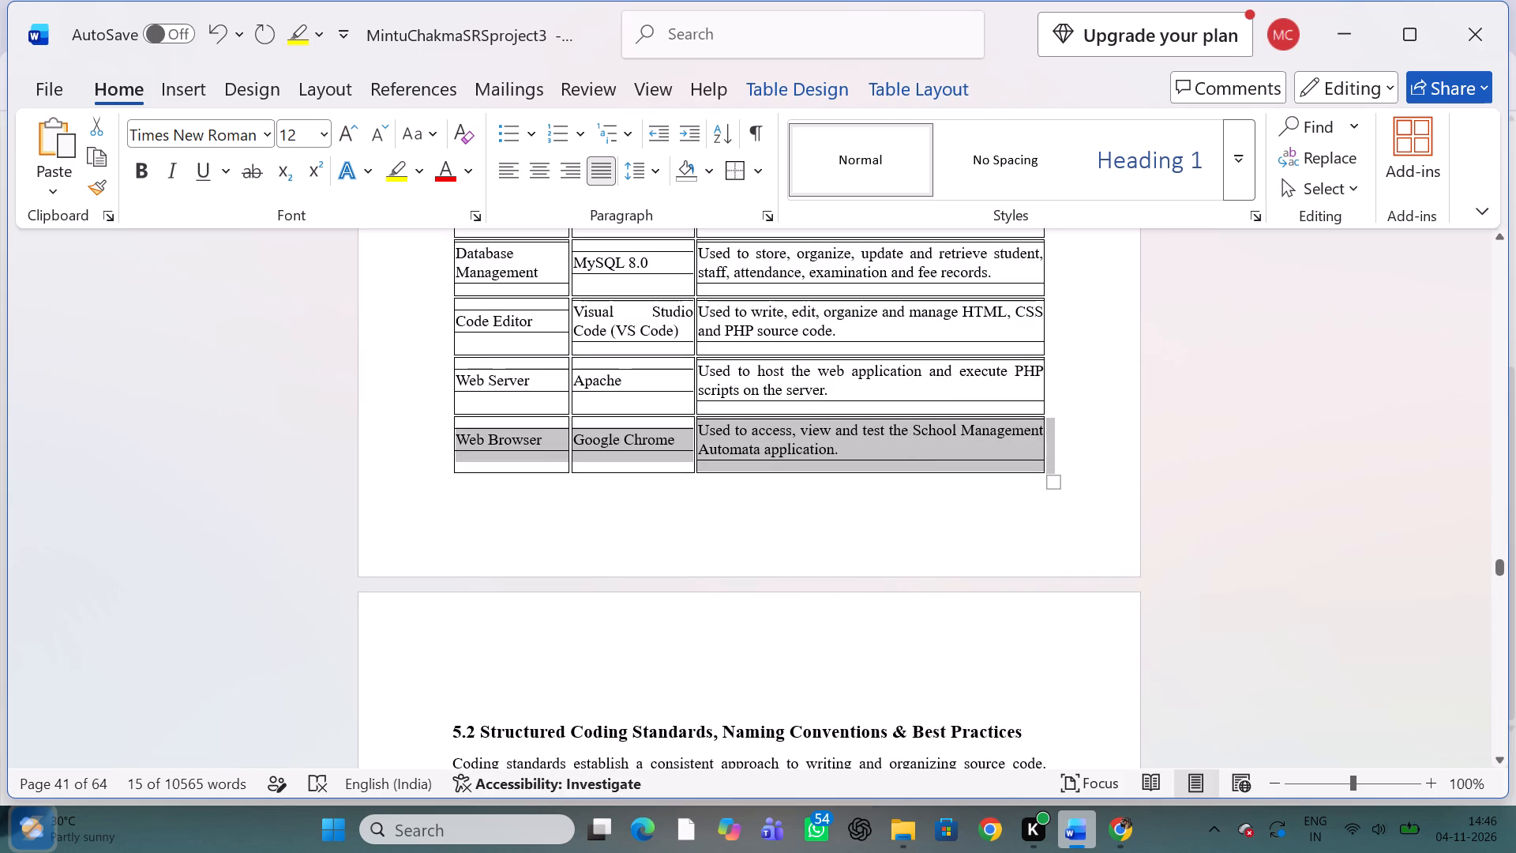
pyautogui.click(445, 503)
# Switch to ChatGPT in Chrome and copy the entire Option 1 technology stack table, from the Component header through the Web Browser row.
pyautogui.click(1110, 839)
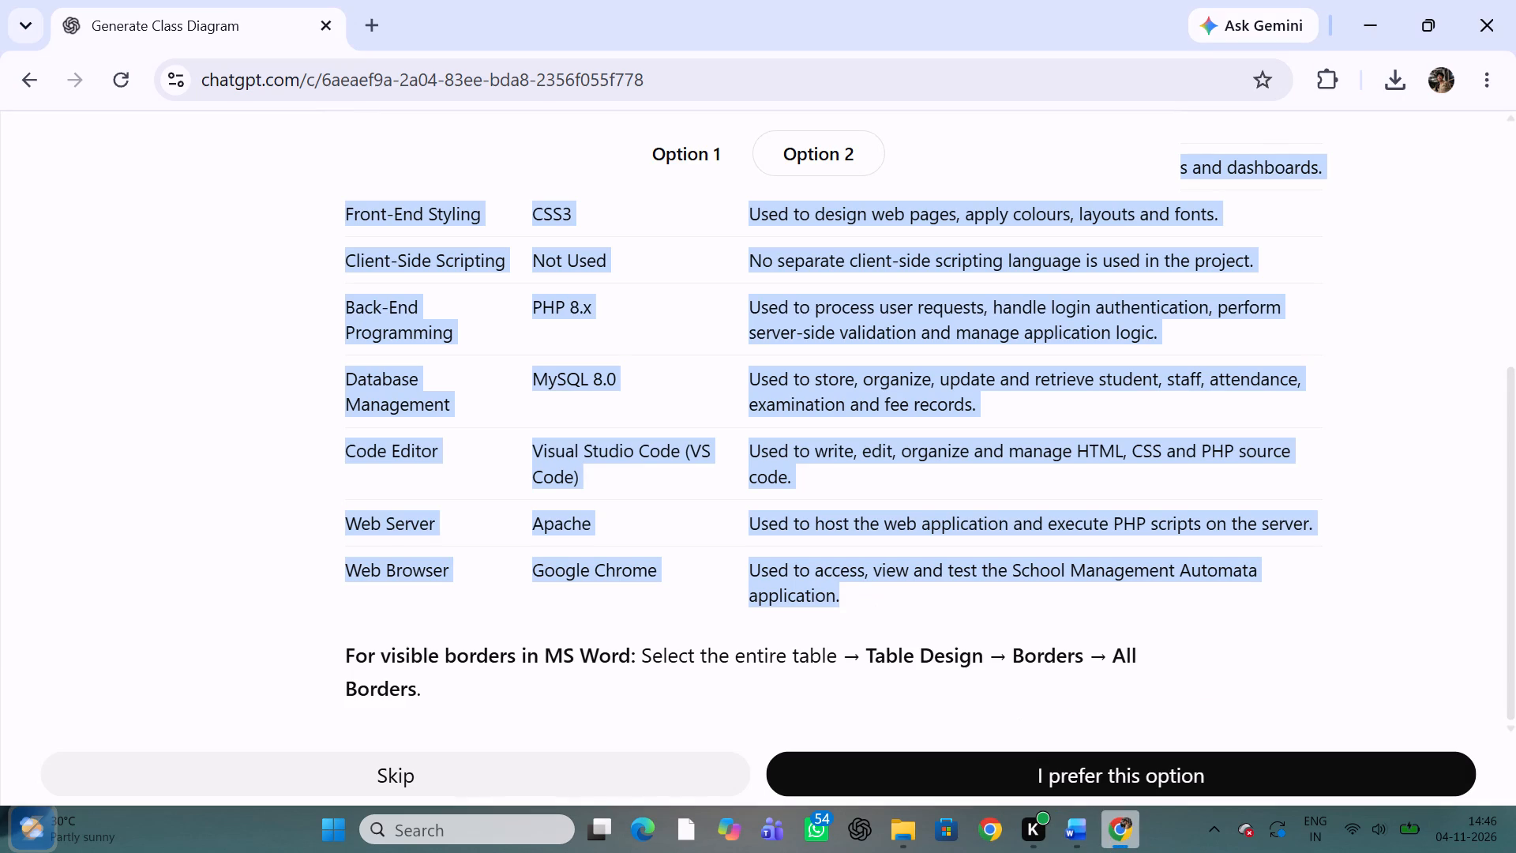
pyautogui.moveTo(829, 588); pyautogui.dragTo(904, 296)
pyautogui.click(696, 165)
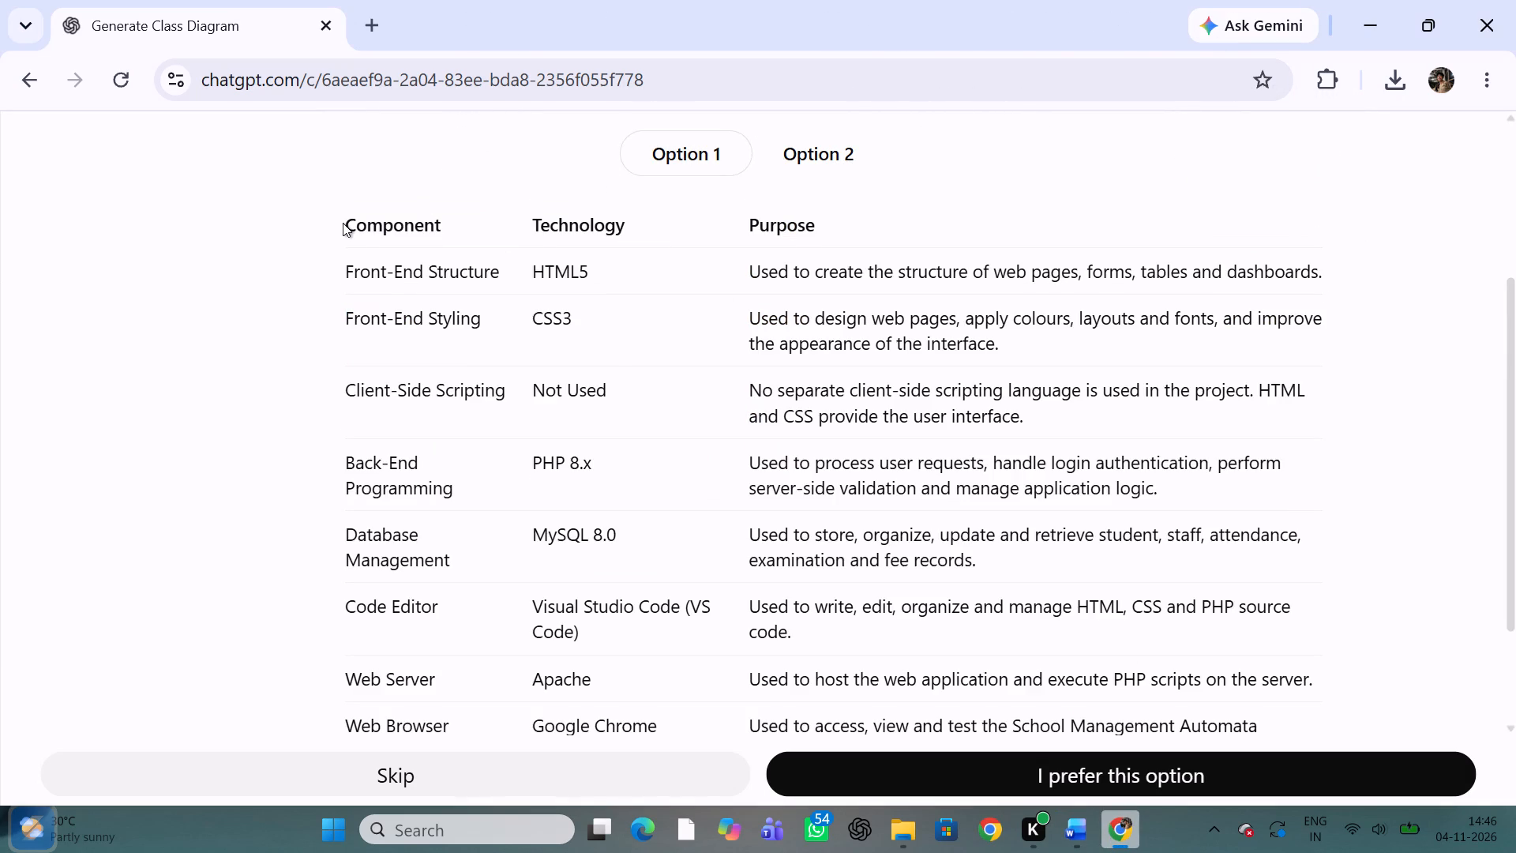
pyautogui.moveTo(343, 223); pyautogui.dragTo(728, 650)
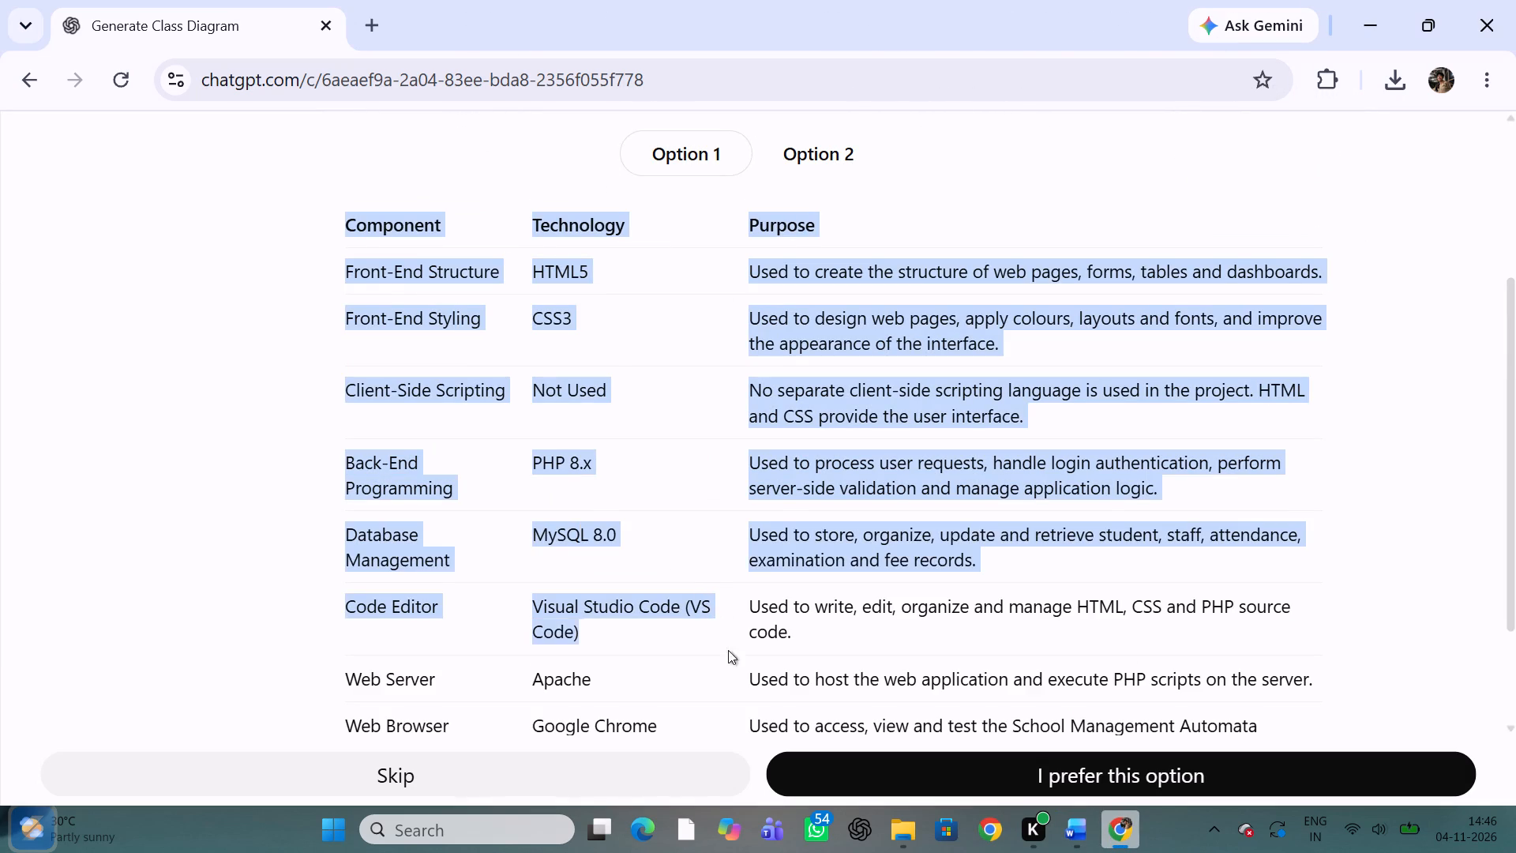
pyautogui.moveTo(728, 650); pyautogui.dragTo(930, 592)
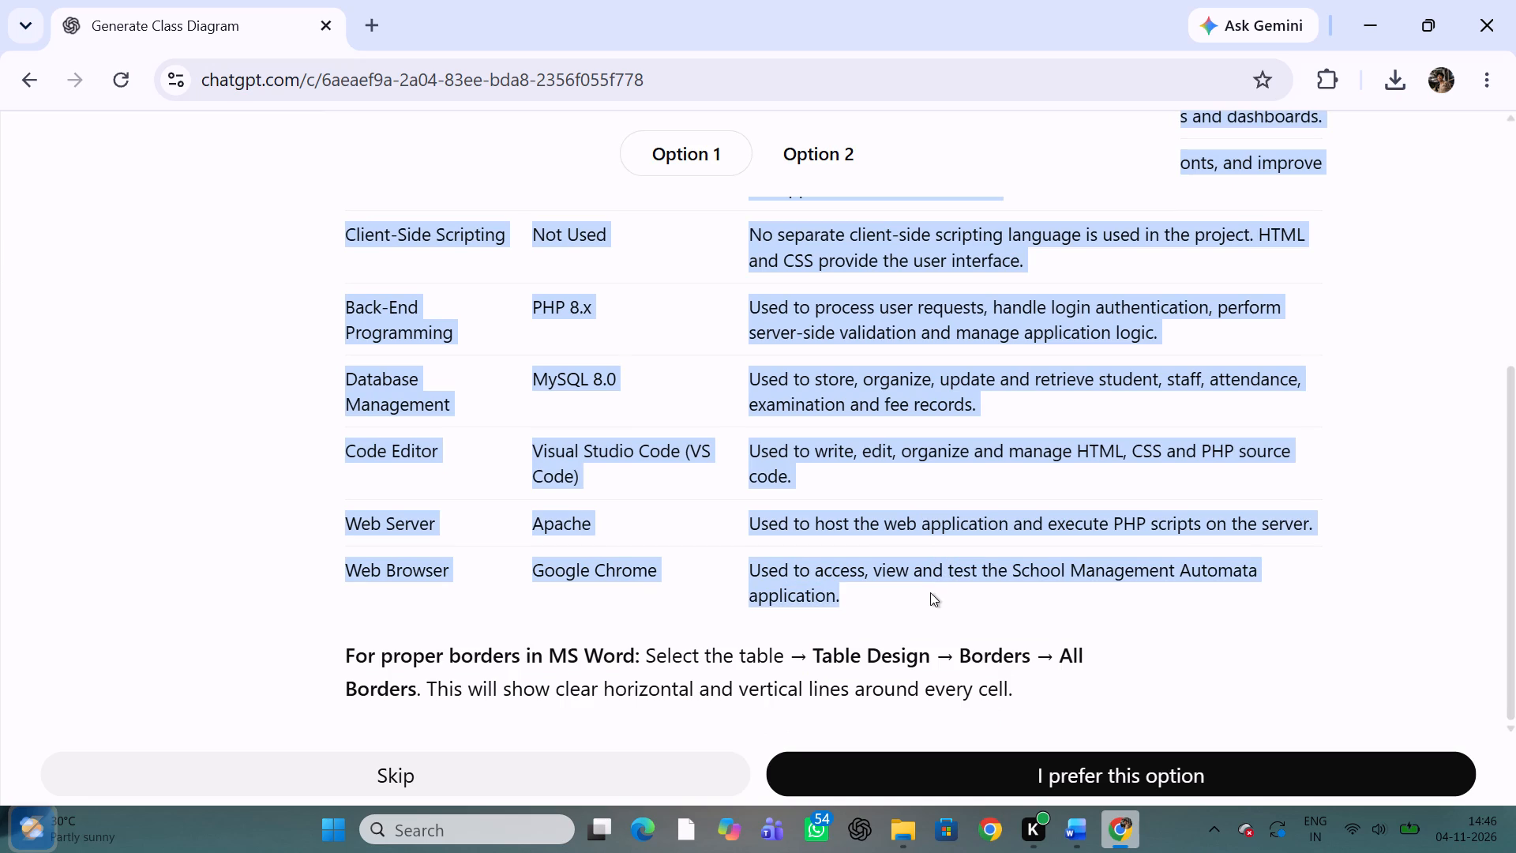
pyautogui.hotkey('ctrl', 'c')
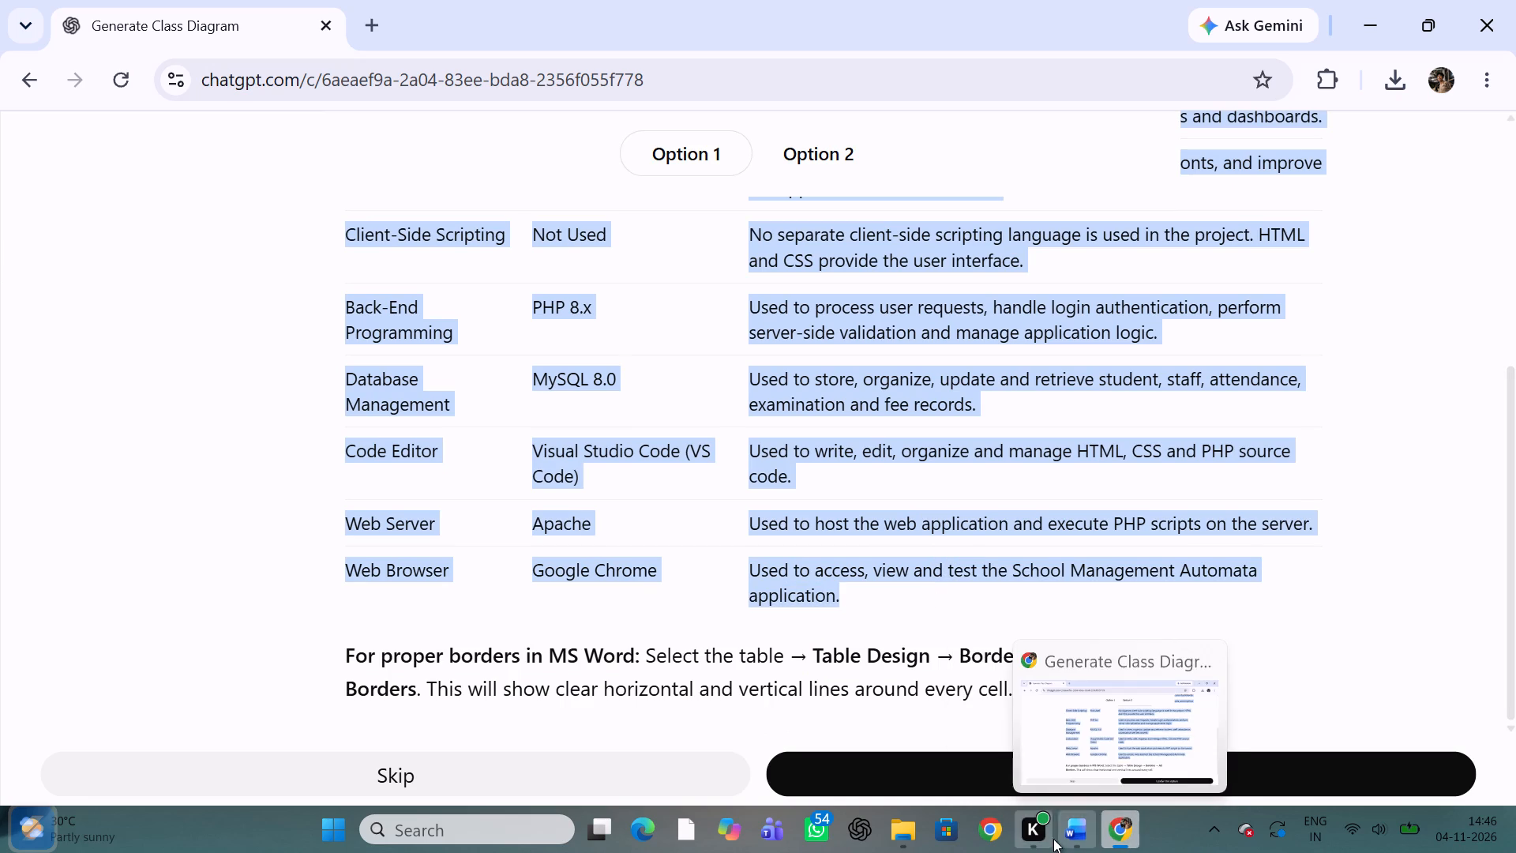
# Back in Word, delete the technology stack table below the plain Table 5.1 caption and paste the copied Option 1 table in its place.
pyautogui.click(1069, 838)
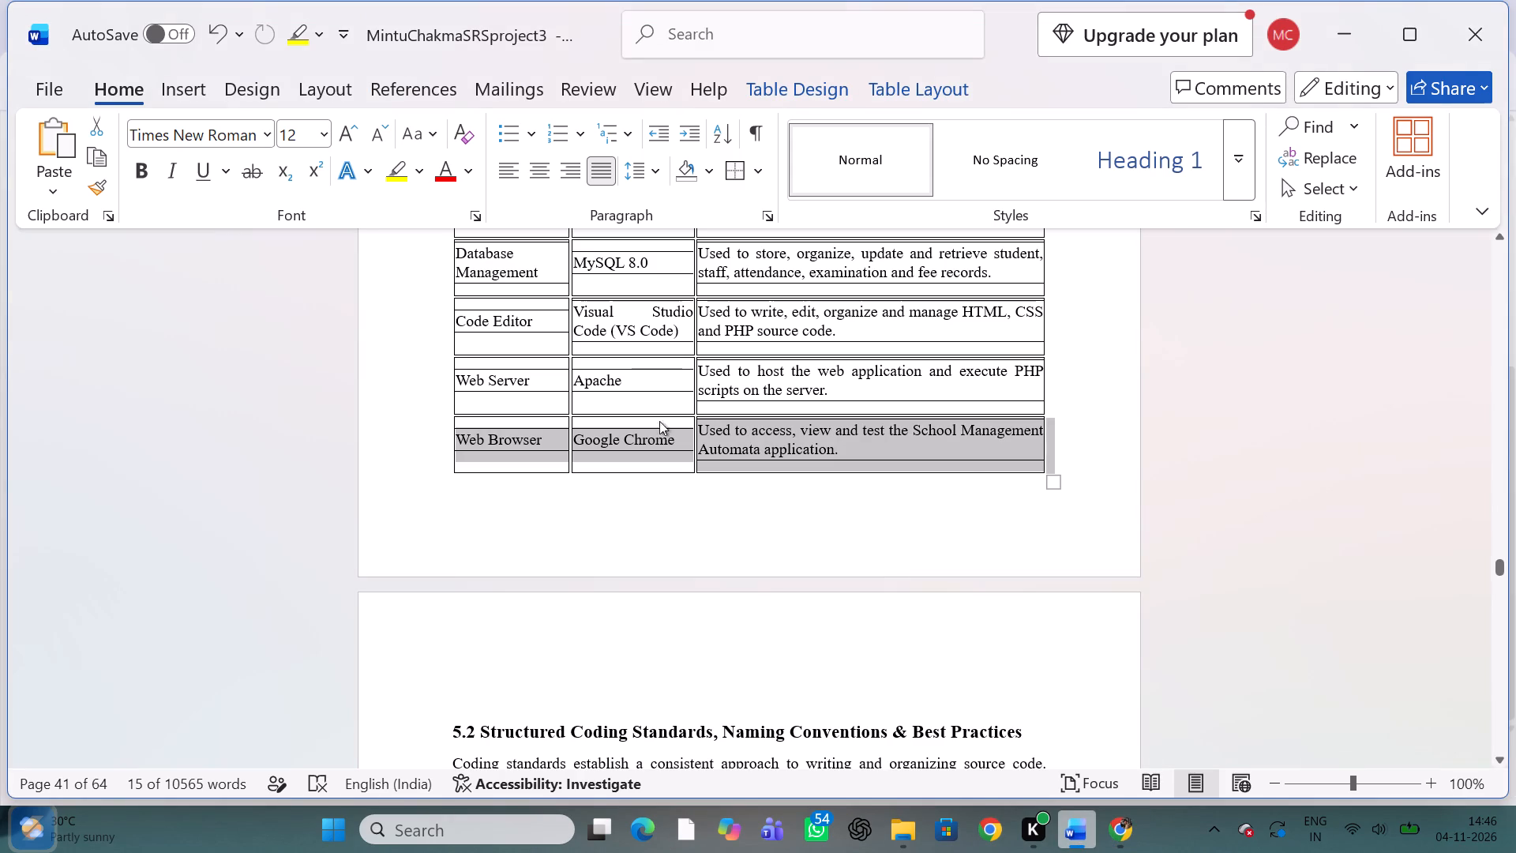
pyautogui.click(1047, 457)
pyautogui.moveTo(1047, 457); pyautogui.dragTo(470, 227)
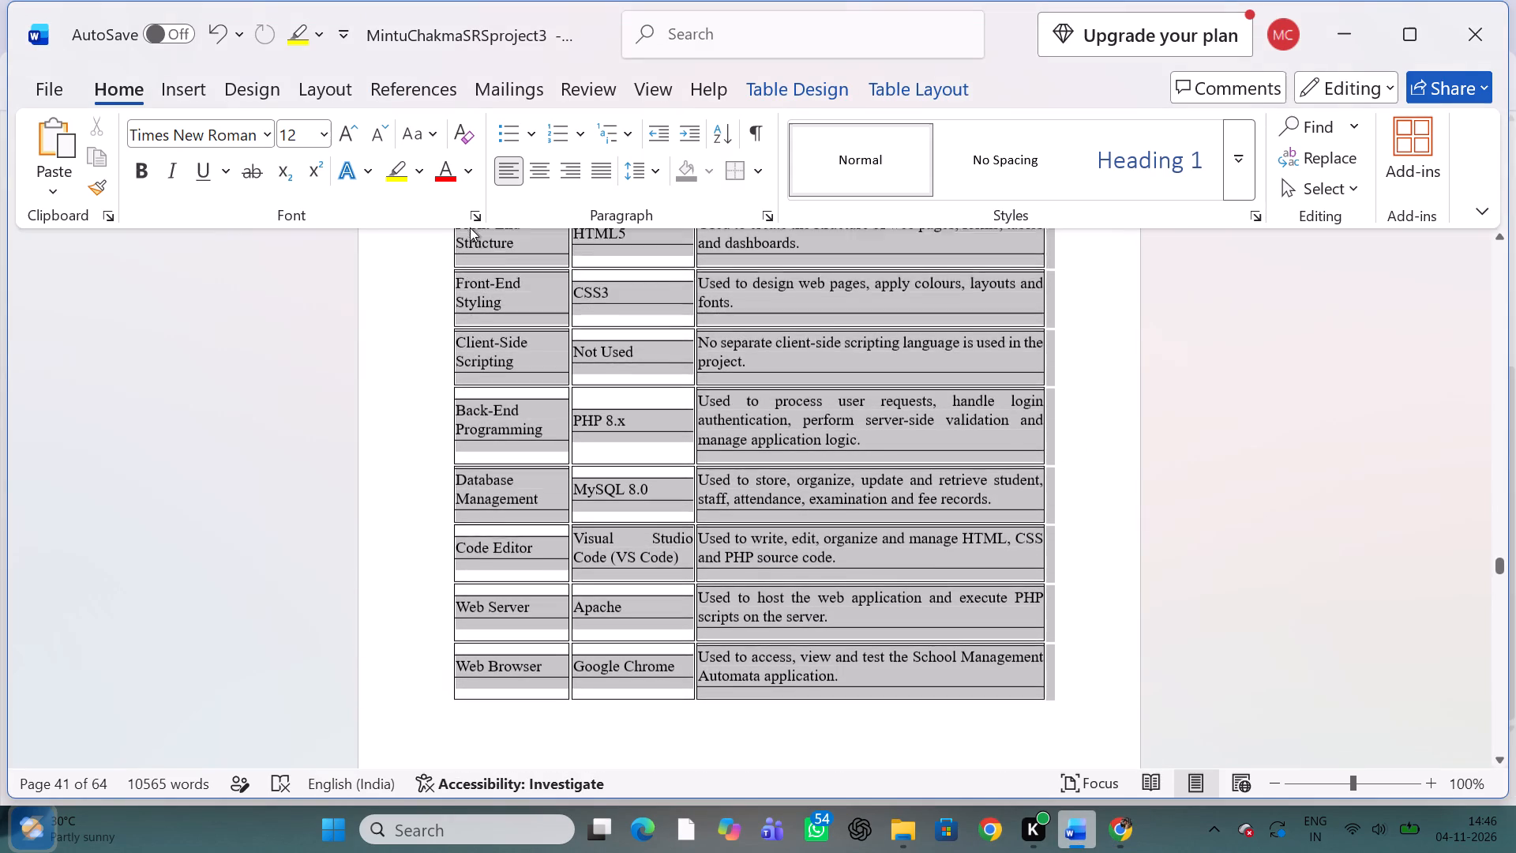
pyautogui.moveTo(470, 227); pyautogui.dragTo(444, 361)
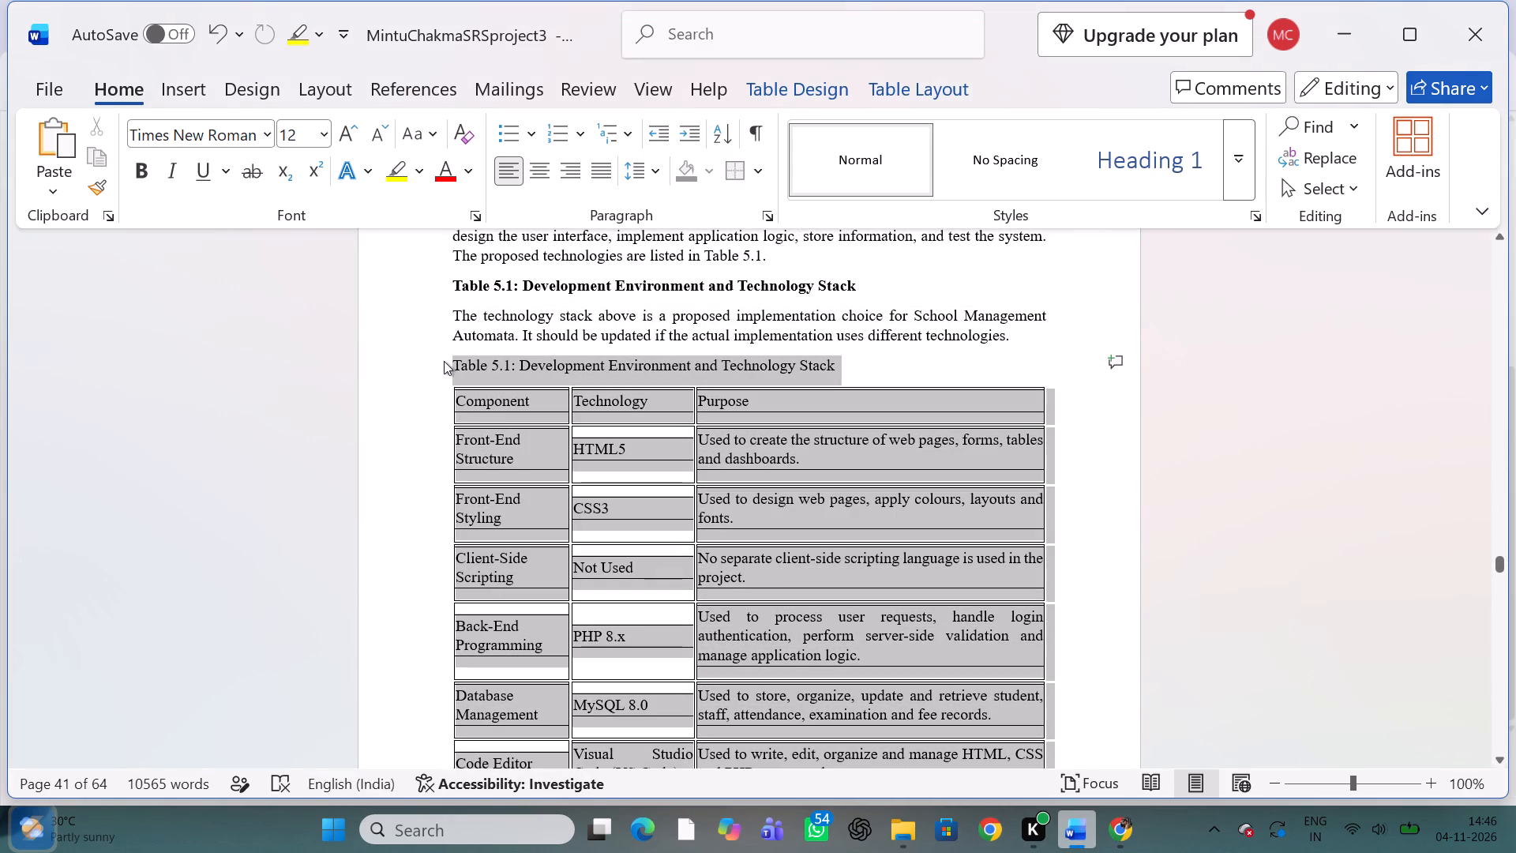
pyautogui.moveTo(444, 361); pyautogui.dragTo(445, 394)
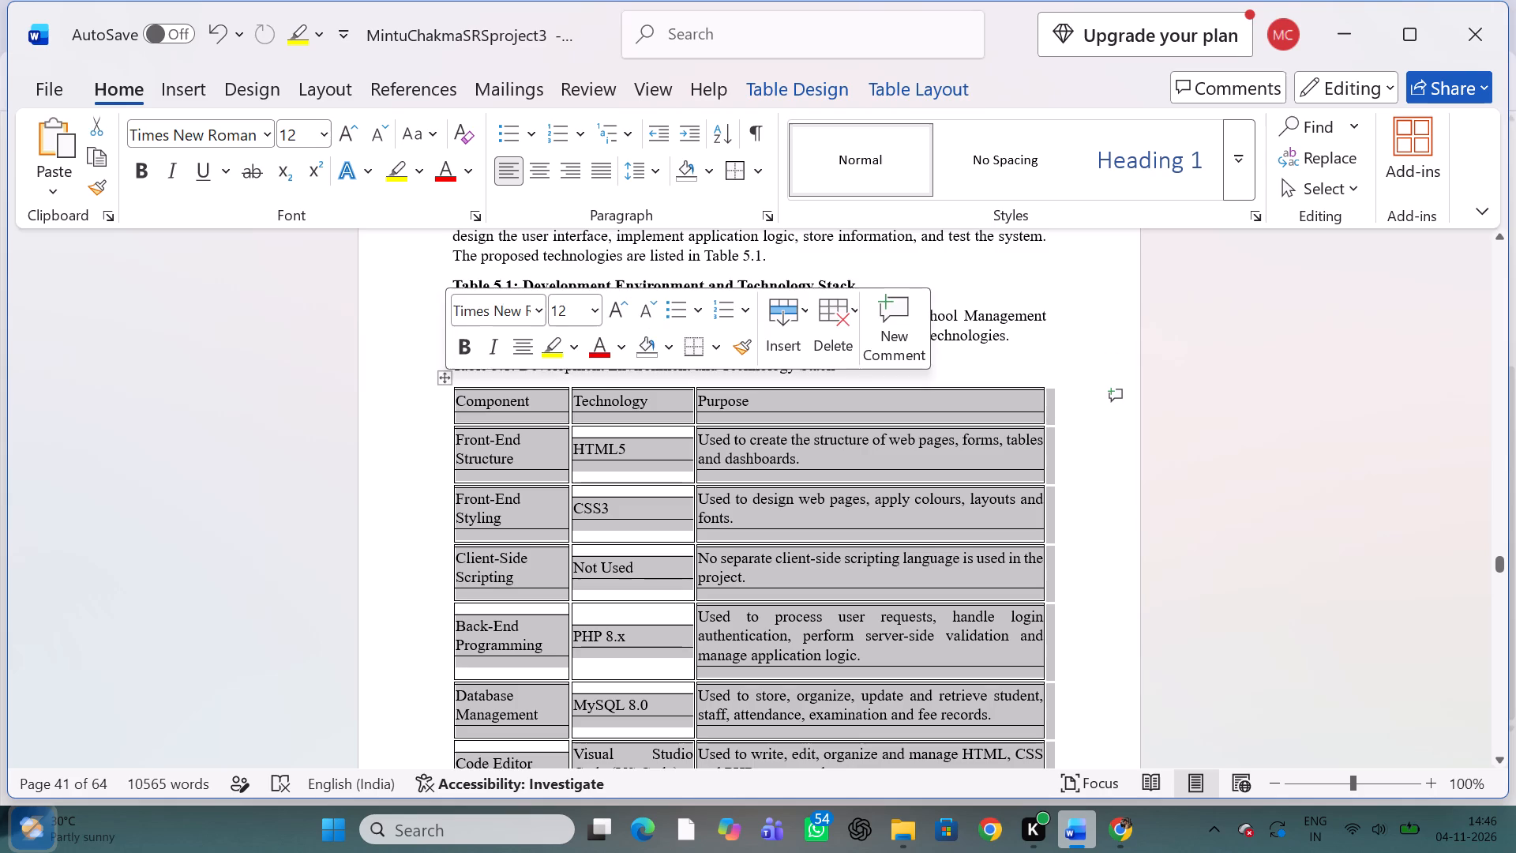
pyautogui.press('BackSpace')
pyautogui.hotkey('ctrl', 'v')
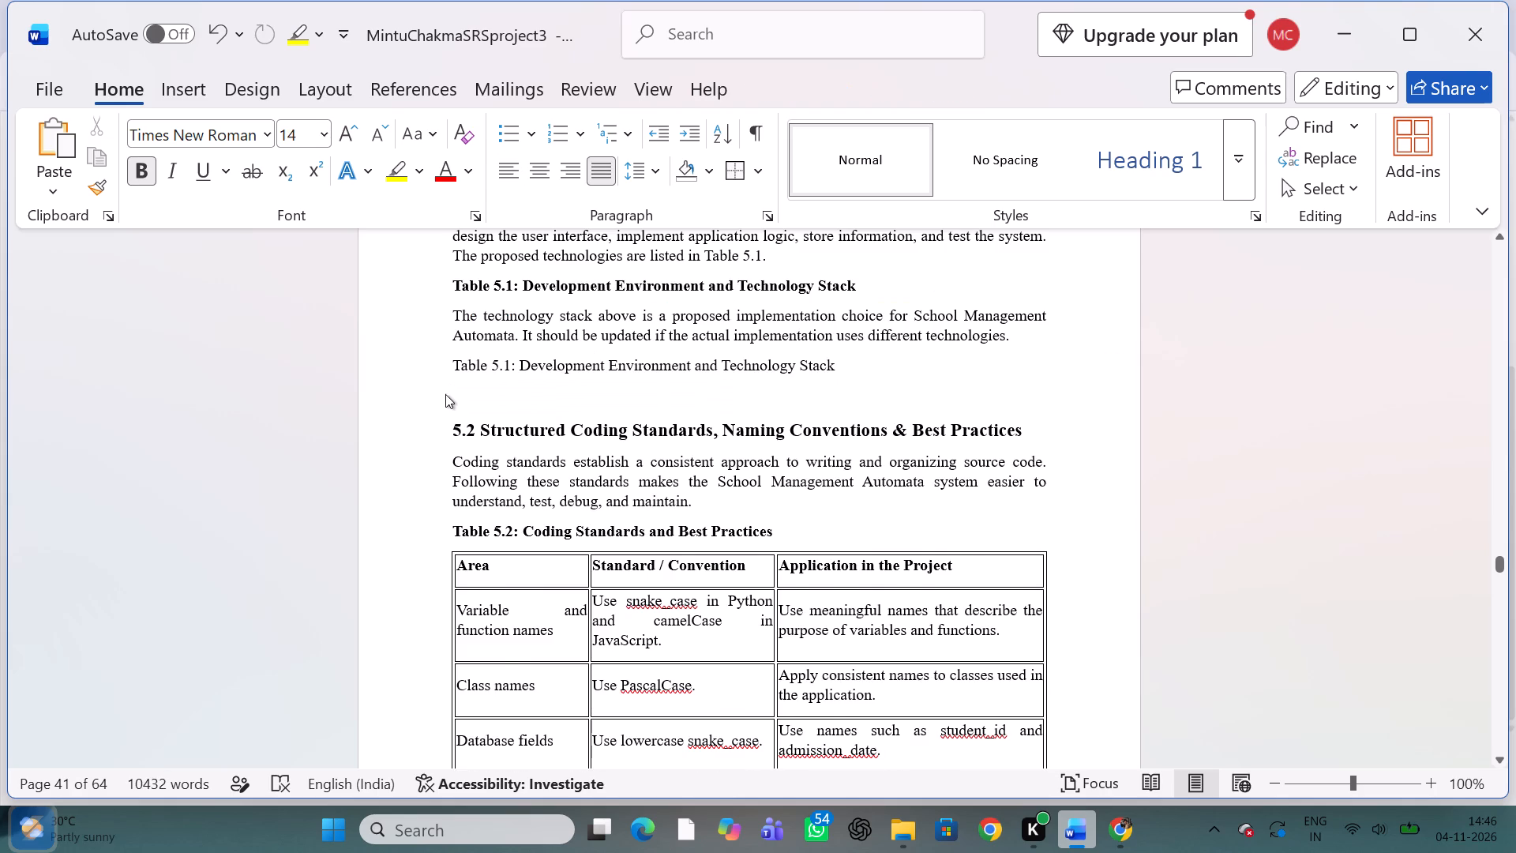
pyautogui.scroll(2, 445, 394)
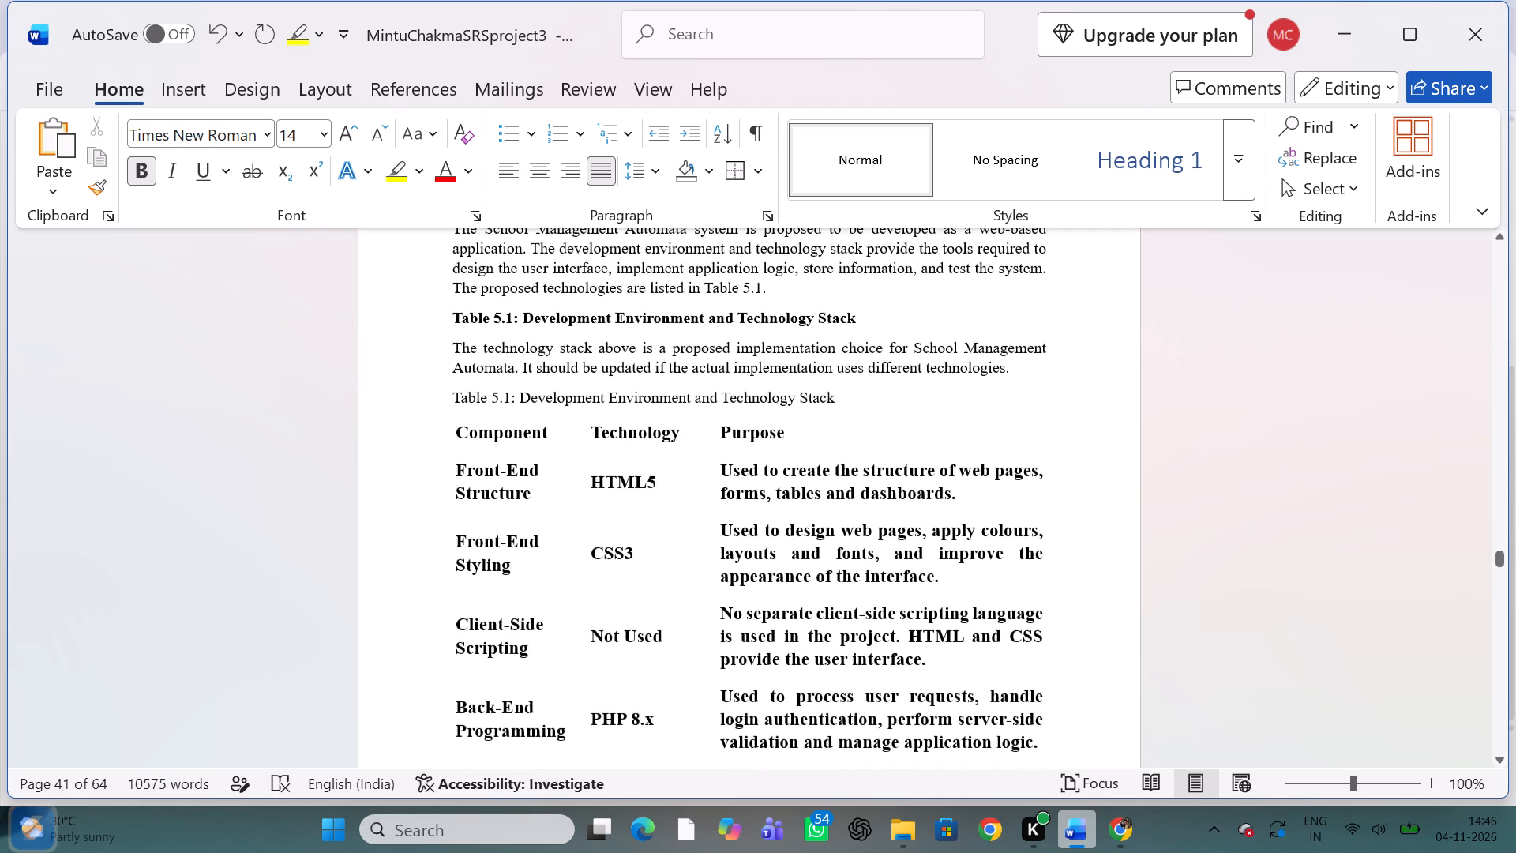
# Remove bold from the whole pasted technology stack table, Component header through Web Browser row, and reduce its font size to 12.
pyautogui.click(459, 436)
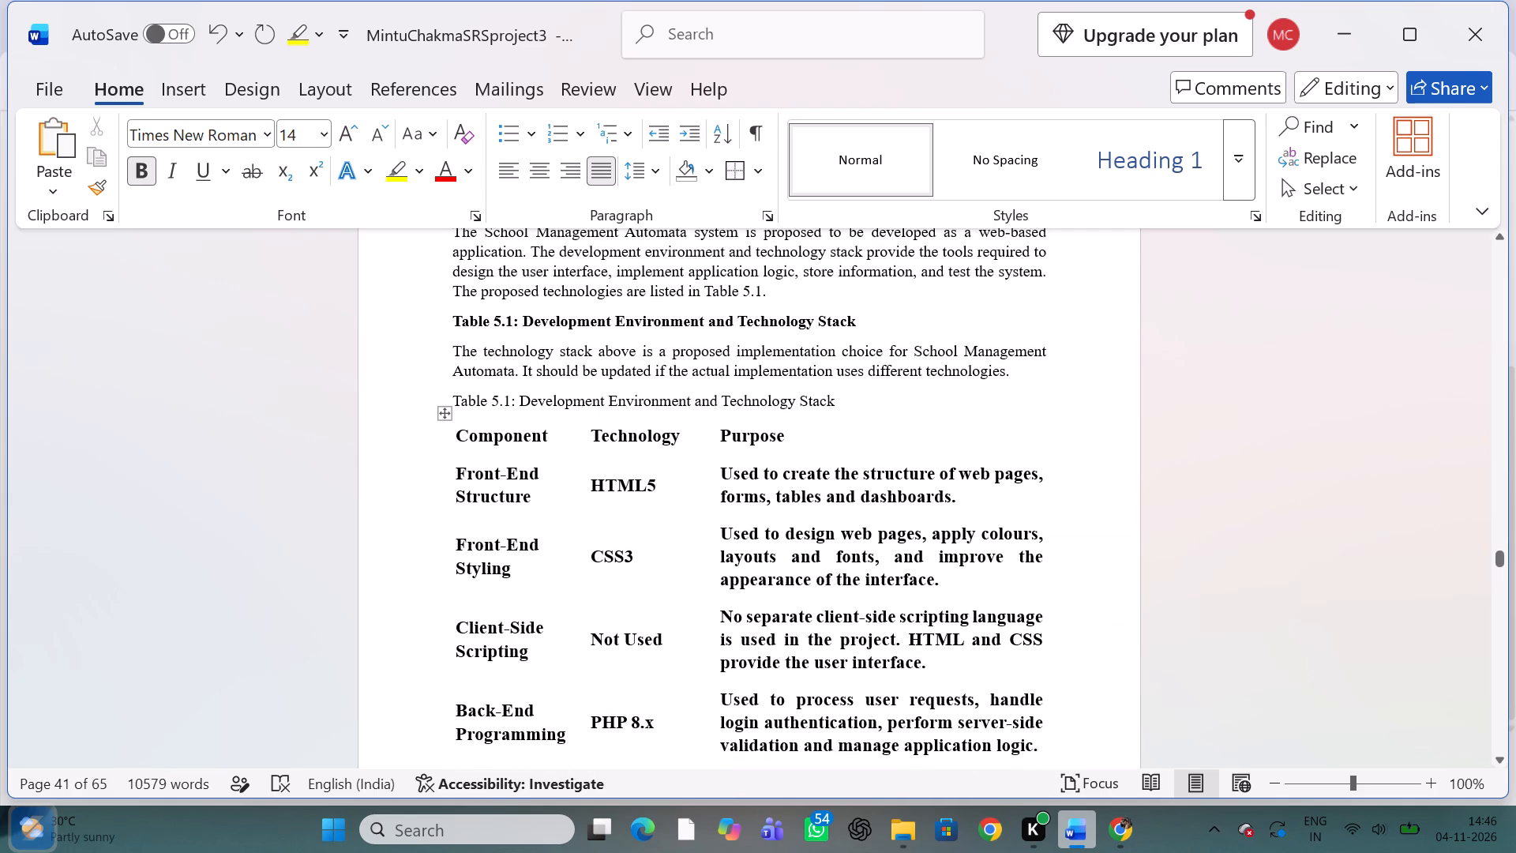
pyautogui.moveTo(459, 436); pyautogui.dragTo(824, 633)
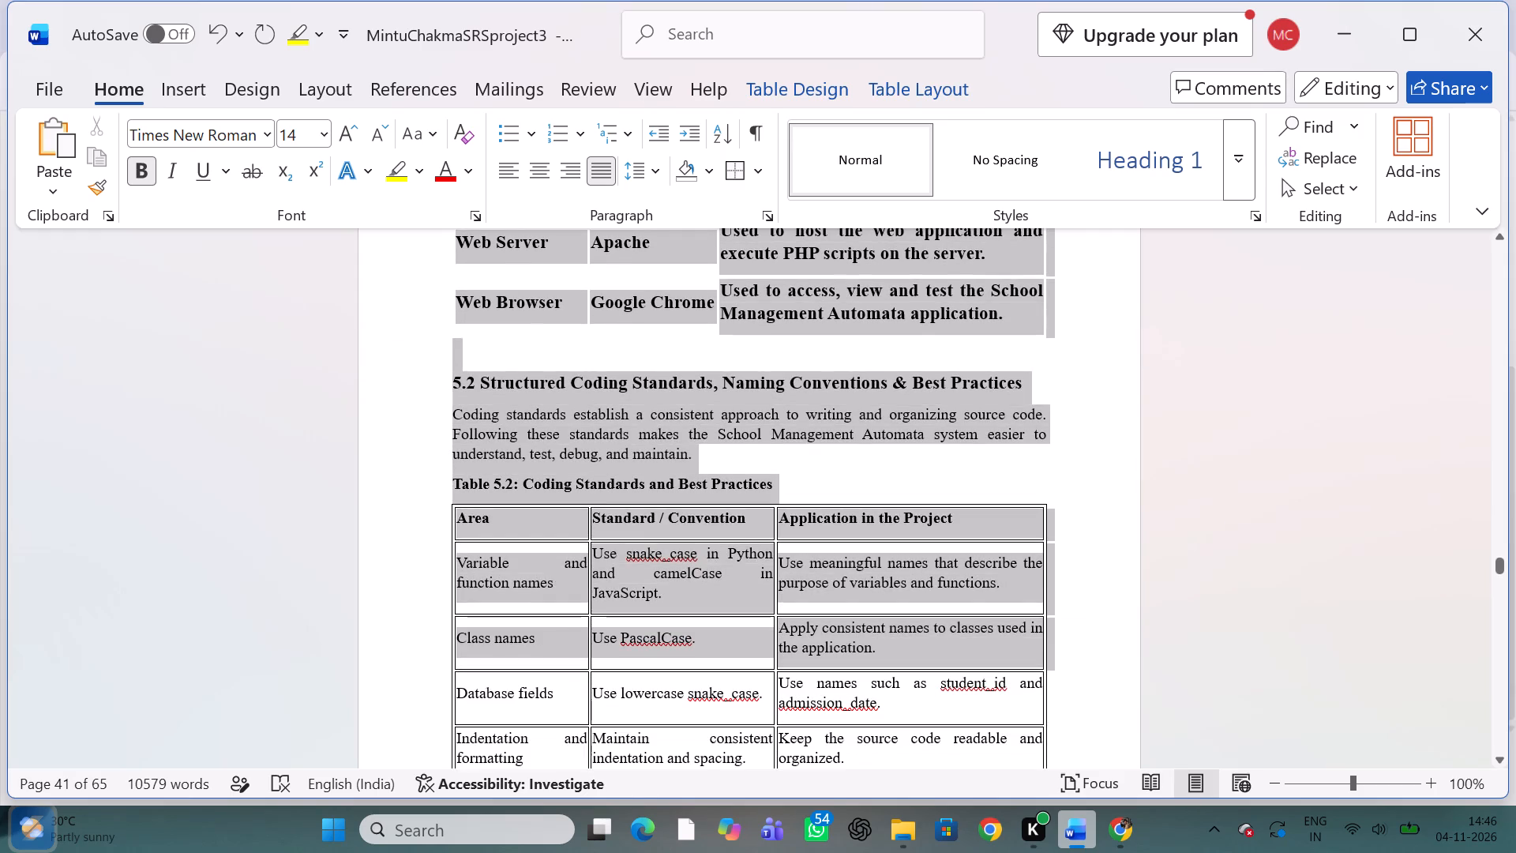
pyautogui.moveTo(824, 633); pyautogui.dragTo(866, 340)
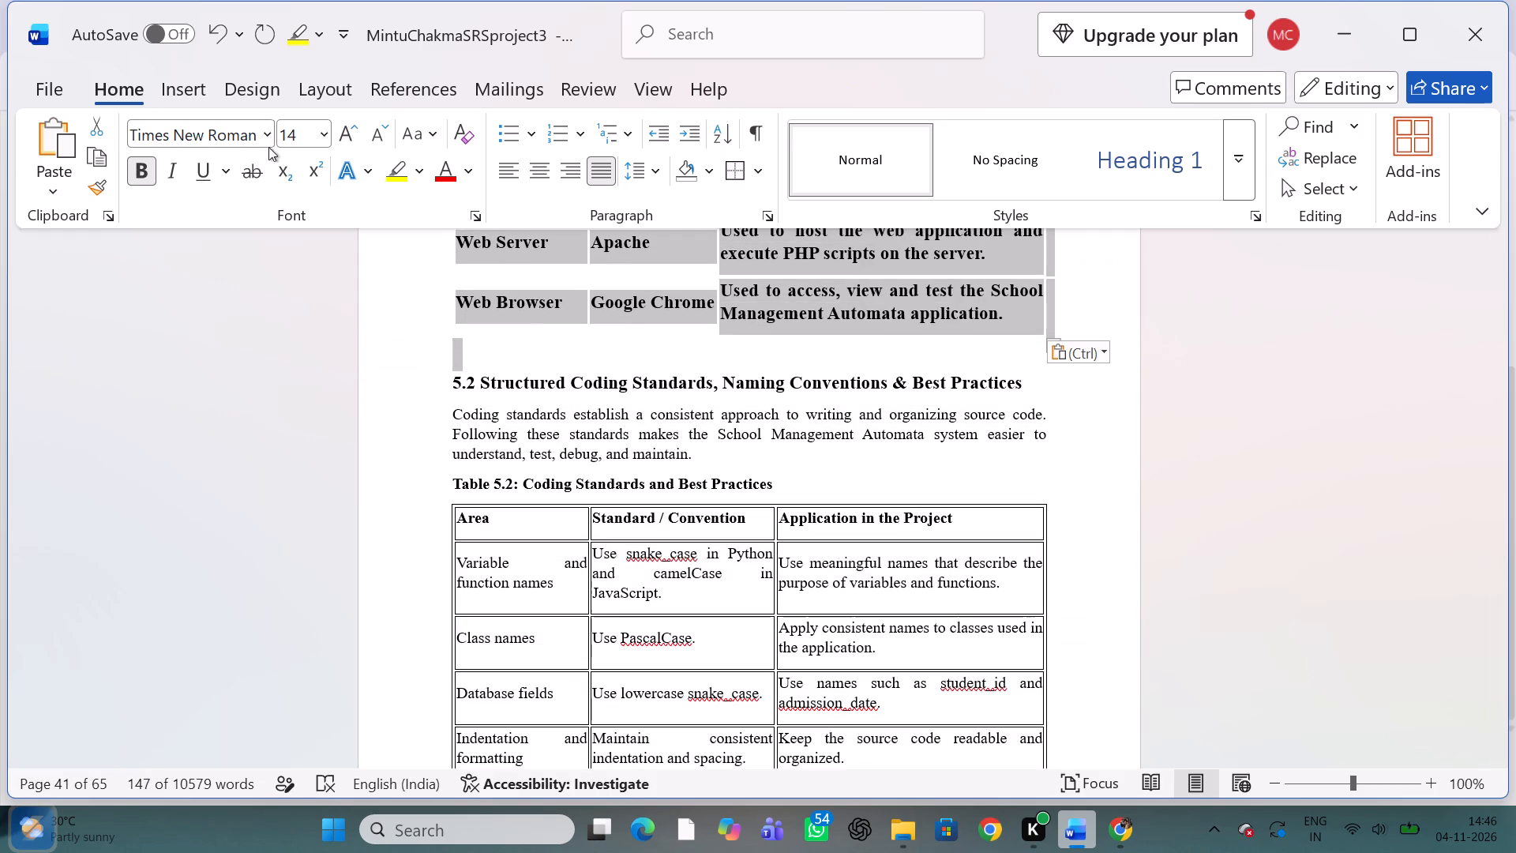
pyautogui.click(137, 164)
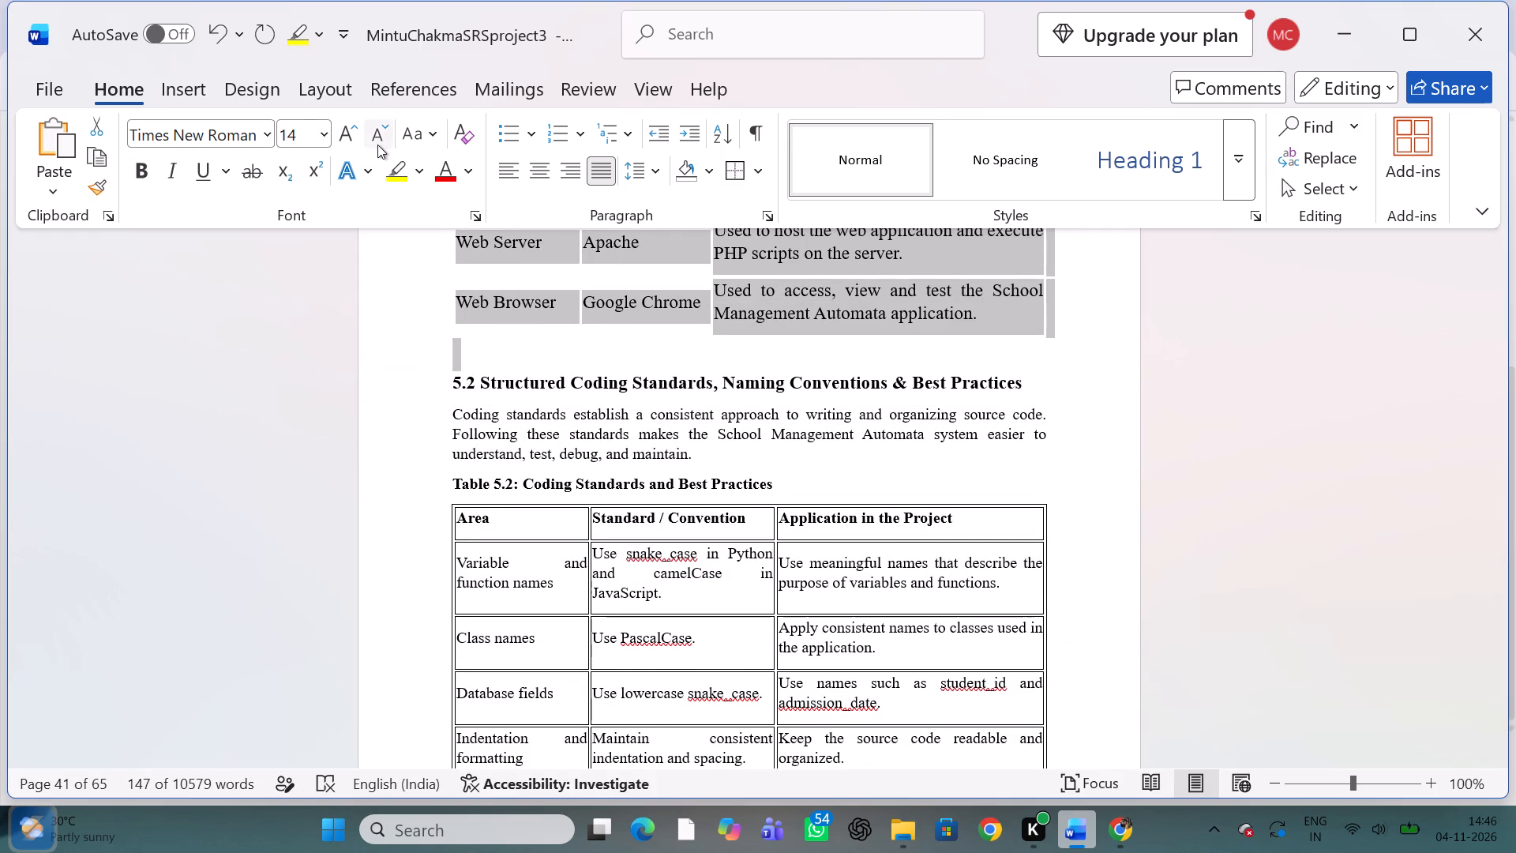
pyautogui.click(377, 145)
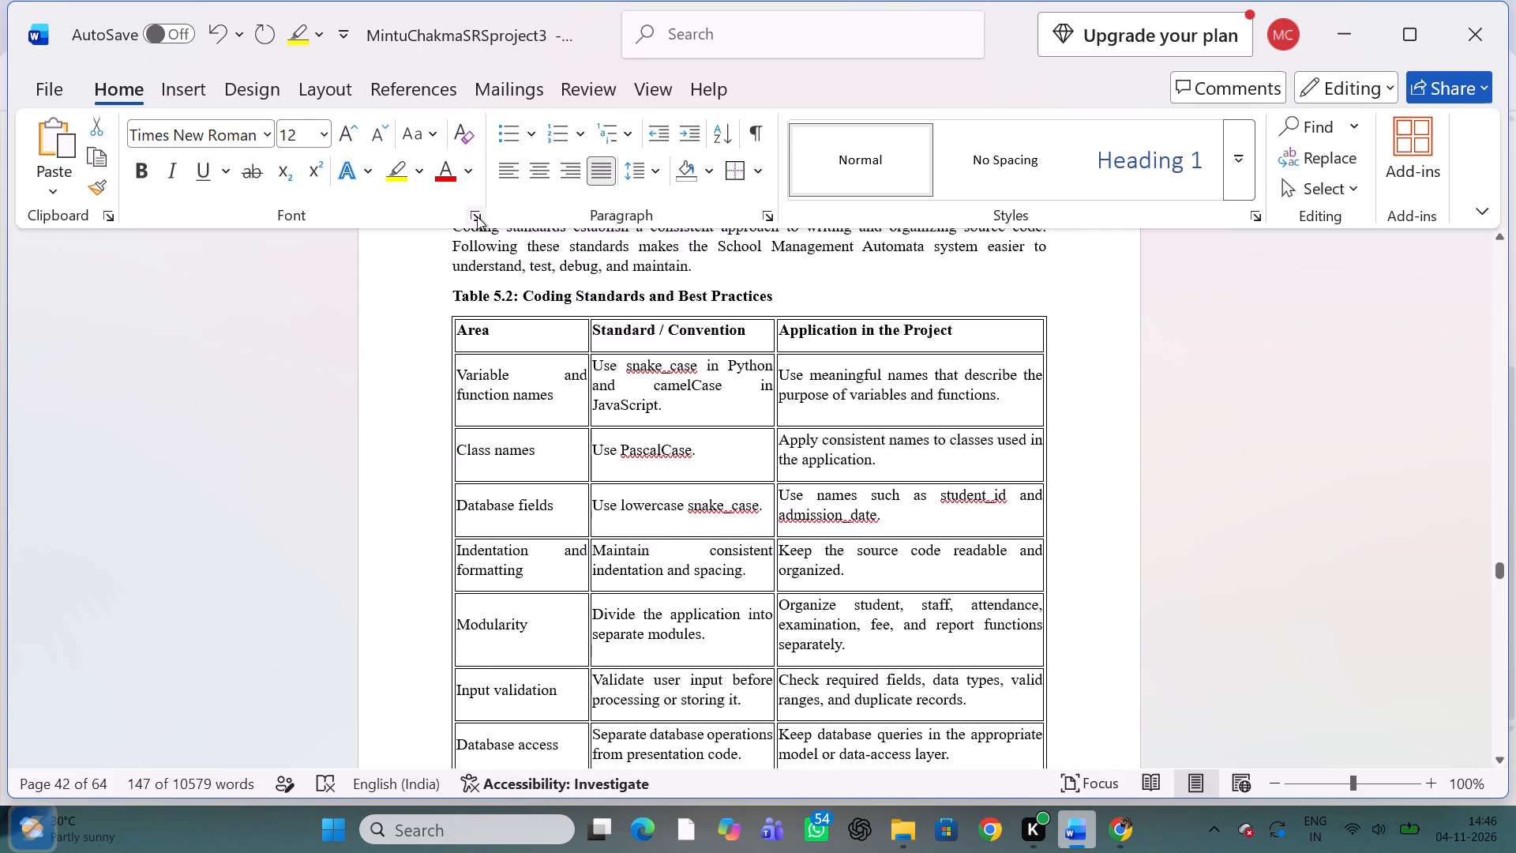
# Apply All Borders to the whole pasted technology stack table below the plain Table 5.1 caption.
pyautogui.scroll(1, 477, 216)
pyautogui.scroll(1, 542, 339)
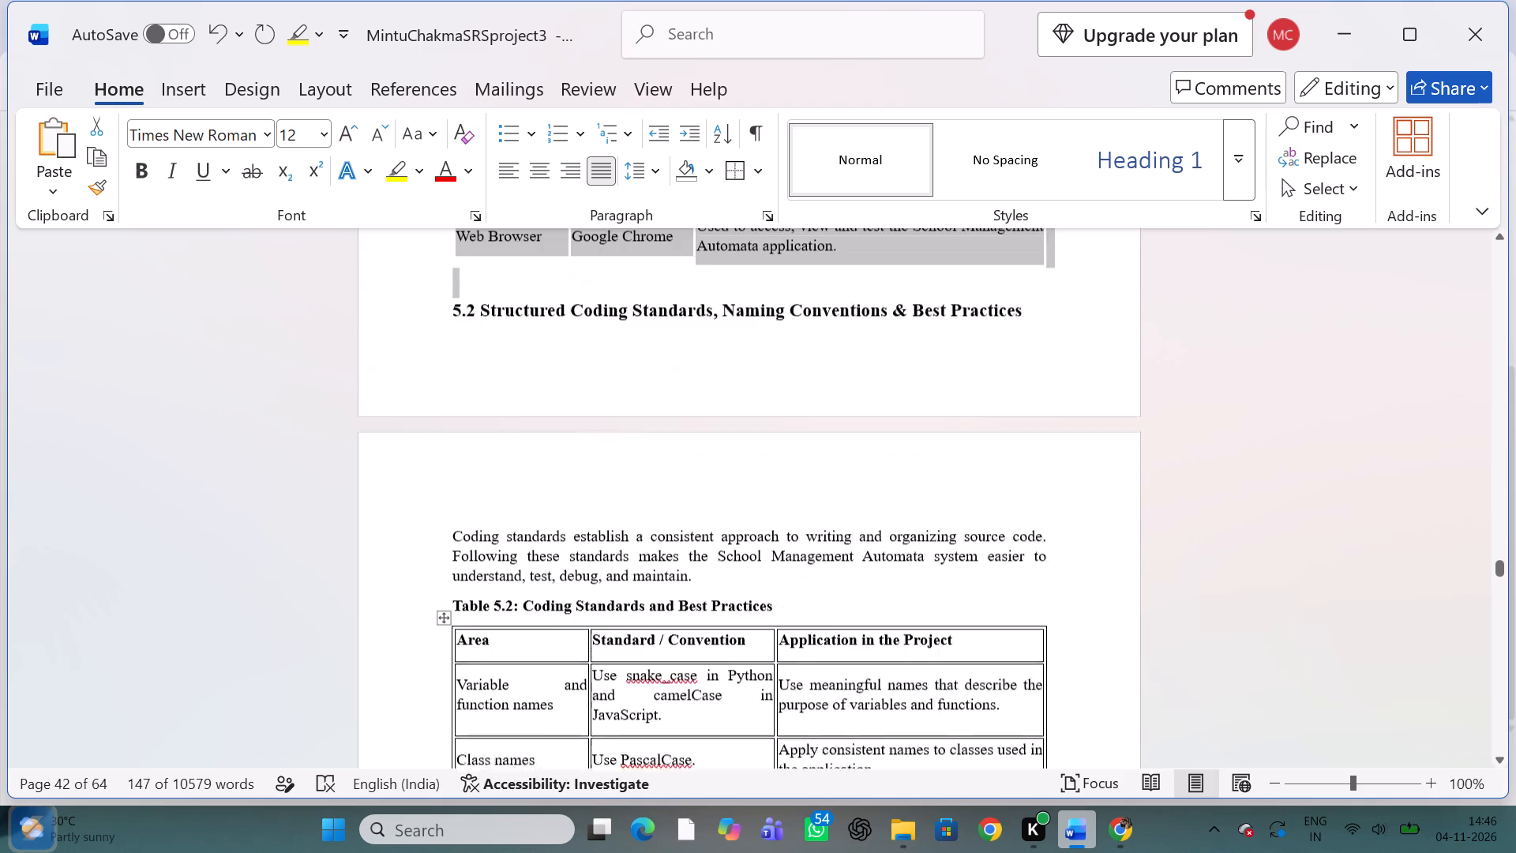
pyautogui.scroll(1, 542, 339)
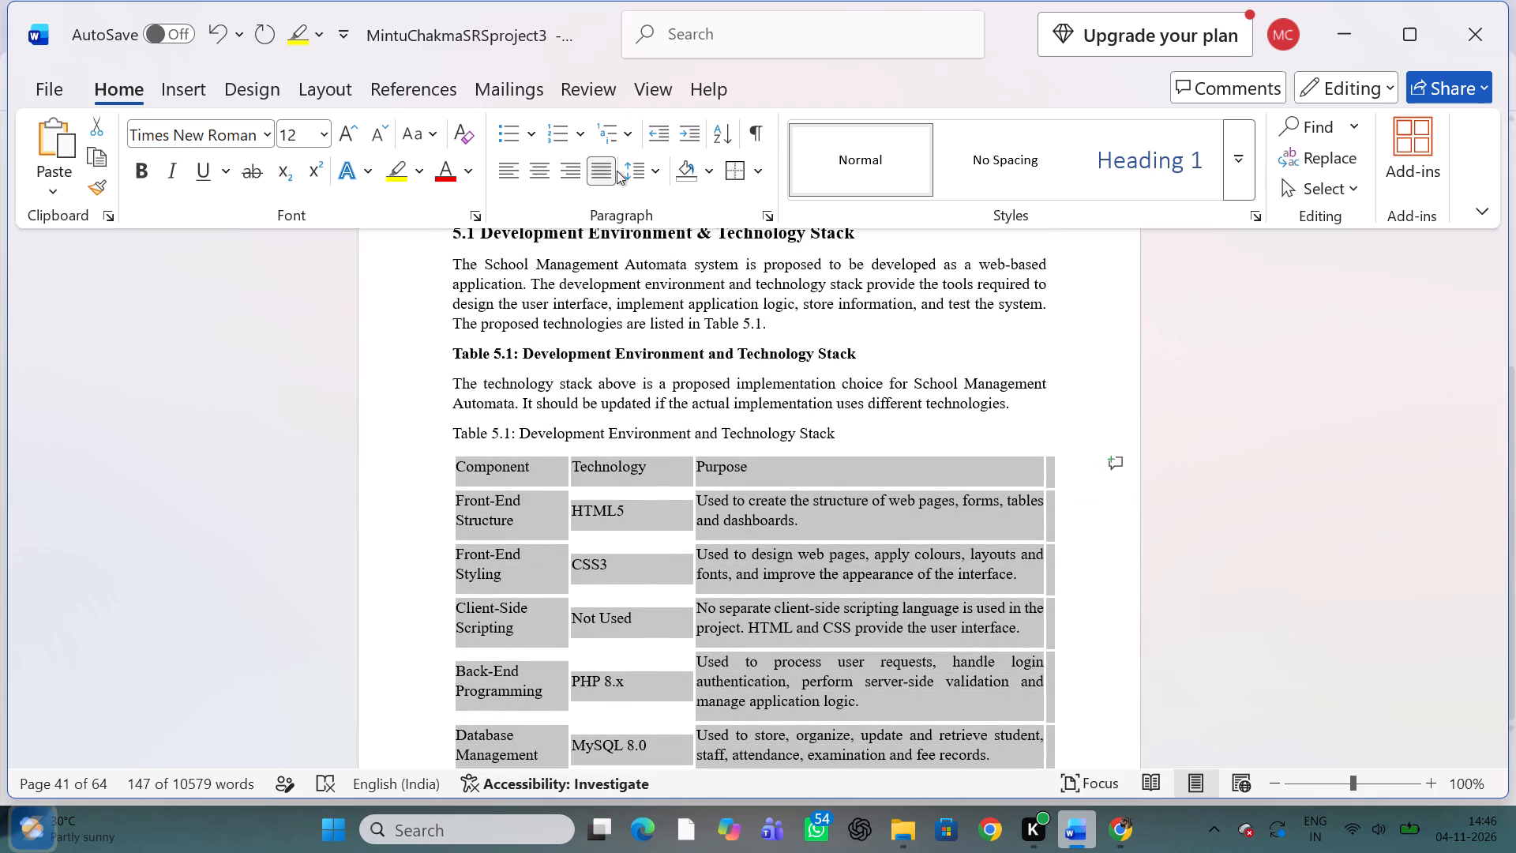
pyautogui.click(727, 178)
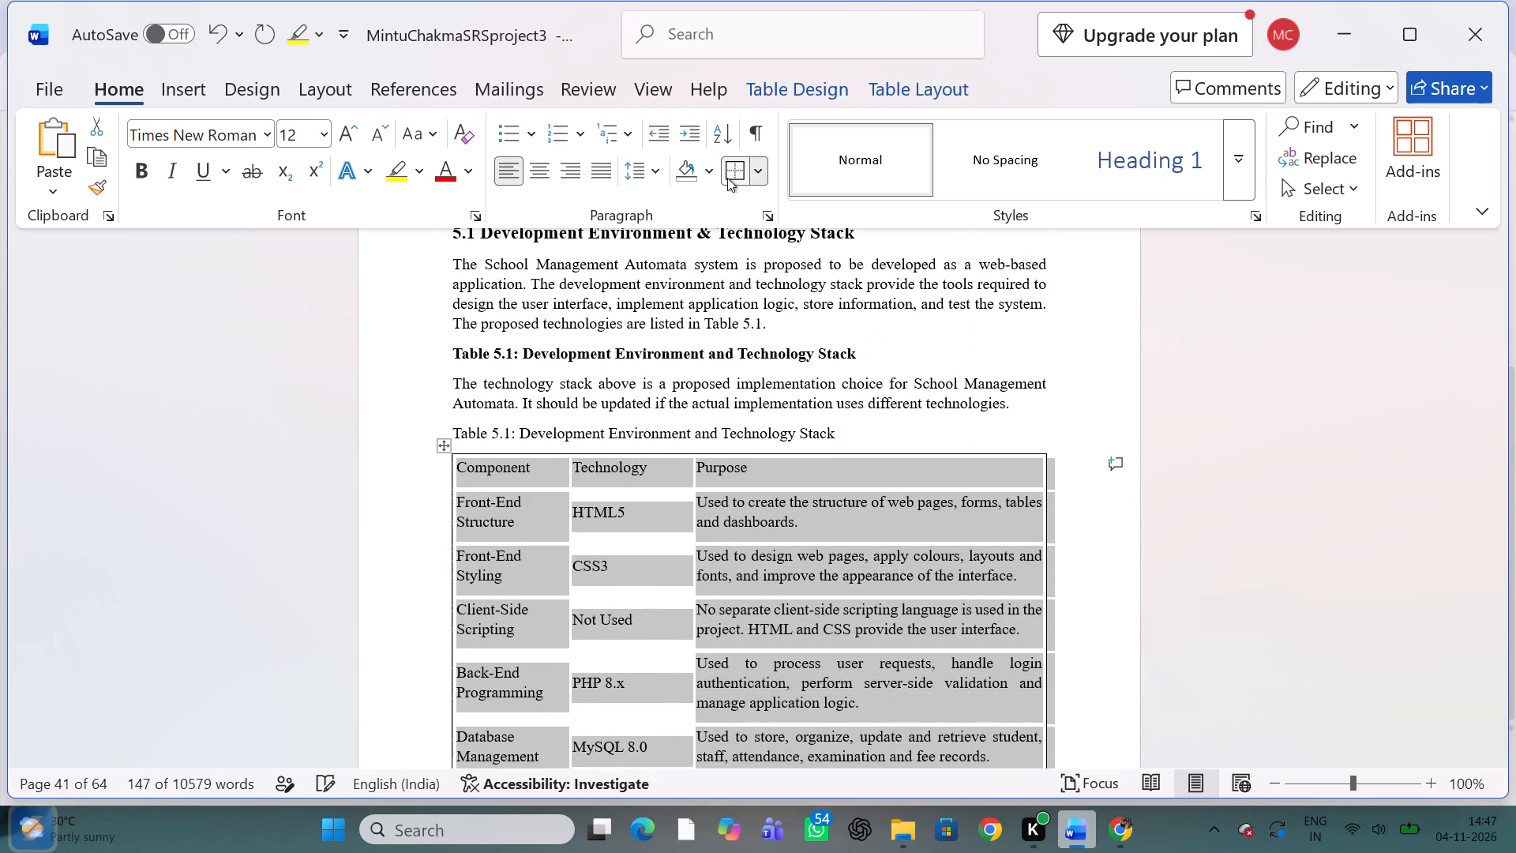
pyautogui.click(756, 175)
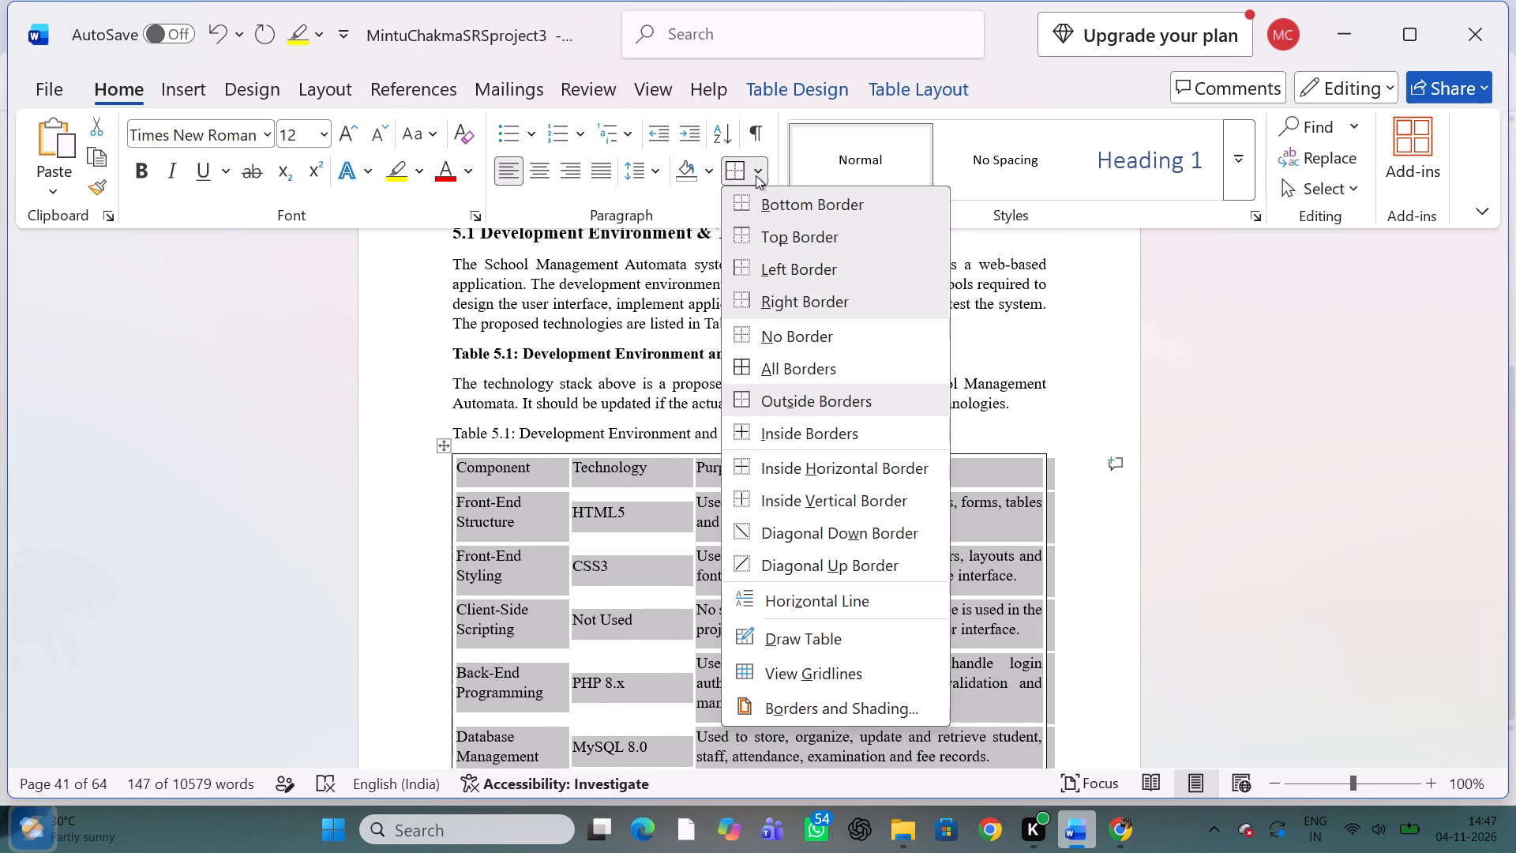
pyautogui.click(775, 363)
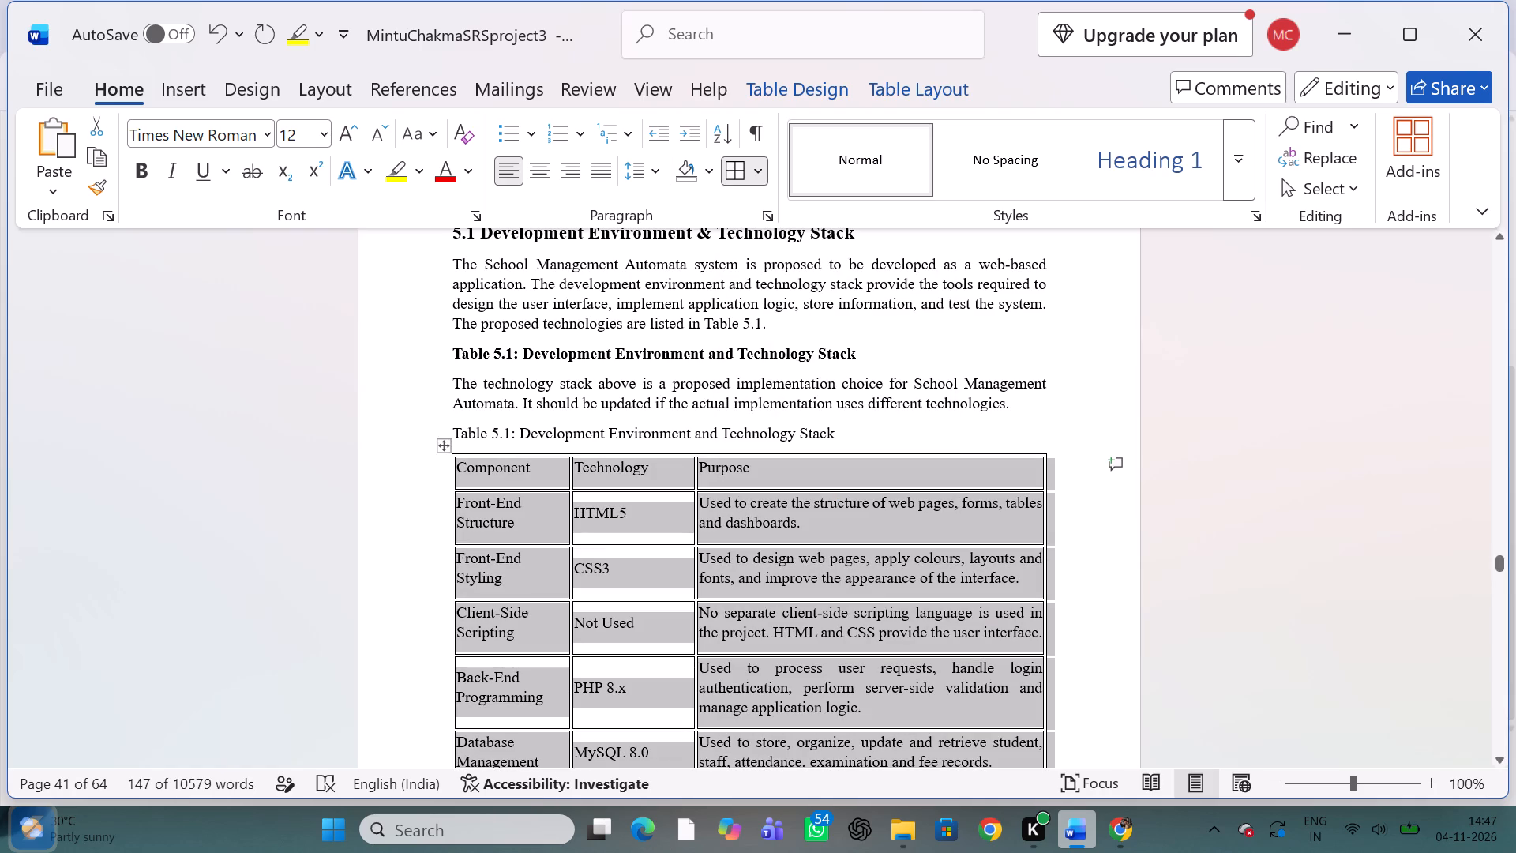
# Check the rest of the bordered technology stack table and the section 5.2 coding standards content that follows it.
pyautogui.click(399, 490)
pyautogui.scroll(-1, 439, 535)
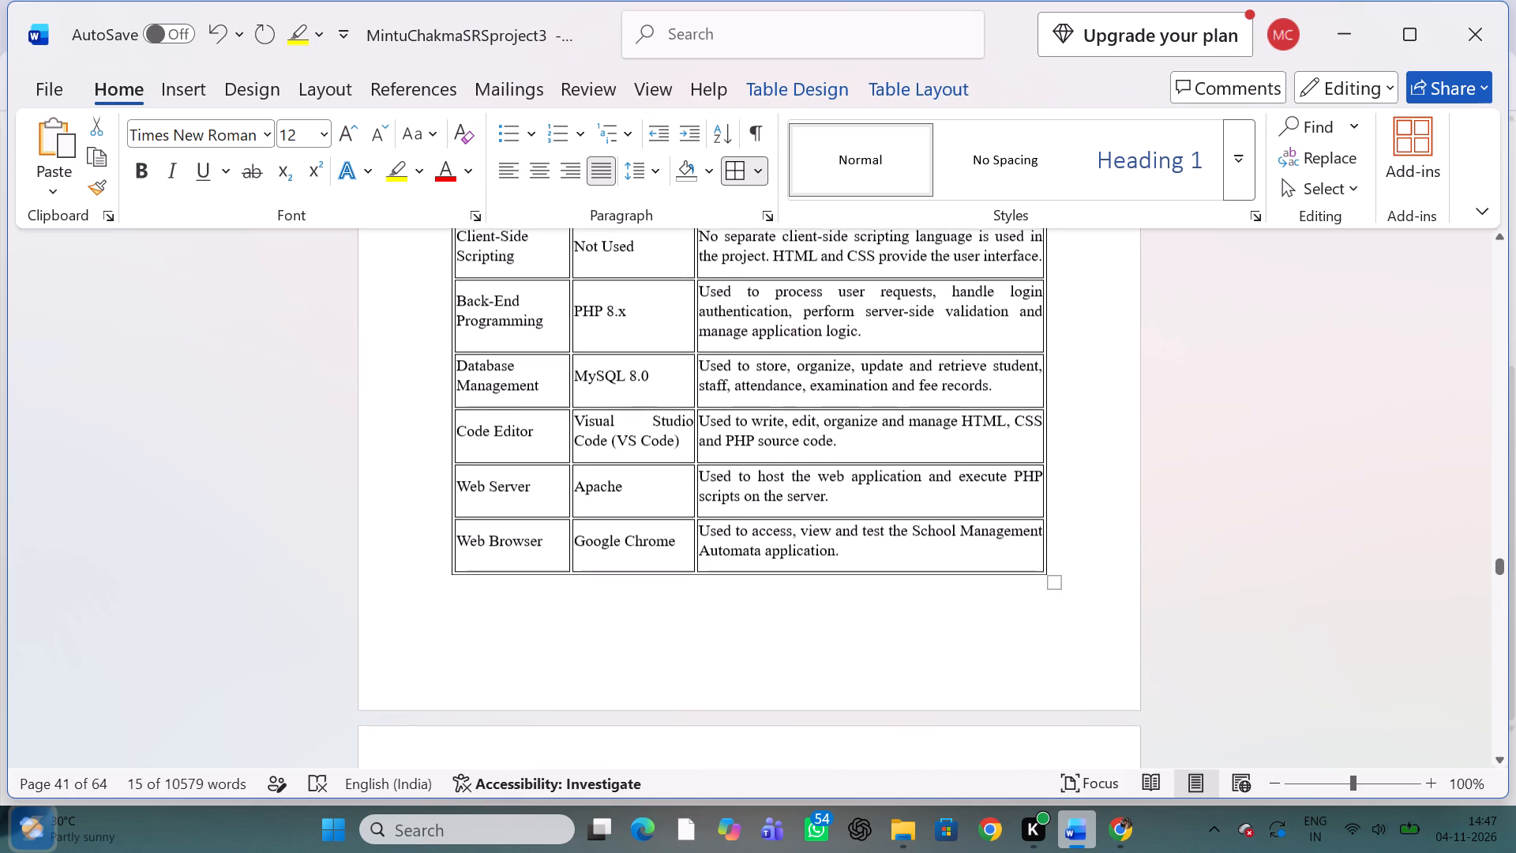
pyautogui.scroll(-2, 439, 535)
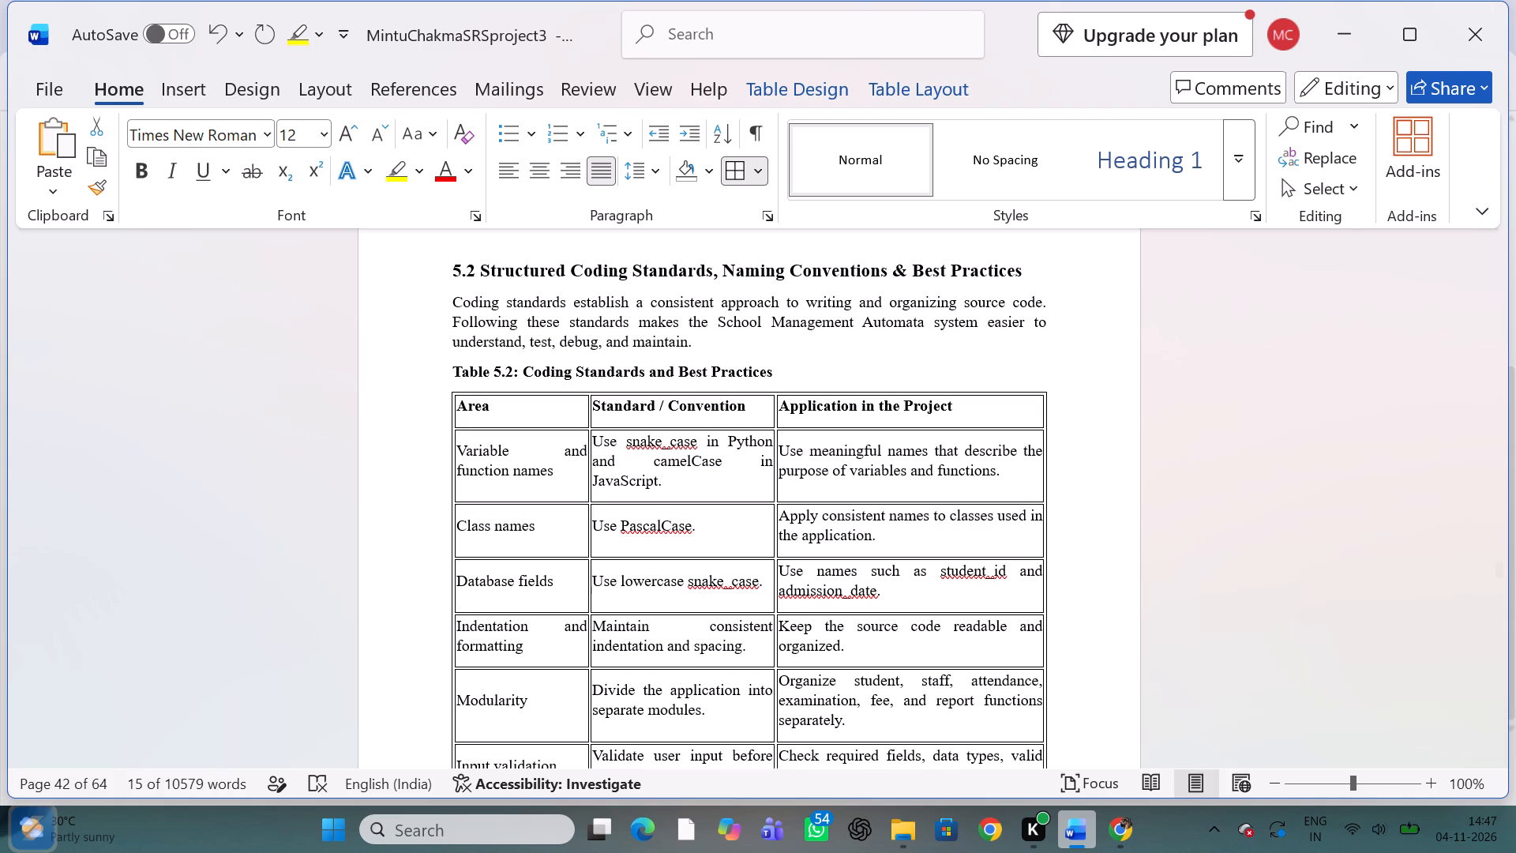
pyautogui.scroll(1, 439, 535)
pyautogui.hscroll(1, 439, 535)
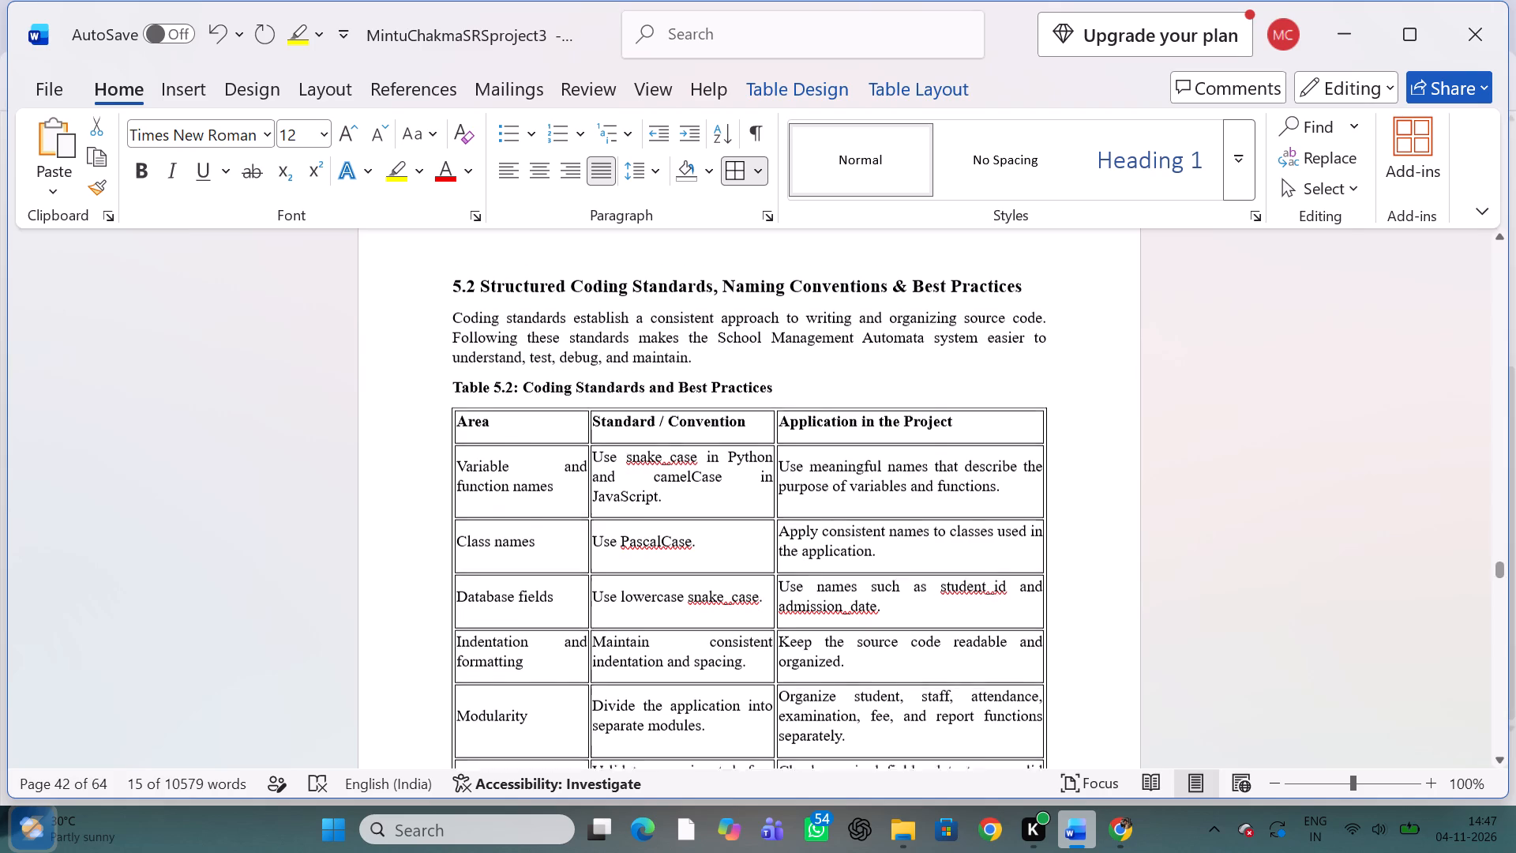
pyautogui.hscroll(1, 439, 535)
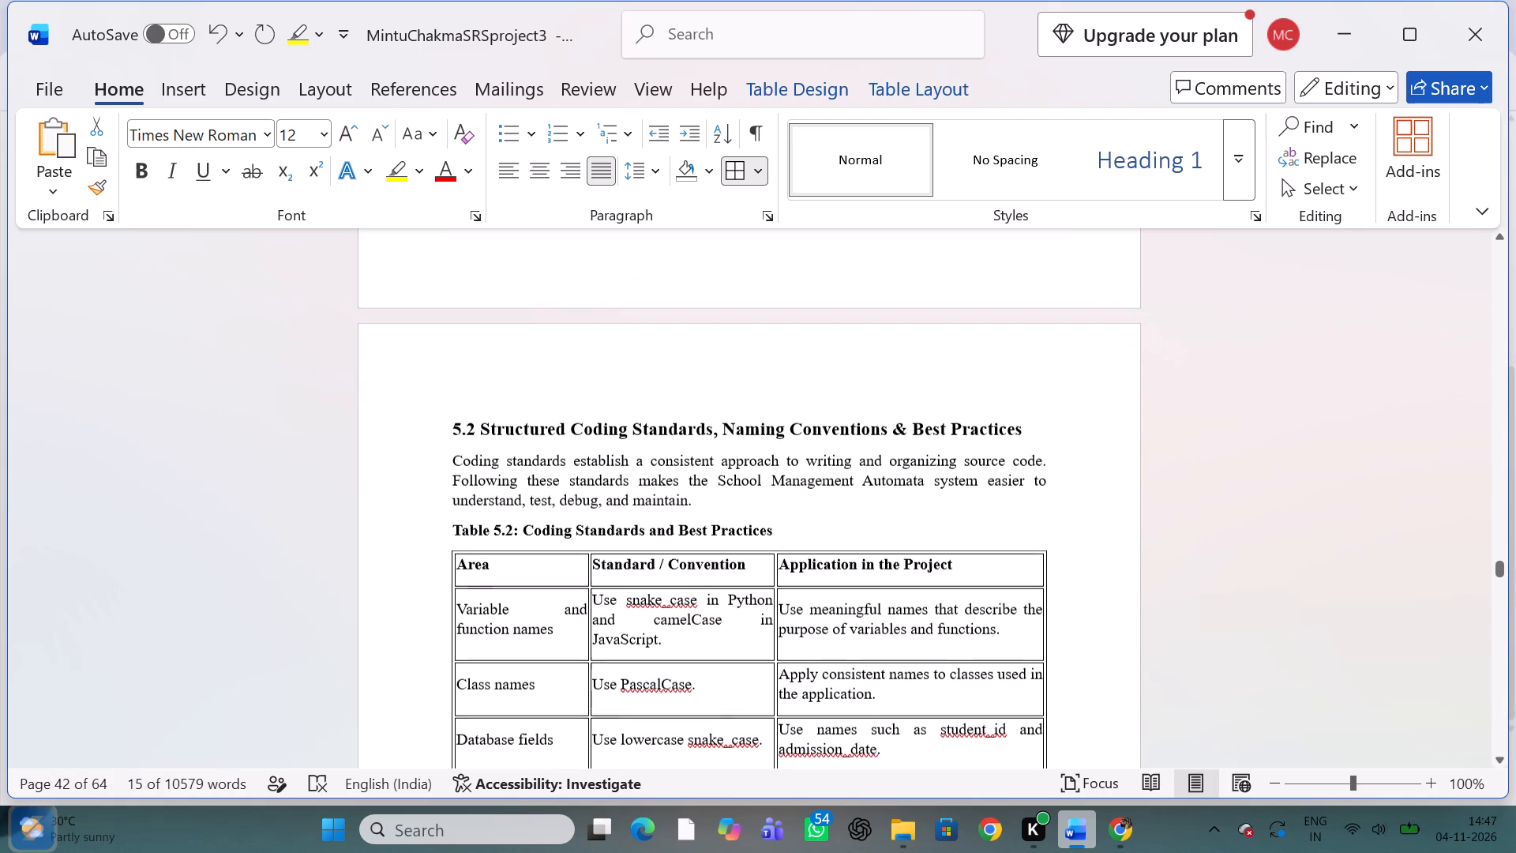